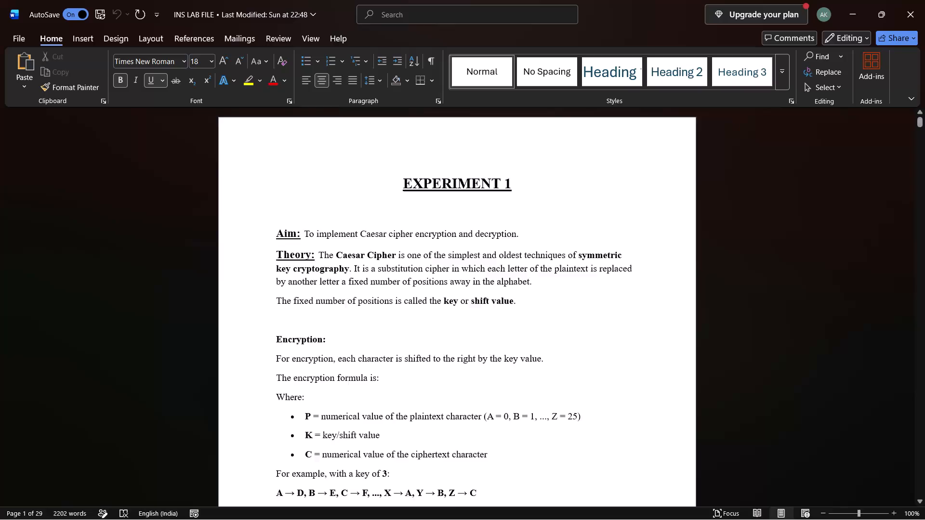
Look through the INS LAB FILE document, down to the Experiment 9 section and the final pages.
{"action": "scroll", "coordinate": [825, 332], "scroll_direction": "down", "scroll_amount": 19}
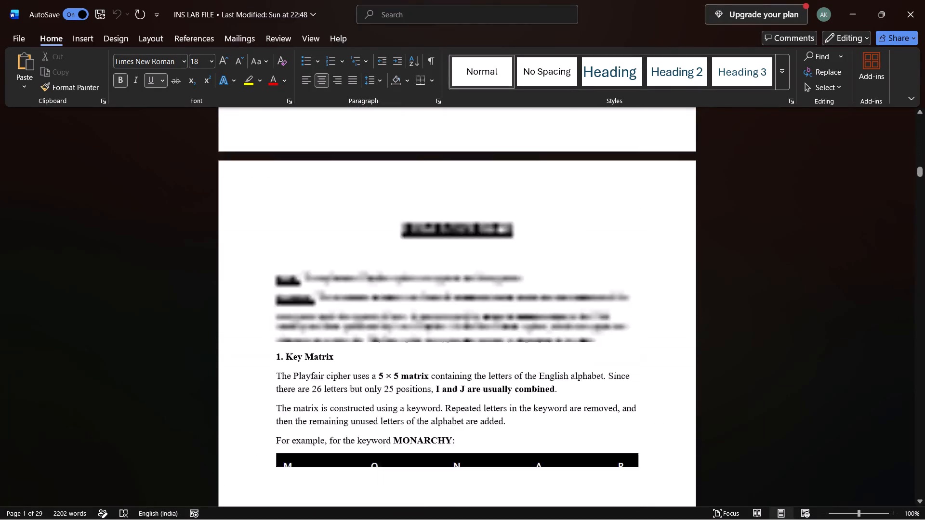
{"action": "scroll", "coordinate": [825, 332], "scroll_direction": "down", "scroll_amount": 20}
{"action": "scroll", "coordinate": [825, 332], "scroll_direction": "down", "scroll_amount": 12}
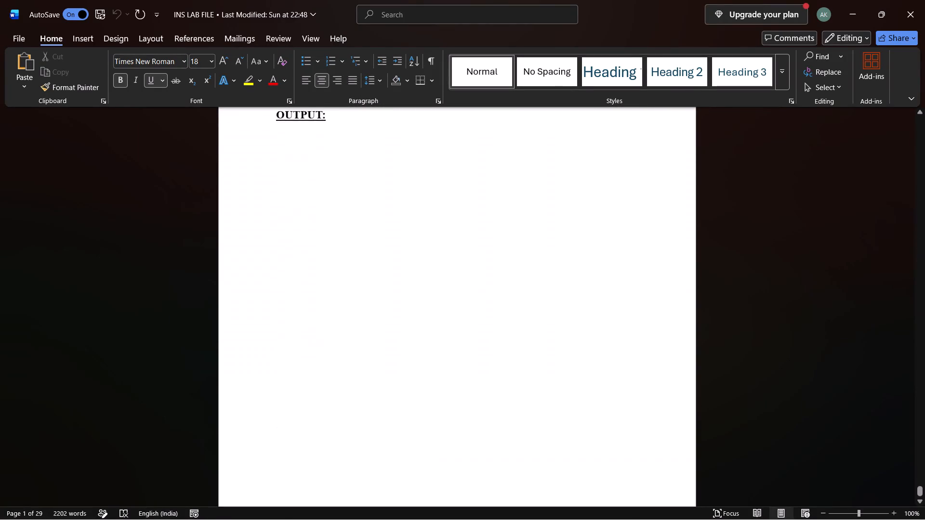
{"action": "scroll", "coordinate": [825, 332], "scroll_direction": "down", "scroll_amount": 17}
{"action": "scroll", "coordinate": [825, 332], "scroll_direction": "down", "scroll_amount": 8}
{"action": "scroll", "coordinate": [825, 332], "scroll_direction": "up", "scroll_amount": 3}
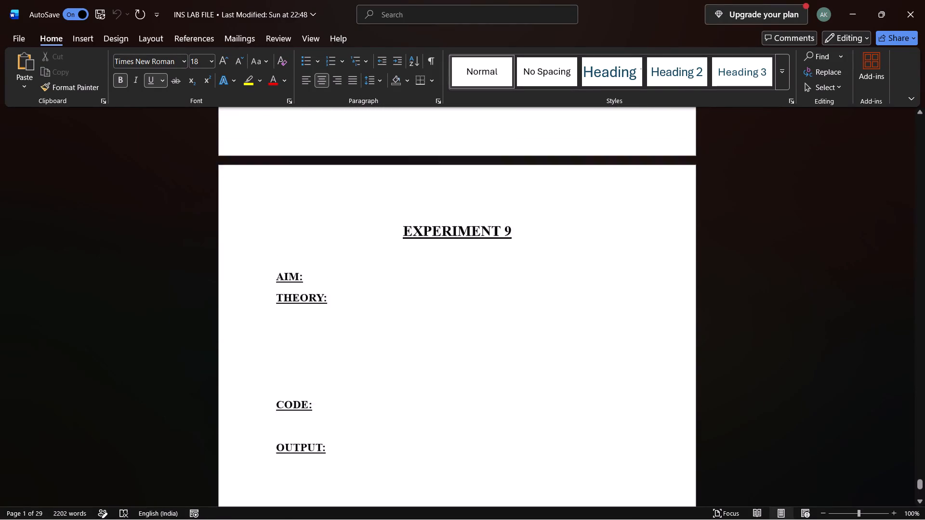
{"action": "scroll", "coordinate": [825, 332], "scroll_direction": "up", "scroll_amount": 6}
{"action": "scroll", "coordinate": [825, 332], "scroll_direction": "down", "scroll_amount": 1}
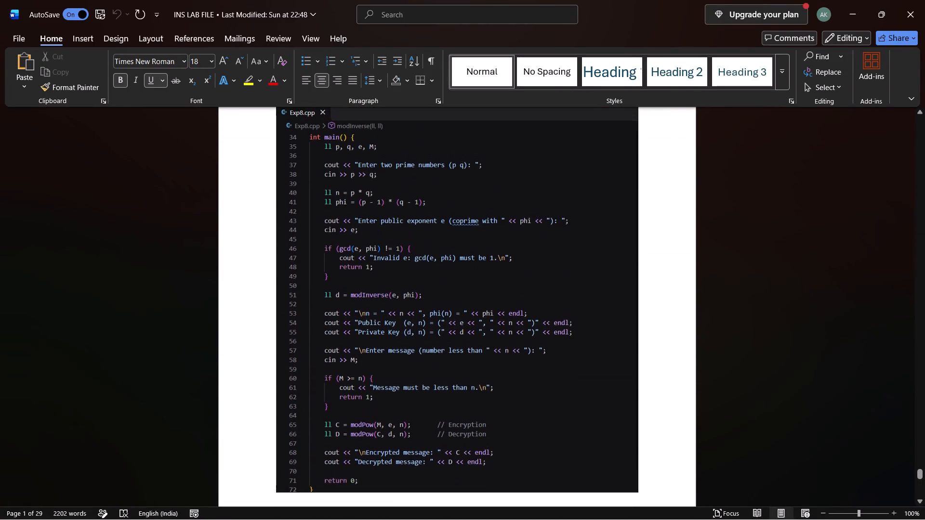
{"action": "scroll", "coordinate": [825, 332], "scroll_direction": "down", "scroll_amount": 3}
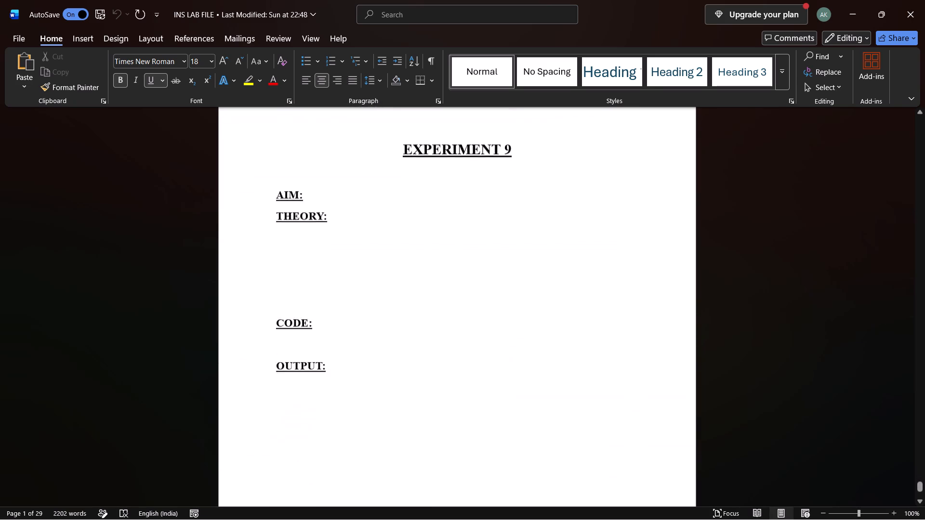
{"action": "scroll", "coordinate": [825, 332], "scroll_direction": "down", "scroll_amount": 7}
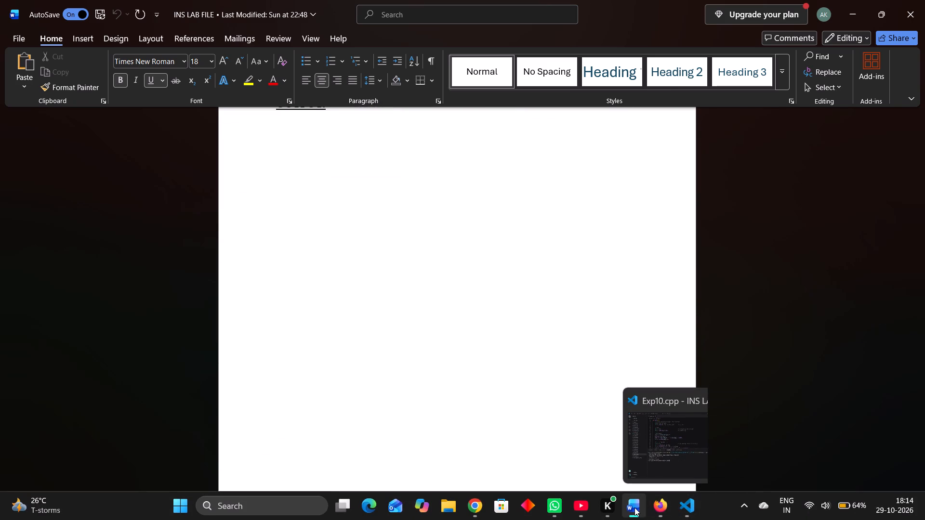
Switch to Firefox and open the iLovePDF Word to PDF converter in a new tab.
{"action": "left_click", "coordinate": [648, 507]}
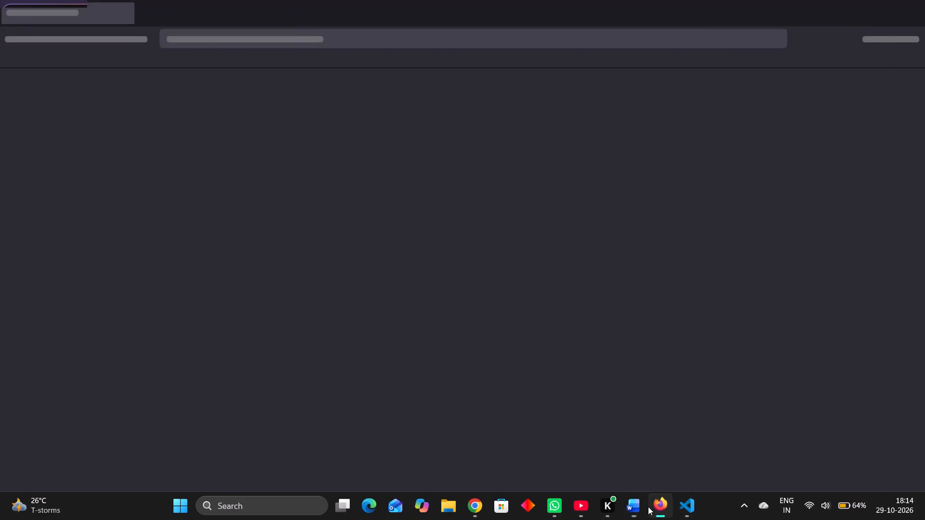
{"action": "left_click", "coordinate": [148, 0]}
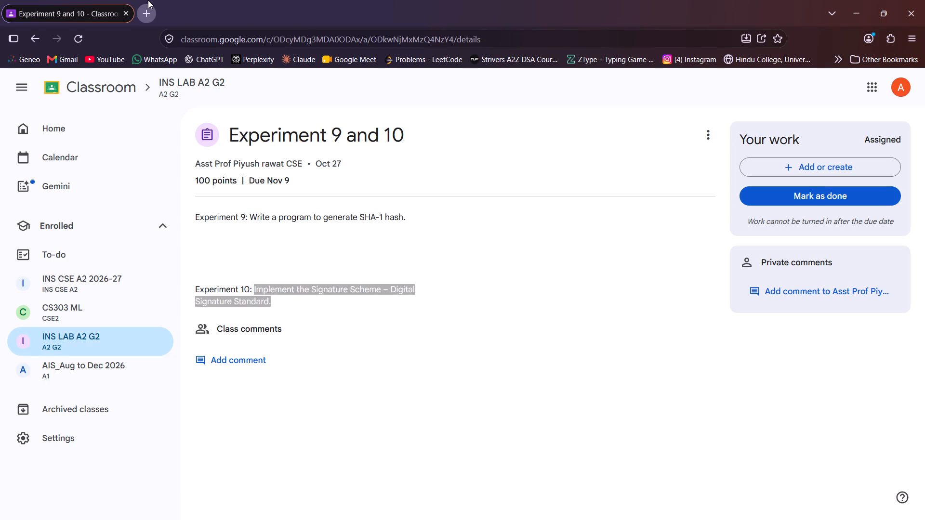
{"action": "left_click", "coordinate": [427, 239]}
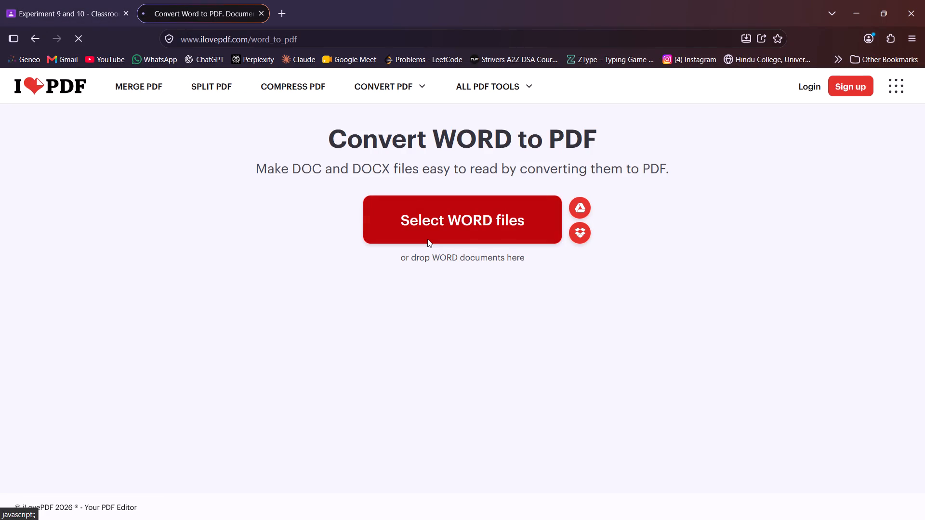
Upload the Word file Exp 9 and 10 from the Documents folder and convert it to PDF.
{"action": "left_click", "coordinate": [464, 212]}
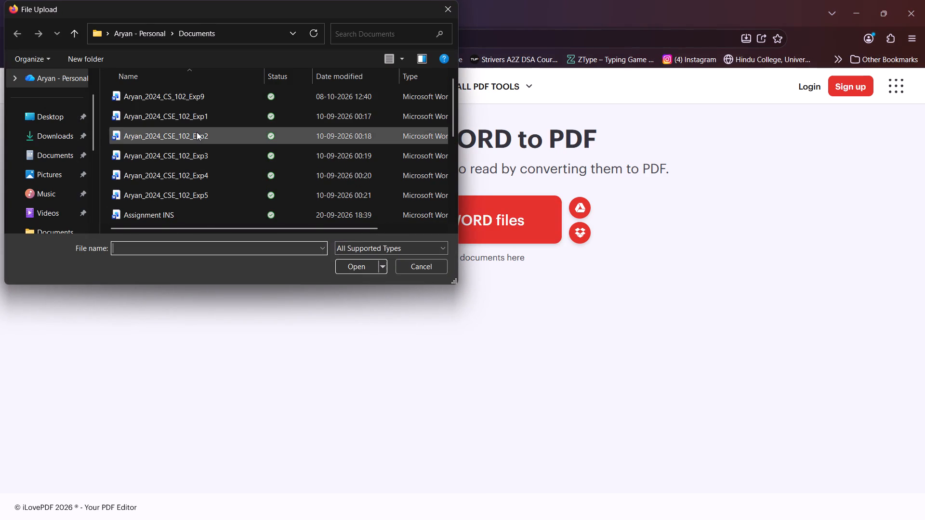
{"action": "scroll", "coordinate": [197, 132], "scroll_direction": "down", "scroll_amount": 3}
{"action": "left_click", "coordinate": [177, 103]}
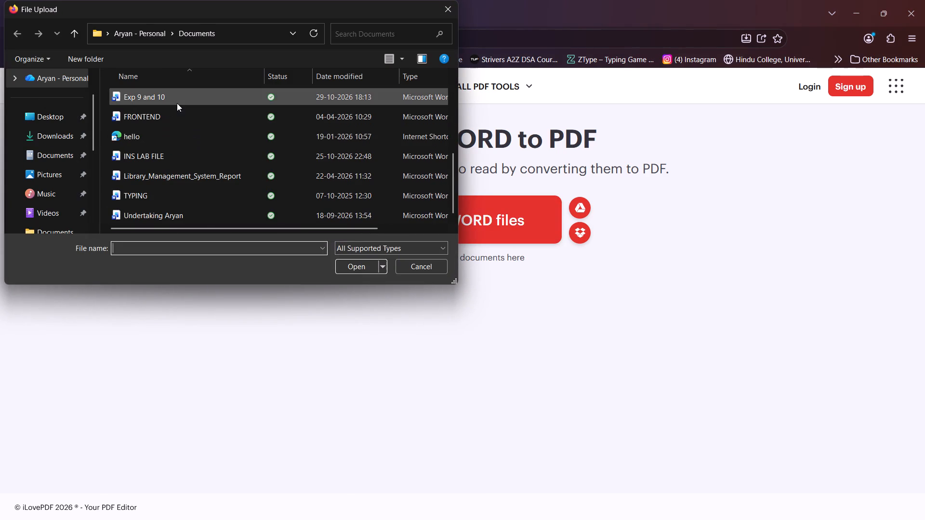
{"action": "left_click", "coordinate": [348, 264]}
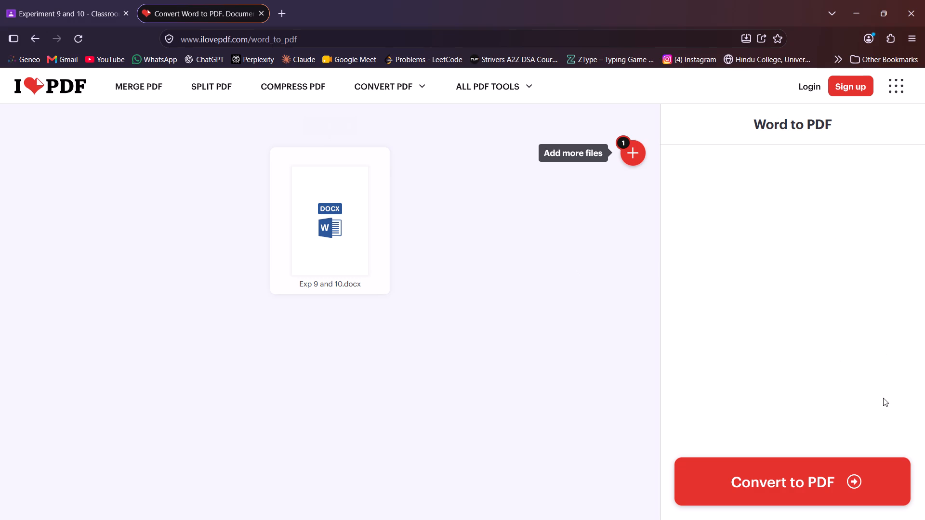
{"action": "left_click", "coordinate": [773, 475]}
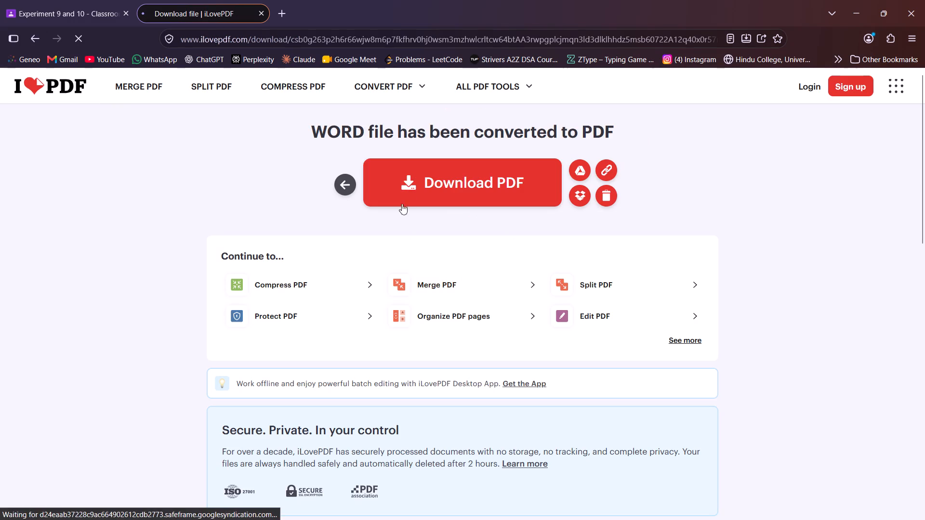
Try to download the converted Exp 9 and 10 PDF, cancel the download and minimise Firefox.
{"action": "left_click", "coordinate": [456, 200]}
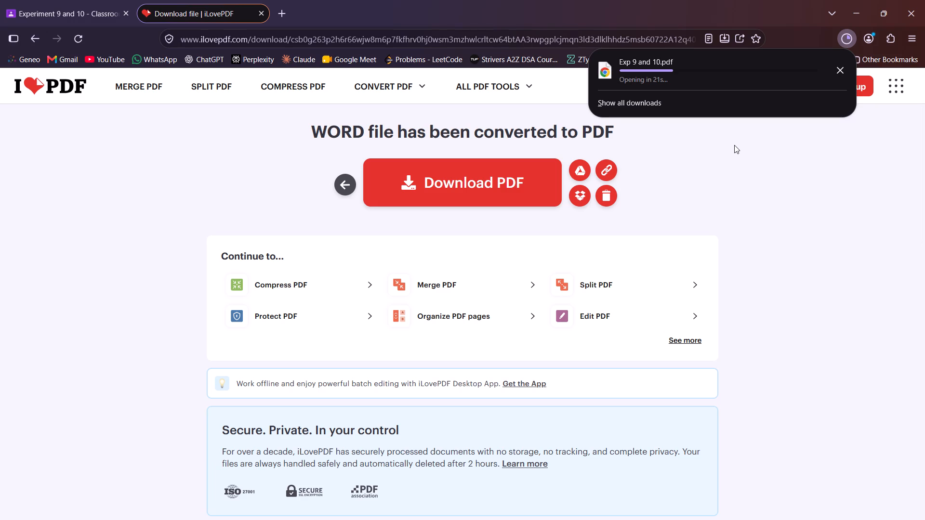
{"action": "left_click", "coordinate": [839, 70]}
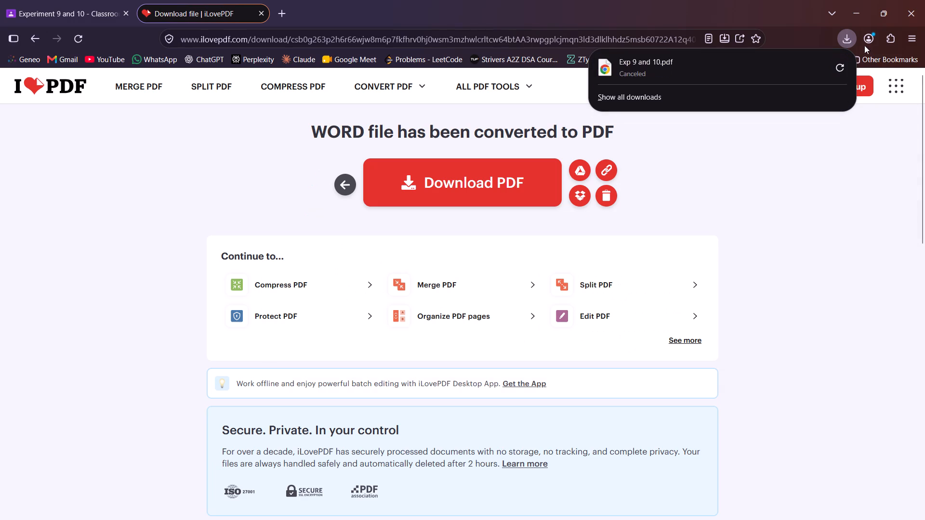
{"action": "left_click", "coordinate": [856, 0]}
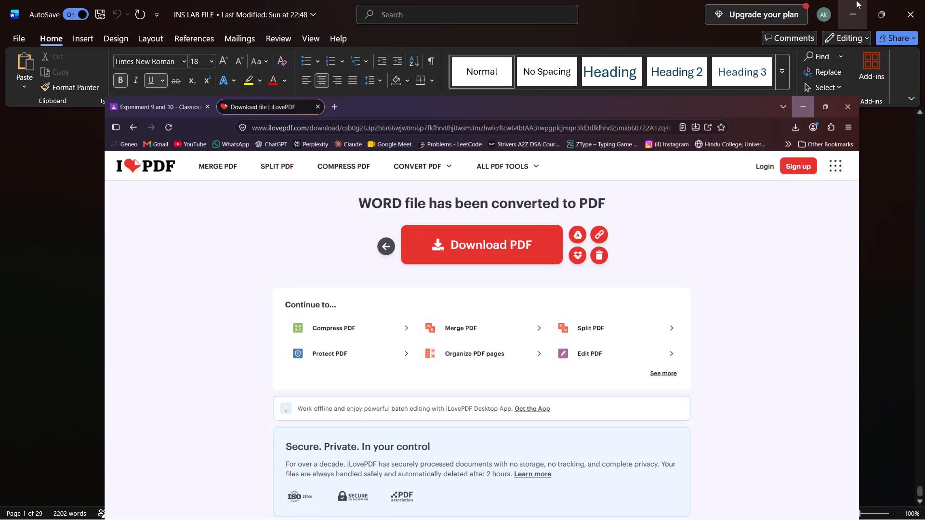
Switch to Chrome, search for "word to pdf converter" in a new tab and open iLovePDF's Word to PDF page.
{"action": "left_click", "coordinate": [476, 506]}
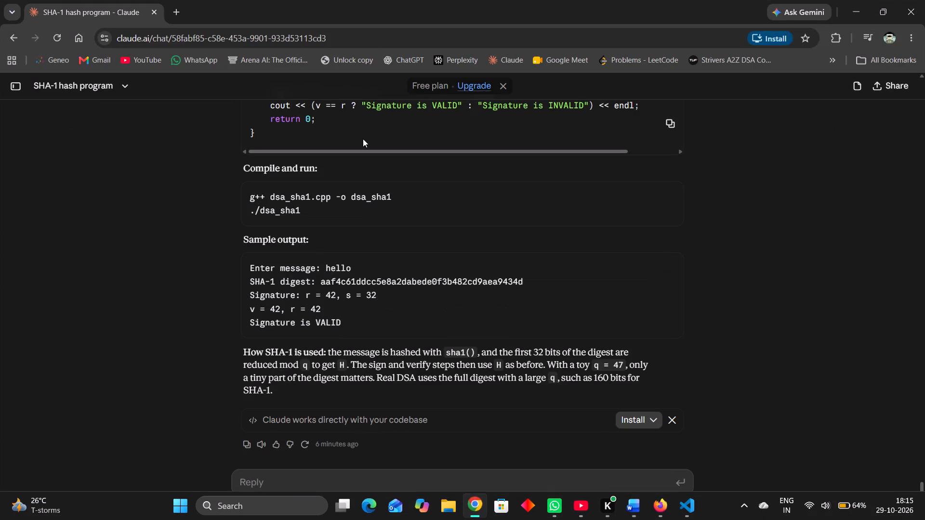
{"action": "left_click", "coordinate": [178, 13]}
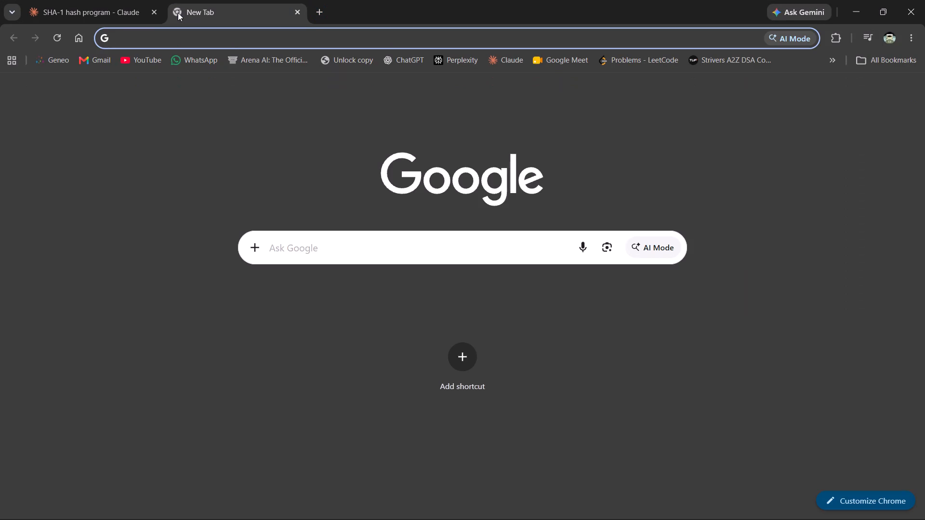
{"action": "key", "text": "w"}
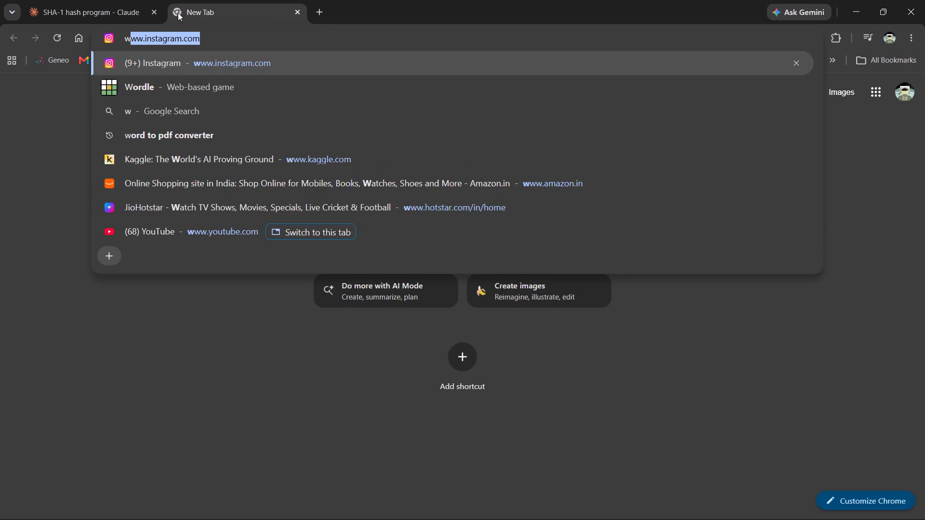
{"action": "key", "text": "Down"}
{"action": "key", "text": "Down"}
{"action": "key", "text": "Down"}
{"action": "key", "text": "Return"}
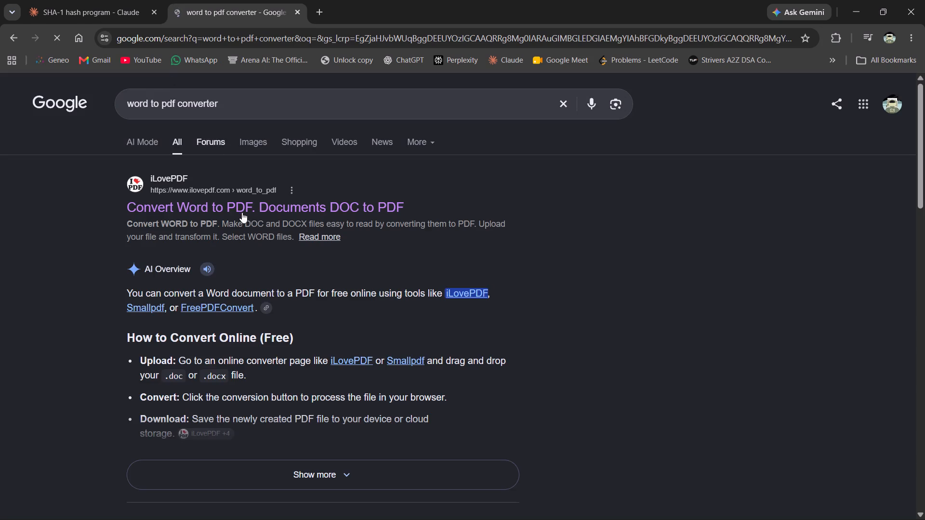
{"action": "left_click", "coordinate": [256, 214]}
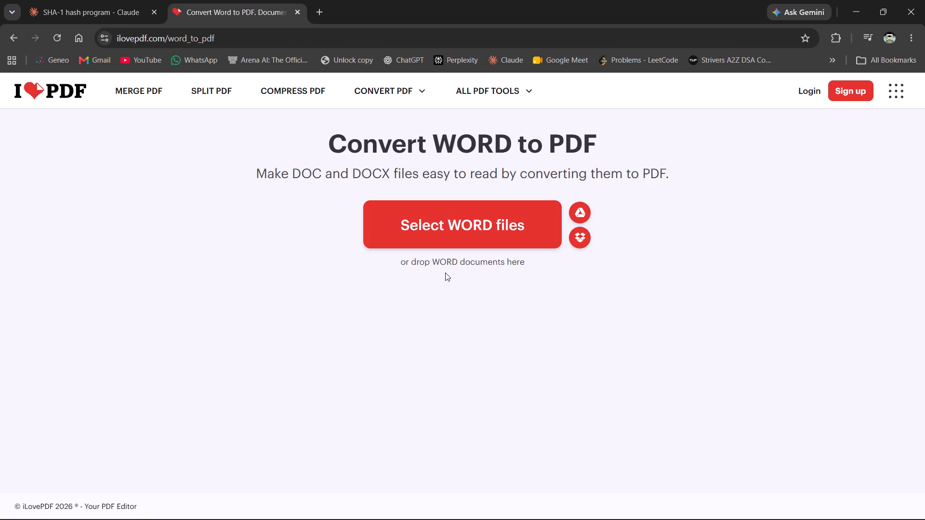
Upload the Word file Exp 9 and 10 from the OneDrive Documents folder and convert it to PDF.
{"action": "left_click", "coordinate": [419, 224]}
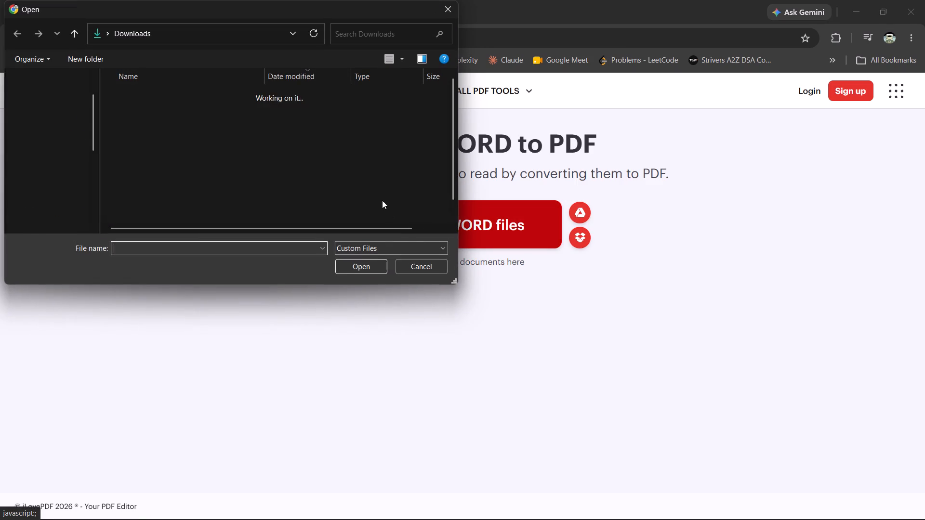
{"action": "left_click_drag", "start_coordinate": [372, 177], "coordinate": [369, 143]}
{"action": "scroll", "coordinate": [369, 143], "scroll_direction": "down", "scroll_amount": 1}
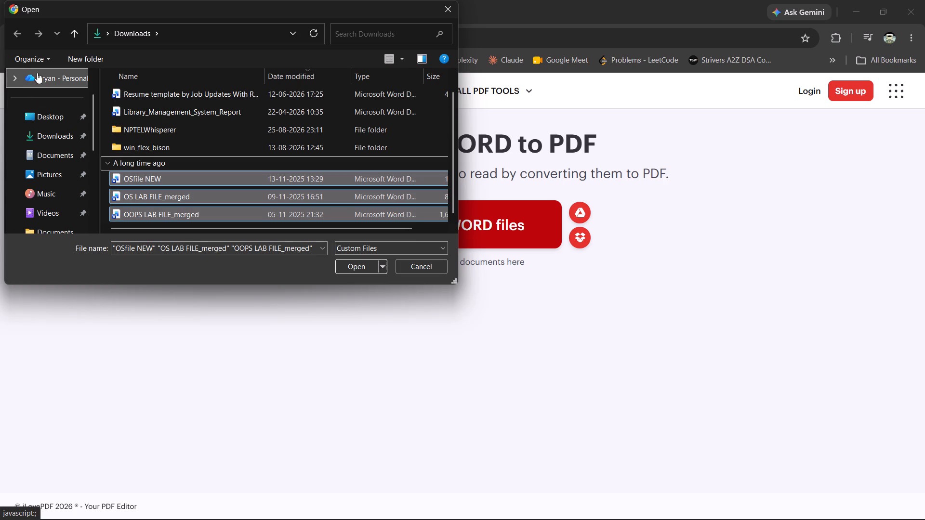
{"action": "left_click", "coordinate": [53, 77]}
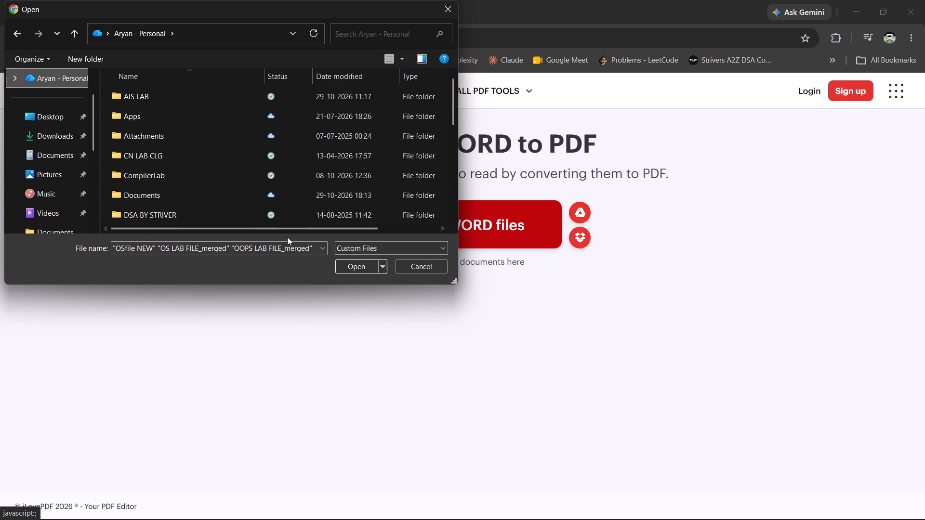
{"action": "left_click", "coordinate": [320, 248]}
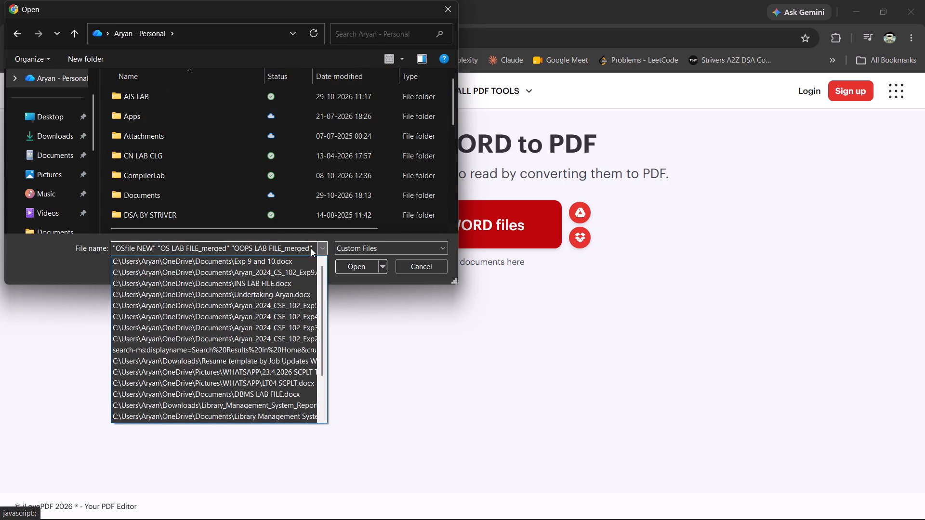
{"action": "left_click", "coordinate": [305, 248]}
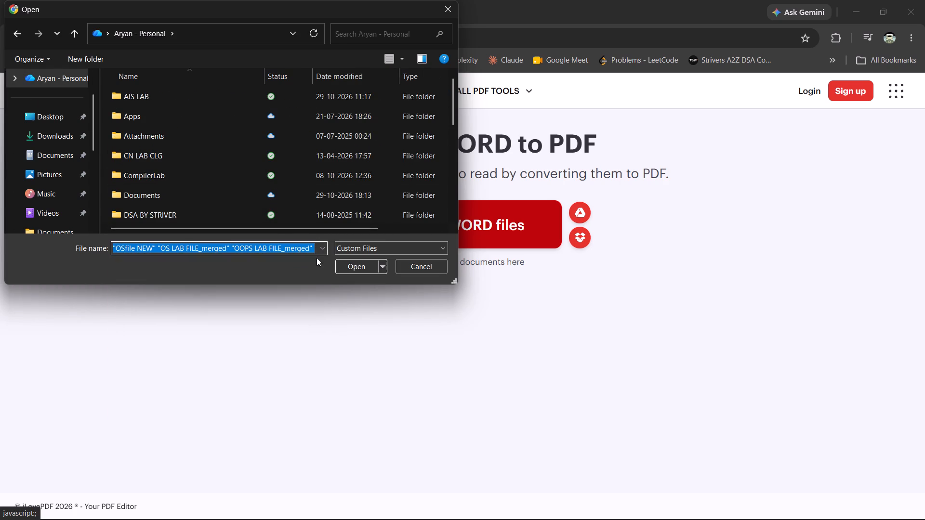
{"action": "key", "text": "BackSpace"}
{"action": "key", "text": "BackSpace"}
{"action": "scroll", "coordinate": [286, 123], "scroll_direction": "right", "scroll_amount": 1}
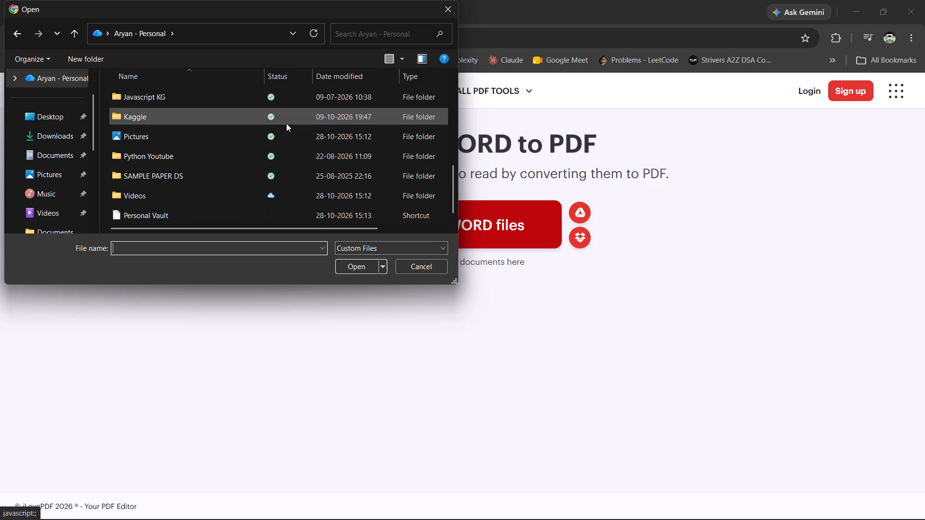
{"action": "scroll", "coordinate": [286, 123], "scroll_direction": "right", "scroll_amount": 1}
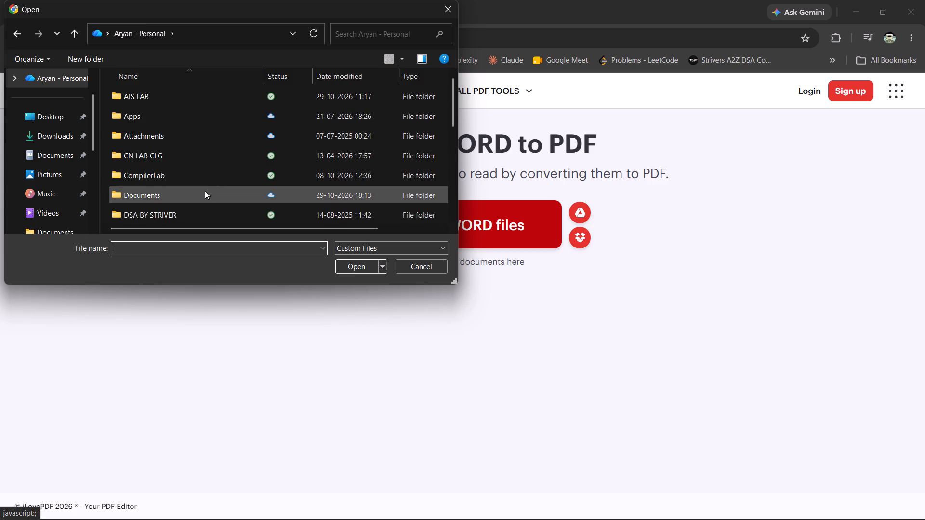
{"action": "double_click", "coordinate": [204, 192]}
{"action": "scroll", "coordinate": [274, 171], "scroll_direction": "down", "scroll_amount": 1}
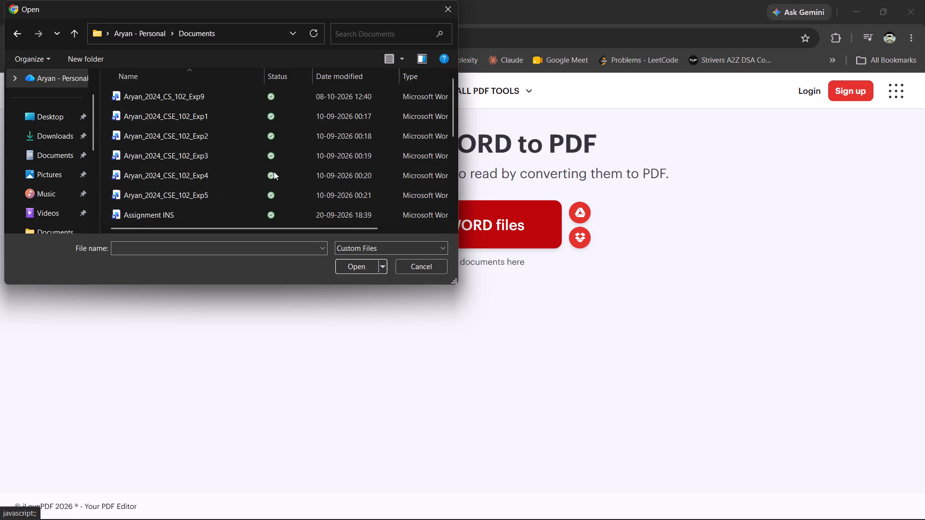
{"action": "scroll", "coordinate": [274, 171], "scroll_direction": "down", "scroll_amount": 1}
{"action": "left_click", "coordinate": [274, 171]}
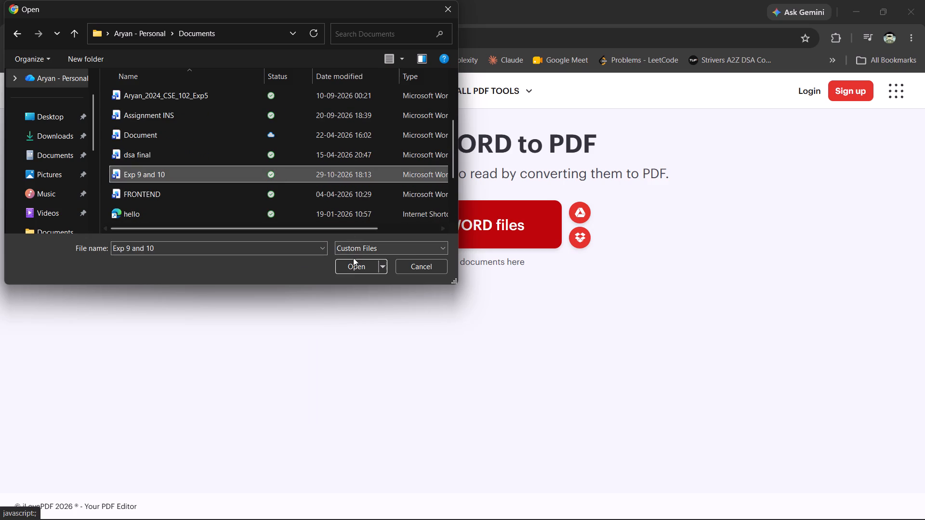
{"action": "left_click", "coordinate": [354, 267]}
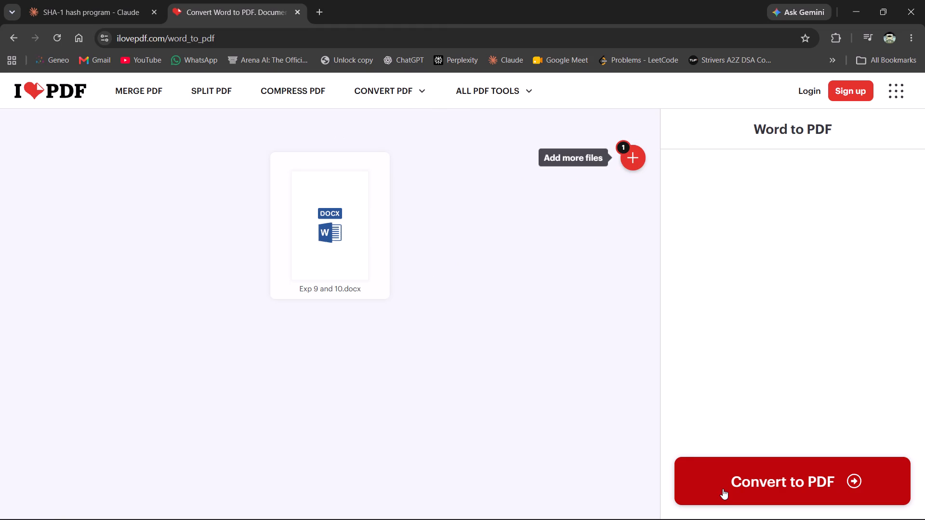
{"action": "left_click", "coordinate": [723, 481]}
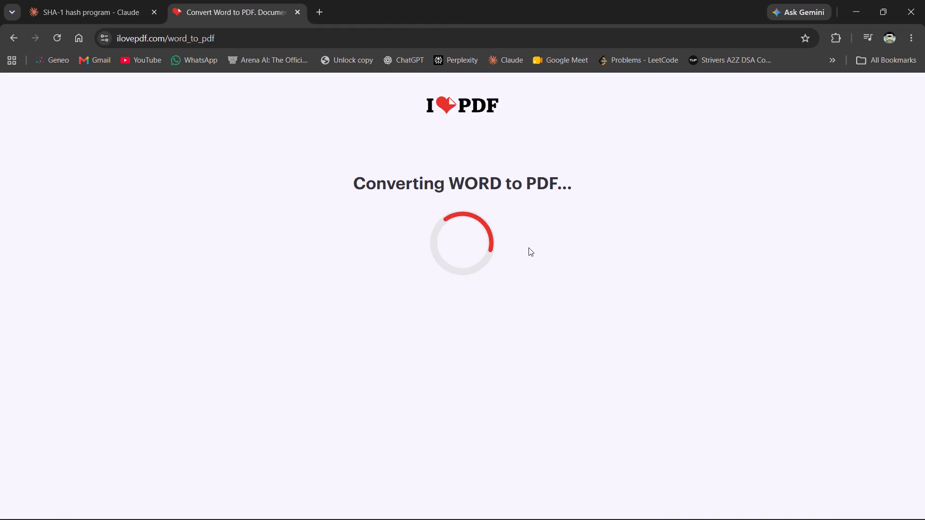
Download the converted PDF to the Downloads folder as Exp 9 and 10 and check its download status.
{"action": "left_click", "coordinate": [478, 184]}
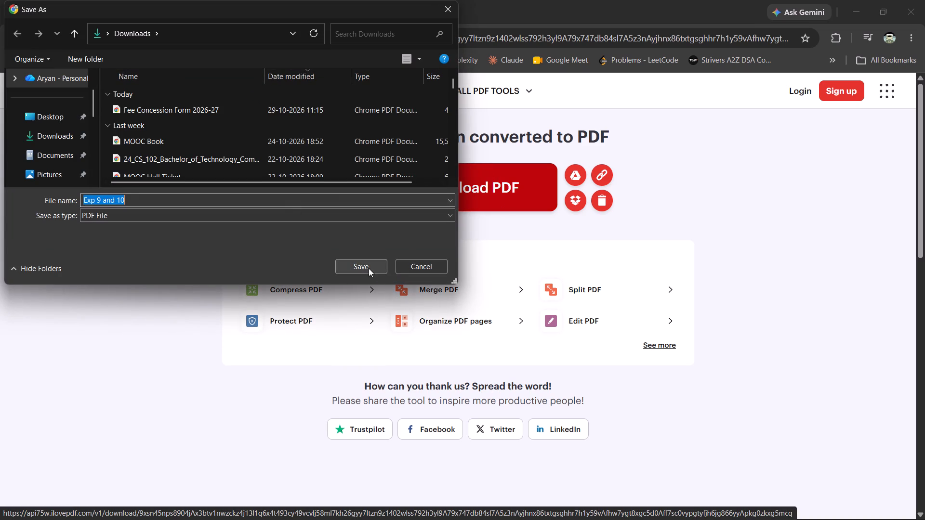
{"action": "left_click", "coordinate": [385, 271]}
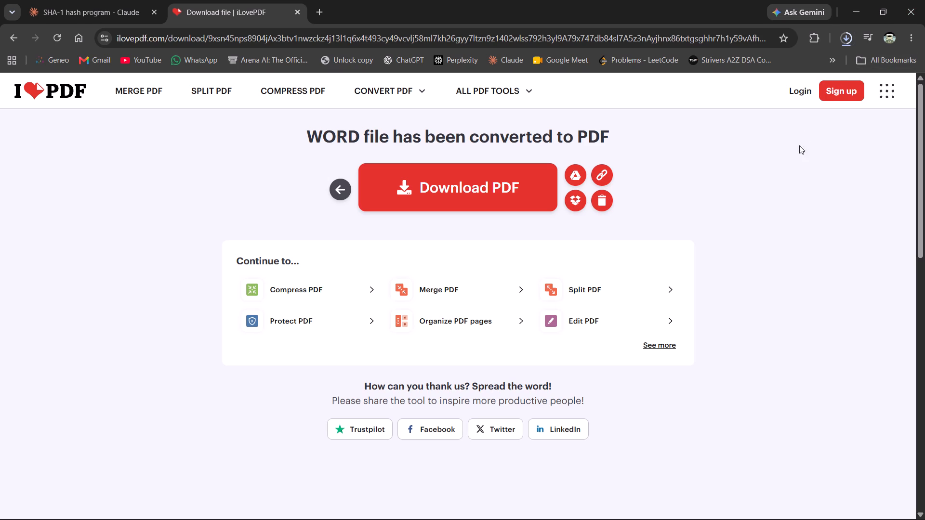
{"action": "left_click", "coordinate": [848, 35]}
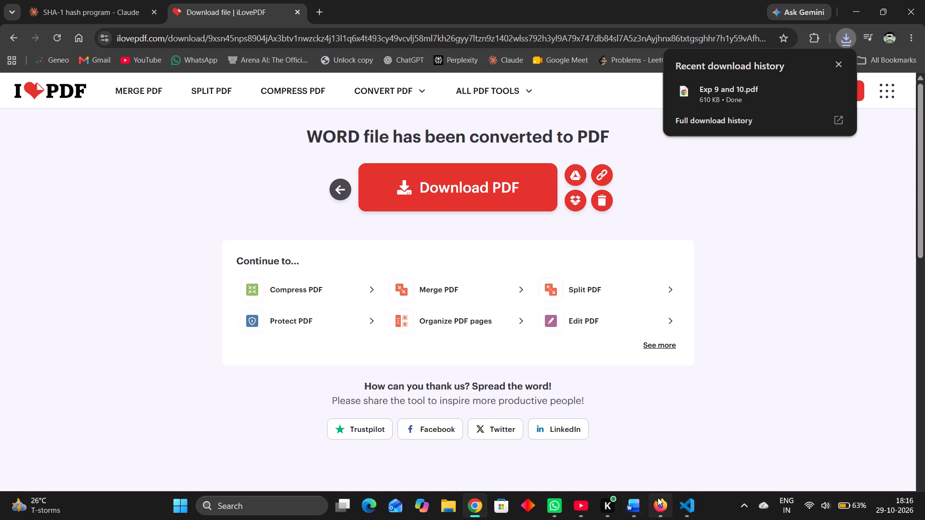
Switch to Firefox and attach Exp 9 and 10.pdf from the Downloads folder to the Experiment 9 and 10 Classroom assignment.
{"action": "left_click", "coordinate": [658, 497]}
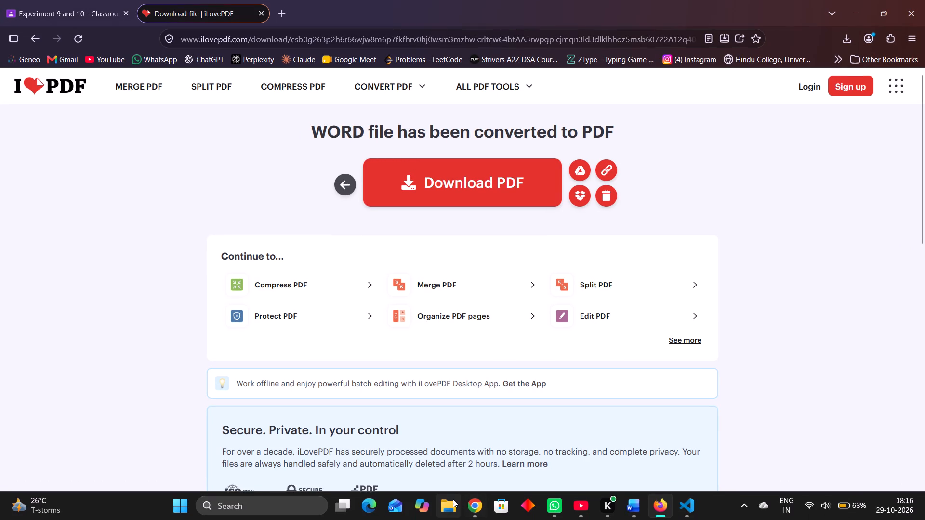
{"action": "left_click", "coordinate": [451, 502]}
{"action": "left_click", "coordinate": [77, 0]}
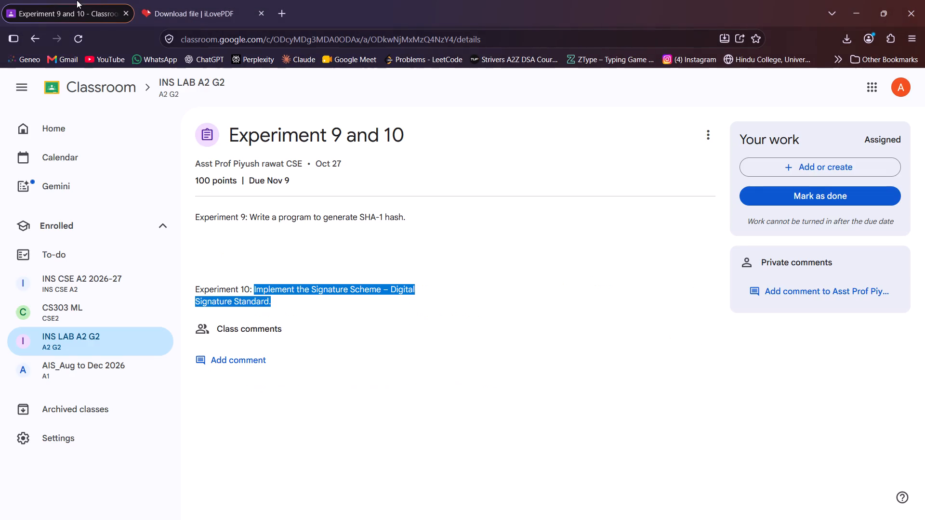
{"action": "left_click", "coordinate": [460, 359]}
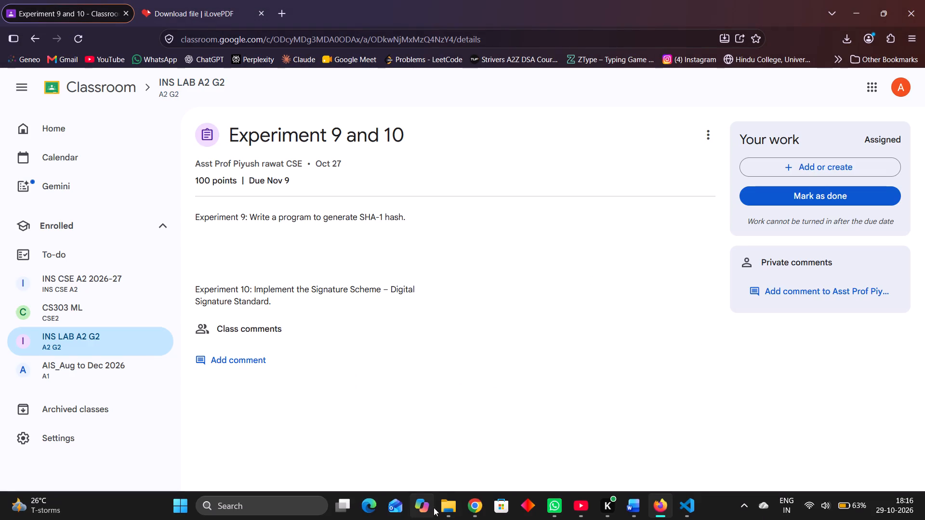
{"action": "left_click", "coordinate": [448, 508]}
{"action": "left_click", "coordinate": [85, 233]}
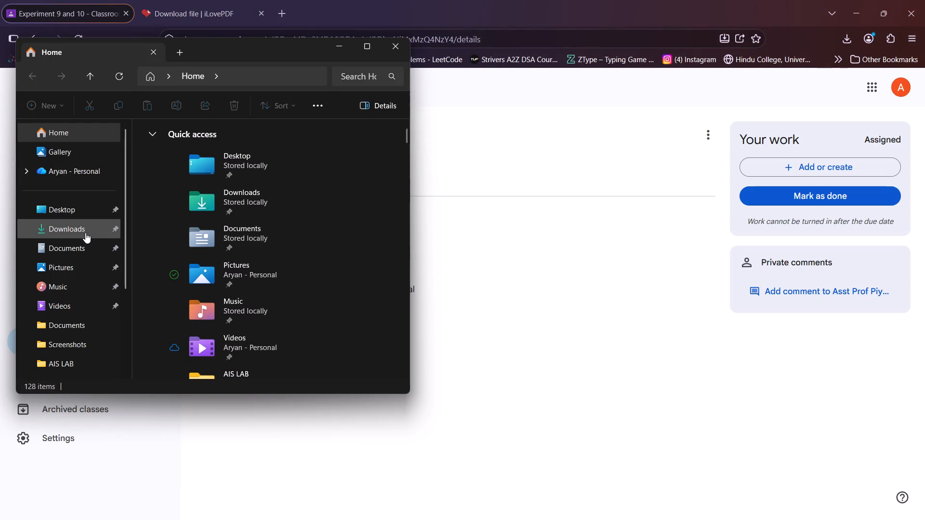
{"action": "left_click", "coordinate": [180, 198]}
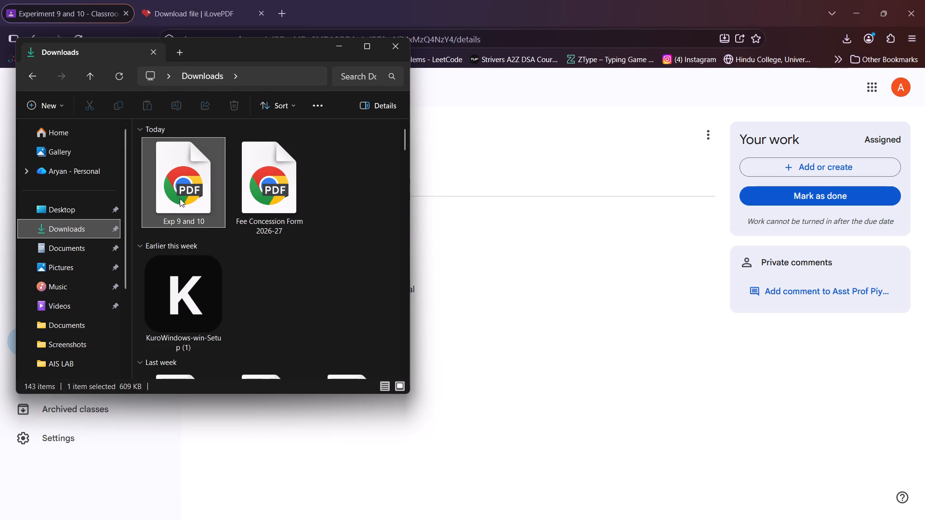
{"action": "left_click_drag", "start_coordinate": [180, 198], "coordinate": [191, 204]}
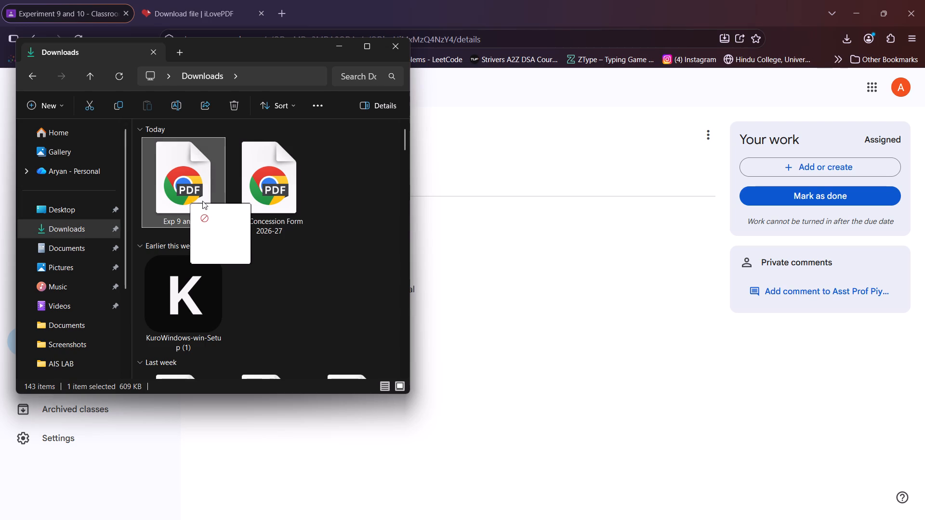
{"action": "left_click", "coordinate": [837, 174]}
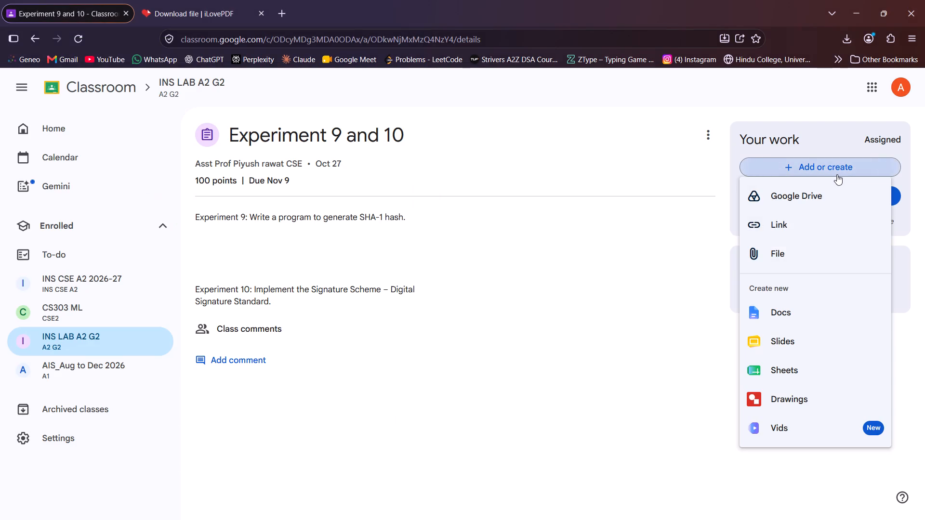
{"action": "left_click", "coordinate": [807, 256]}
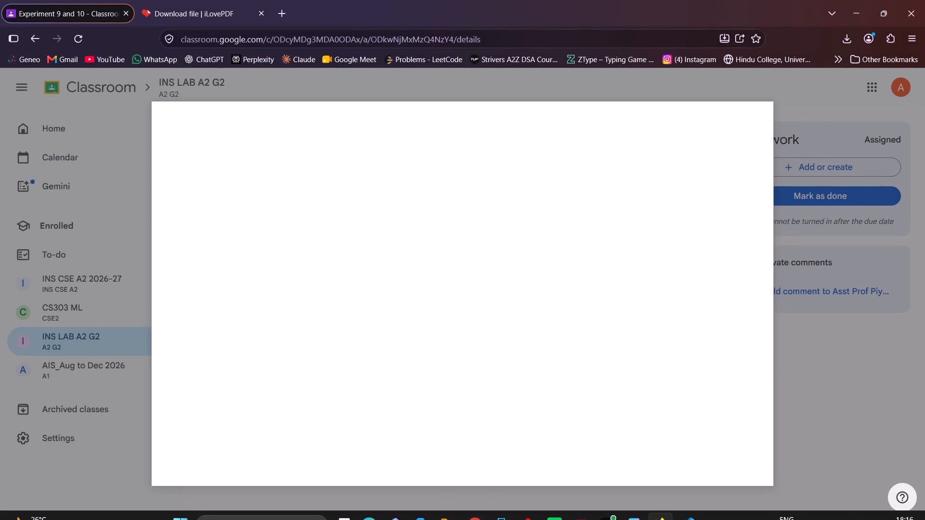
{"action": "left_click", "coordinate": [442, 508]}
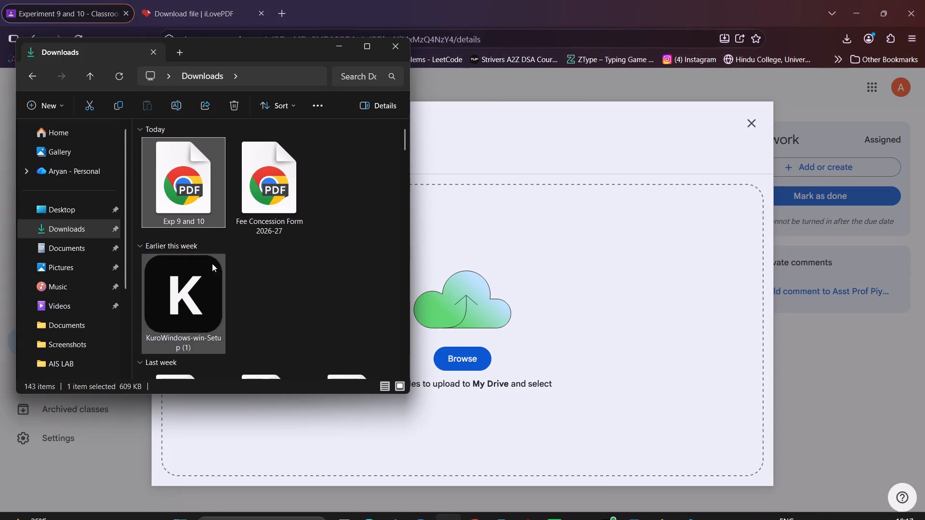
{"action": "left_click_drag", "start_coordinate": [201, 210], "coordinate": [456, 295]}
{"action": "left_click", "coordinate": [621, 219]}
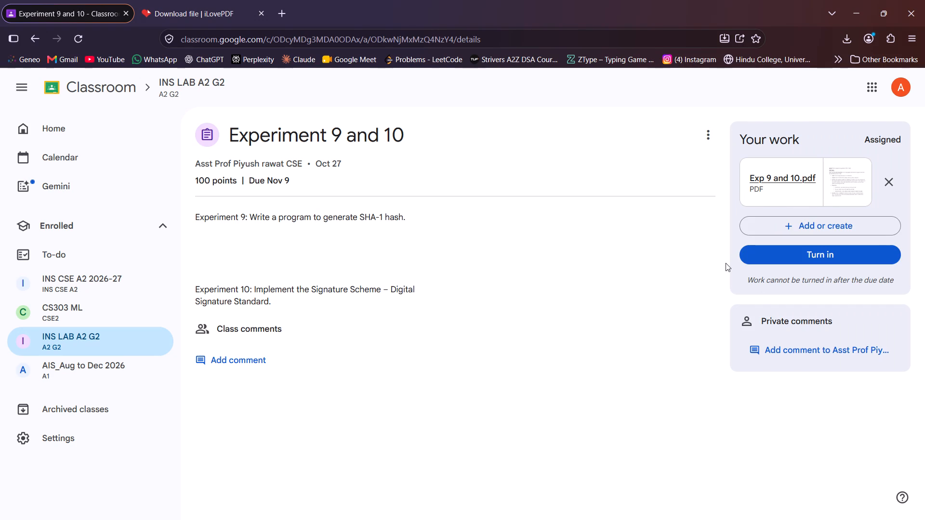
Turn in the Experiment 9 and 10 assignment with the attached PDF.
{"action": "left_click", "coordinate": [803, 262]}
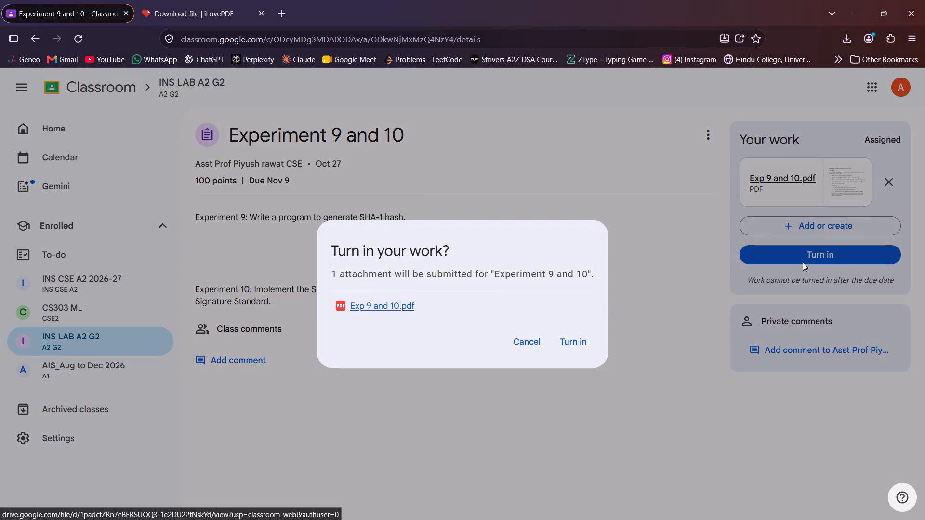
{"action": "left_click", "coordinate": [582, 338]}
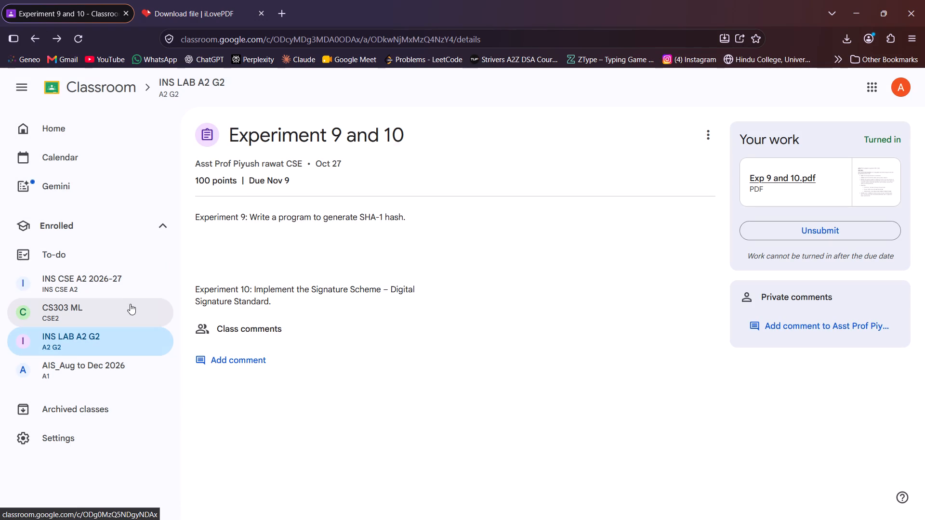
Open the Complete File Submission assignment from the INS LAB A2 G2 class stream.
{"action": "left_click", "coordinate": [197, 86]}
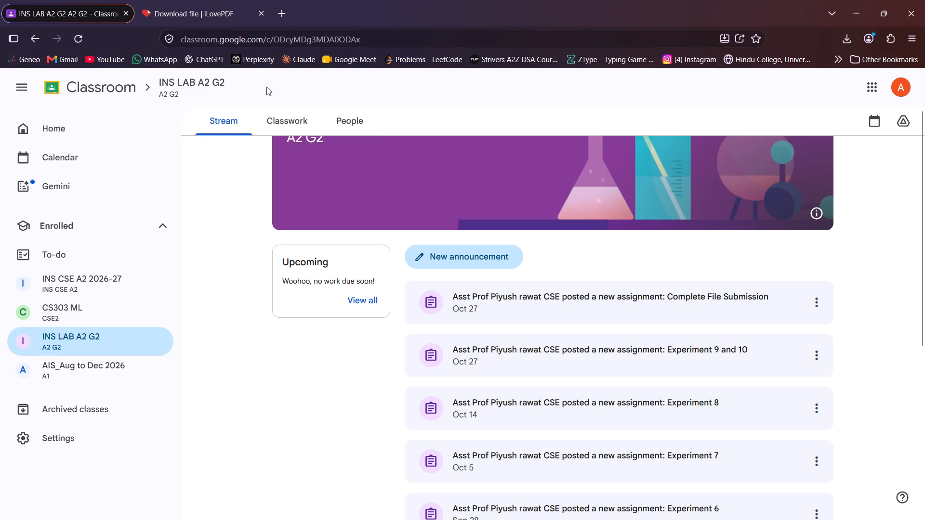
{"action": "left_click", "coordinate": [609, 301]}
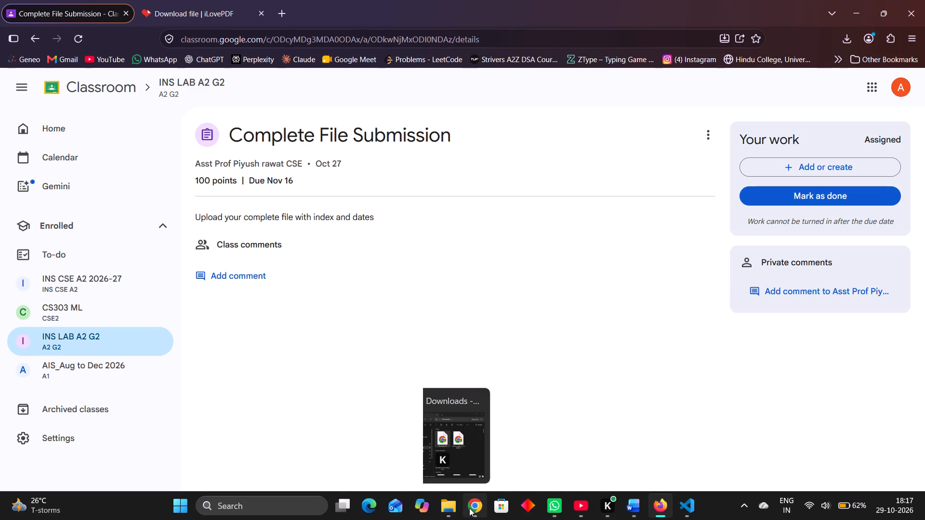
Delete the Exp 9 and 10 PDF from the Downloads folder and close the iLovePDF tab in Firefox.
{"action": "left_click", "coordinate": [443, 511]}
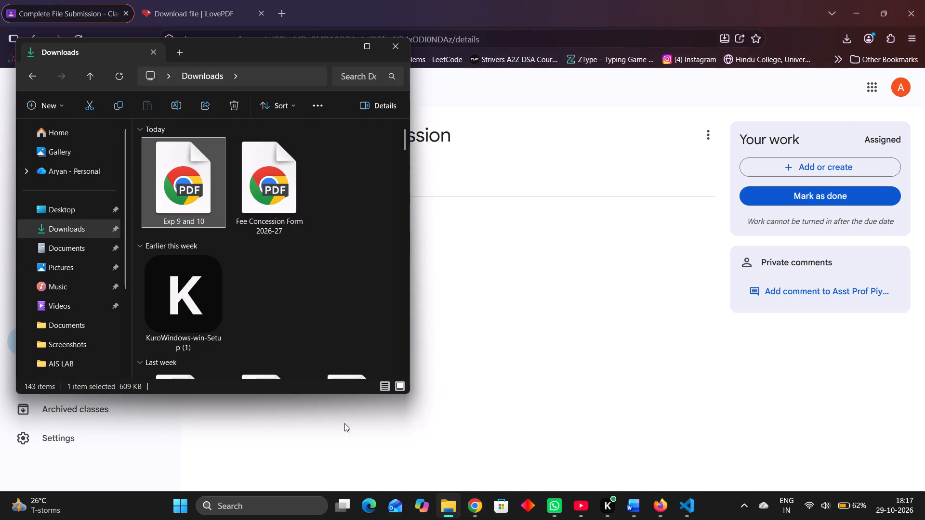
{"action": "left_click", "coordinate": [204, 205]}
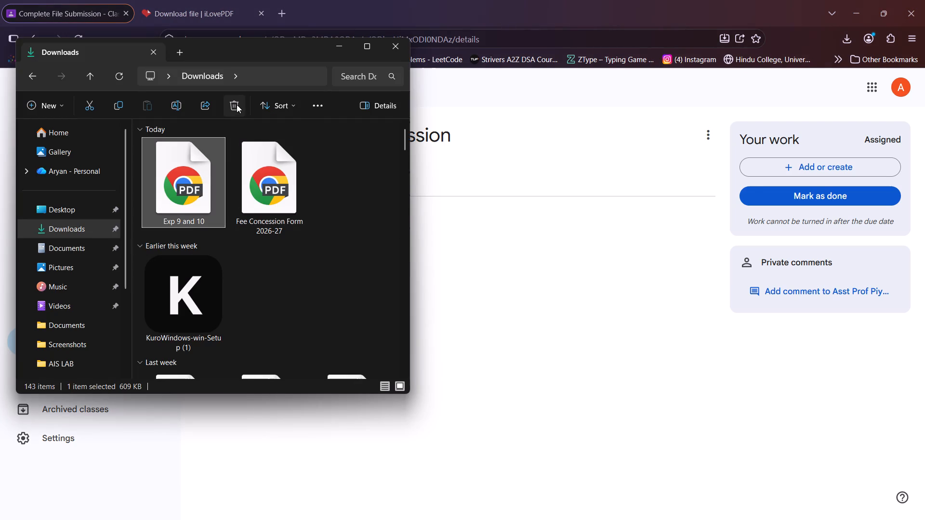
{"action": "left_click", "coordinate": [237, 104]}
{"action": "left_click", "coordinate": [262, 11]}
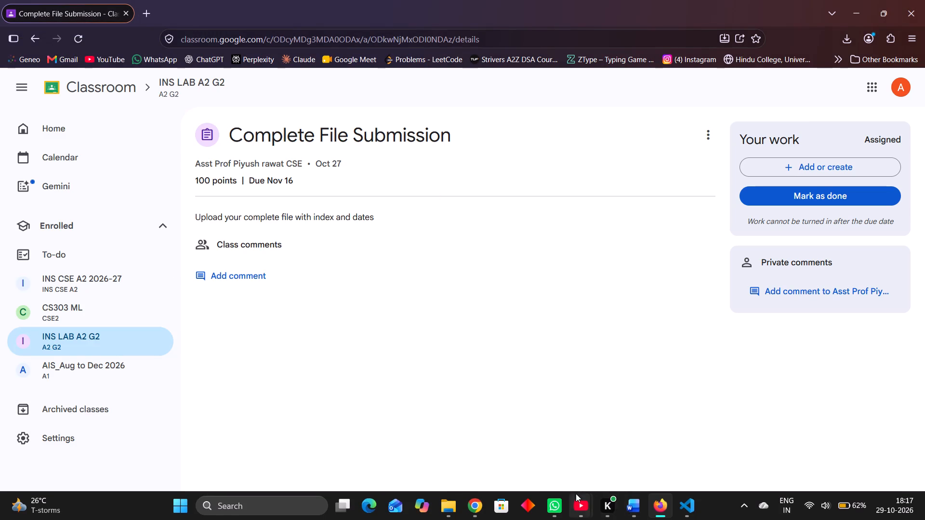
Switch to INS LAB FILE in Word, open the Exp 9 and 10 document and arrange the two windows side by side.
{"action": "left_click", "coordinate": [628, 446]}
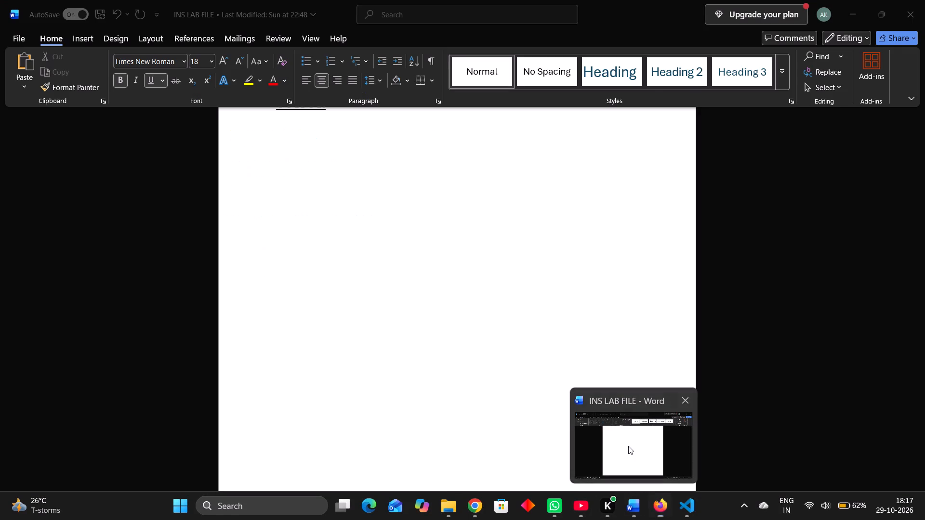
{"action": "scroll", "coordinate": [506, 333], "scroll_direction": "up", "scroll_amount": 3}
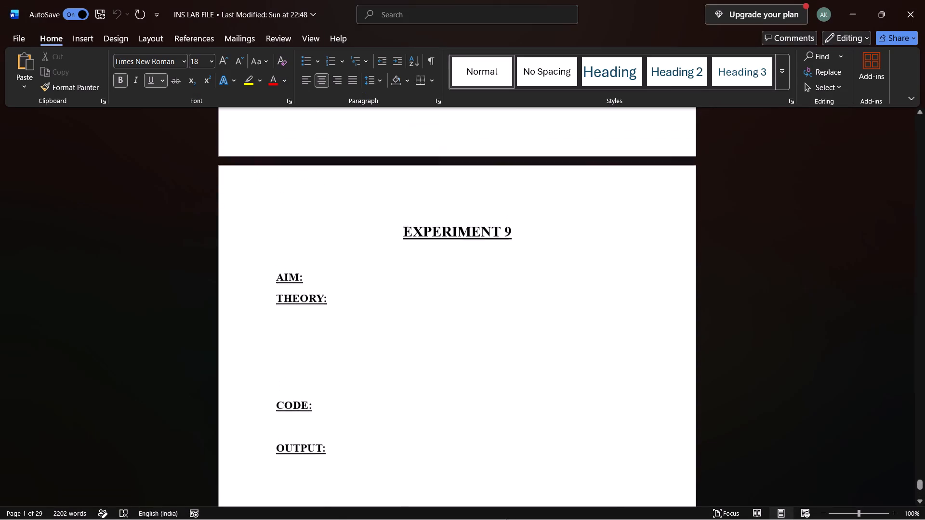
{"action": "right_click", "coordinate": [637, 504]}
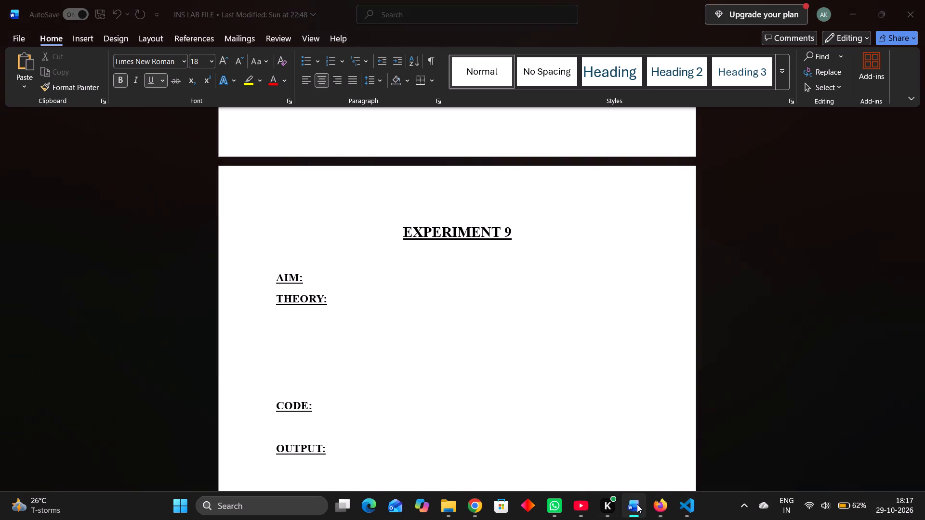
{"action": "left_click", "coordinate": [597, 434]}
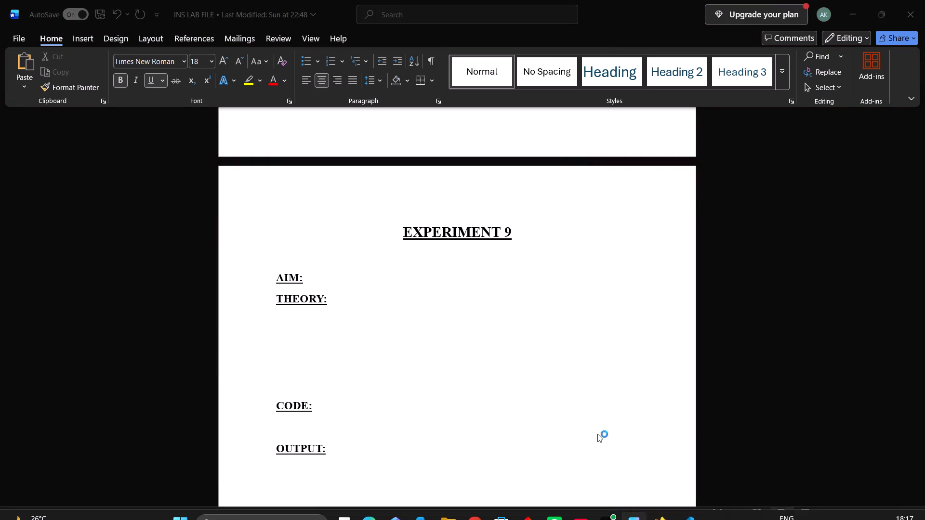
{"action": "left_click", "coordinate": [253, 298]}
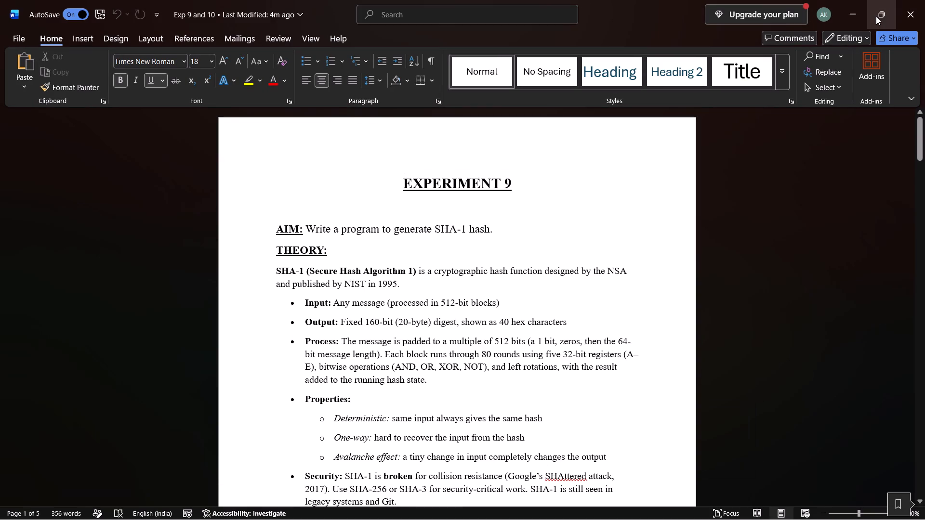
{"action": "left_click", "coordinate": [838, 42]}
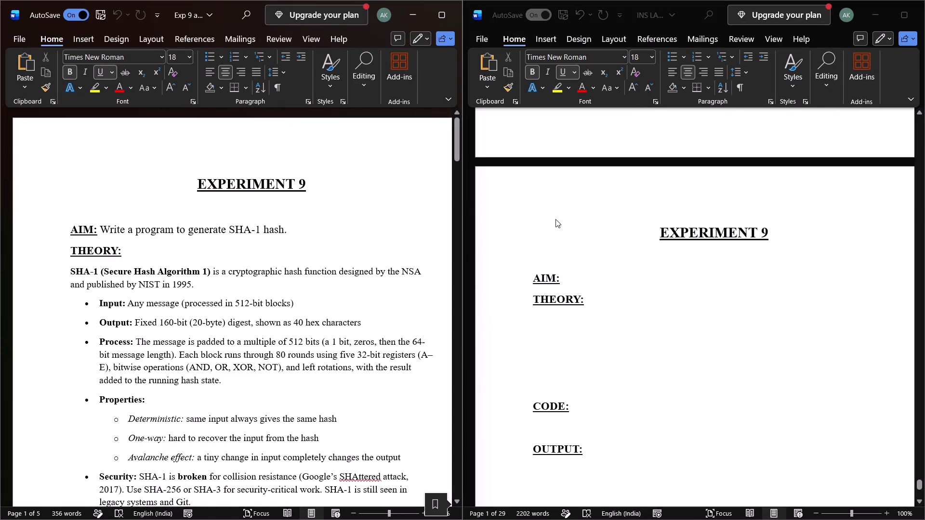
Copy the aim "Write a program to generate SHA-1 hash." from Exp 9 and 10 into Experiment 9's AIM line in INS LAB FILE.
{"action": "scroll", "coordinate": [578, 256], "scroll_direction": "down", "scroll_amount": 1}
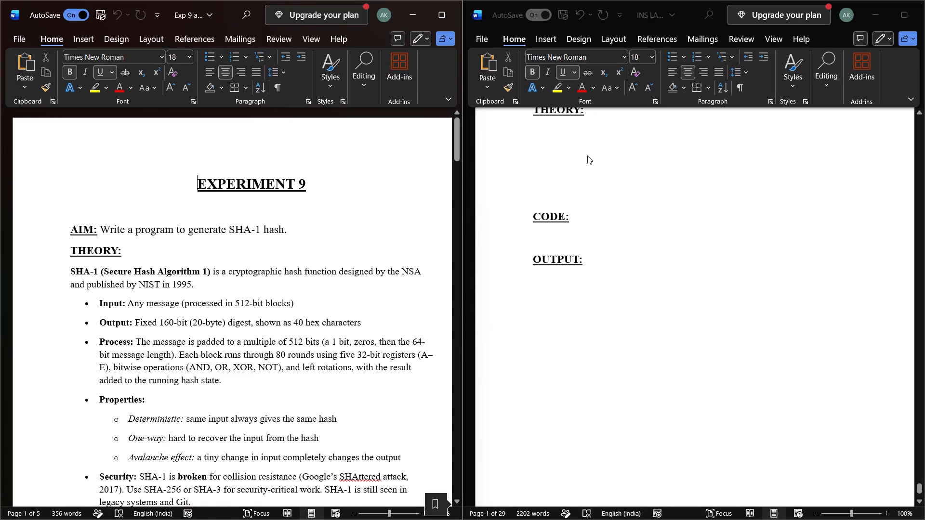
{"action": "scroll", "coordinate": [587, 156], "scroll_direction": "up", "scroll_amount": 1}
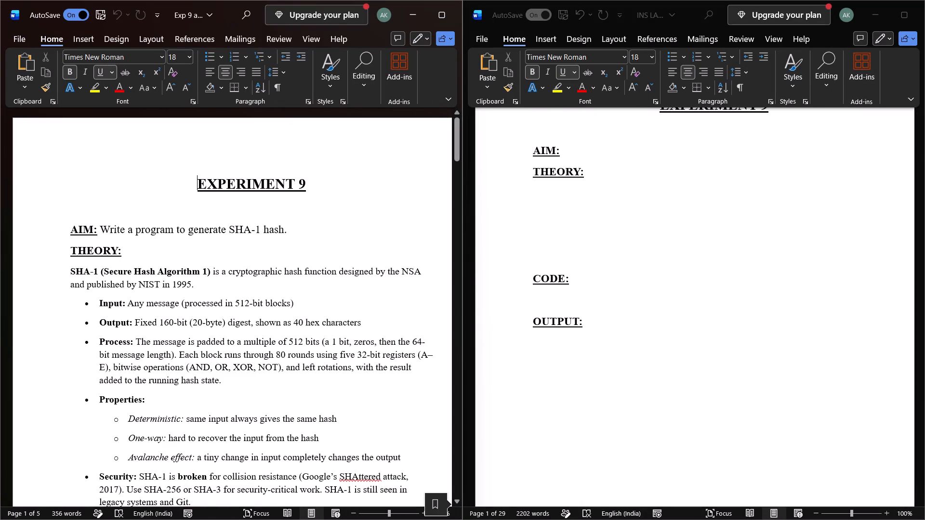
{"action": "left_click_drag", "start_coordinate": [293, 233], "coordinate": [101, 238]}
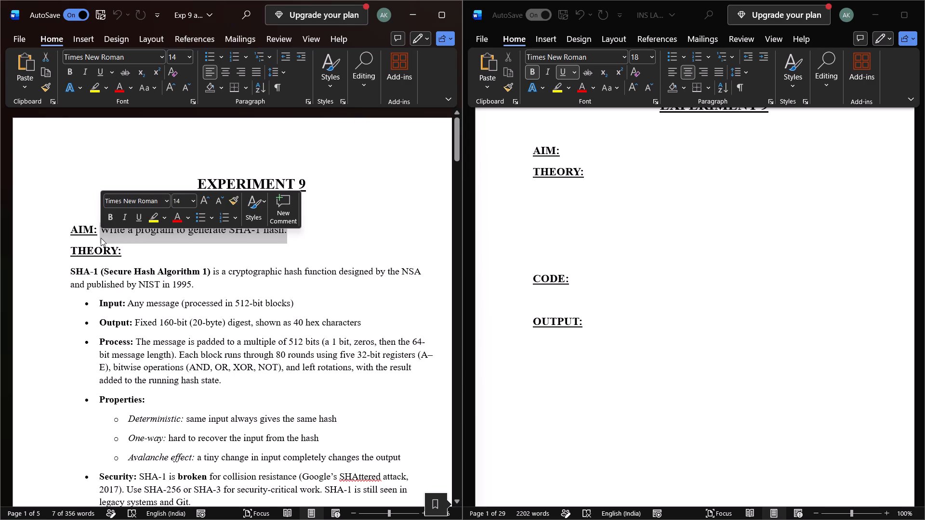
{"action": "key", "text": "ctrl+c"}
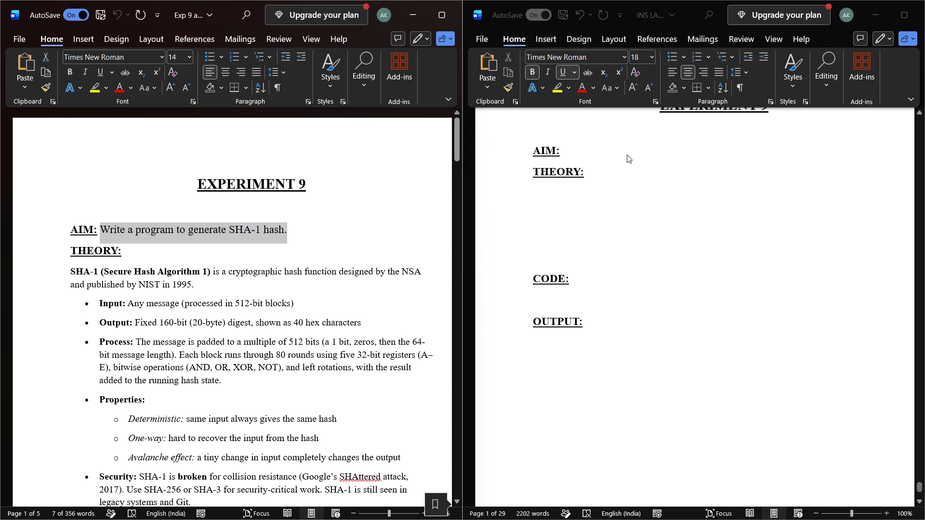
{"action": "left_click", "coordinate": [616, 143]}
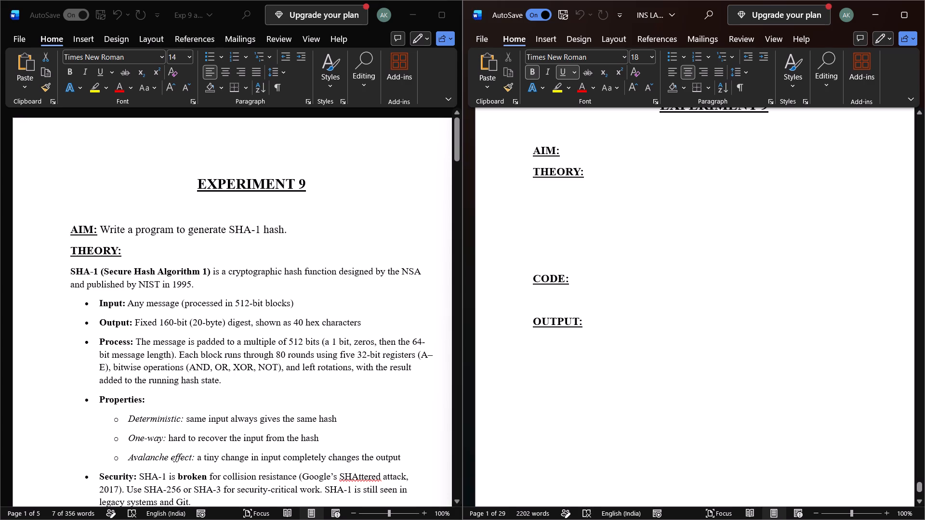
{"action": "left_click", "coordinate": [572, 157]}
{"action": "key", "text": "ctrl+v"}
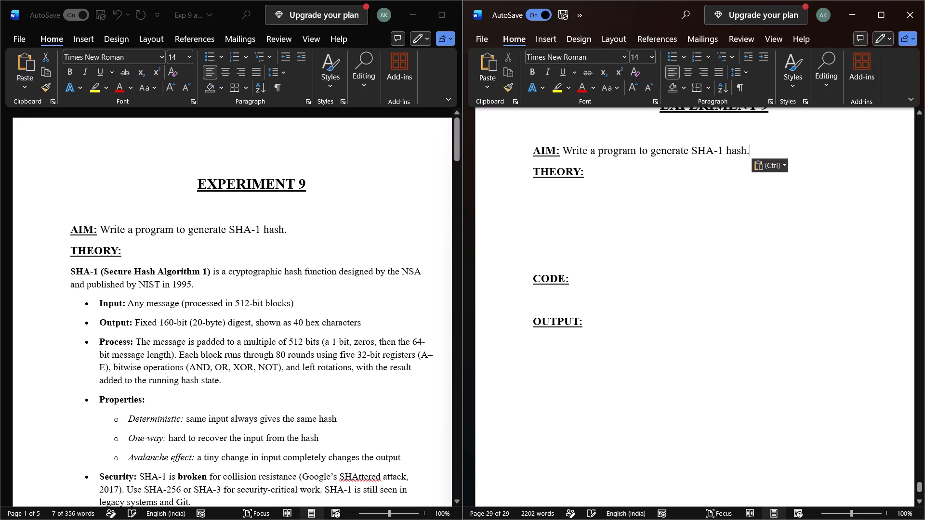
{"action": "left_click", "coordinate": [596, 155]}
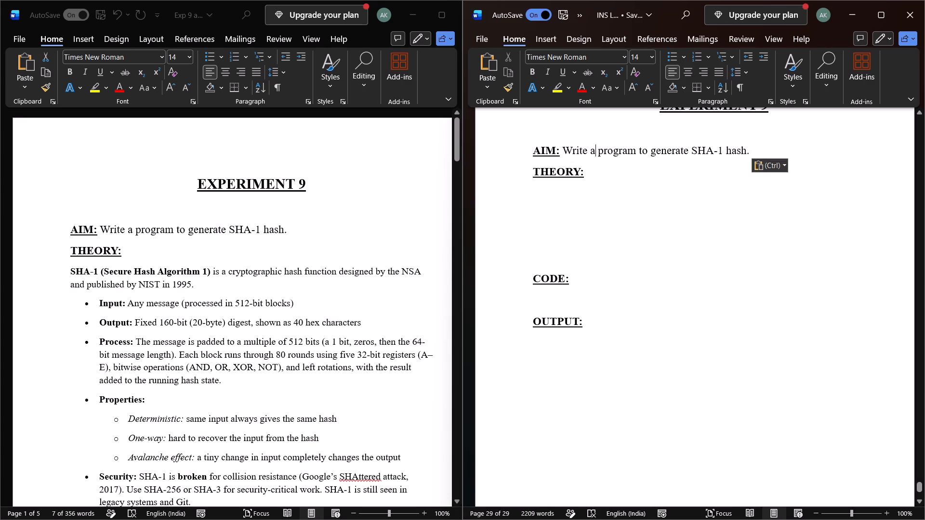
Copy the SHA-1 theory text, from the definition through the Security bullet, into Experiment 9's THEORY section in INS LAB FILE.
{"action": "left_click", "coordinate": [591, 179]}
{"action": "left_click", "coordinate": [546, 194]}
{"action": "scroll", "coordinate": [213, 234], "scroll_direction": "down", "scroll_amount": 1}
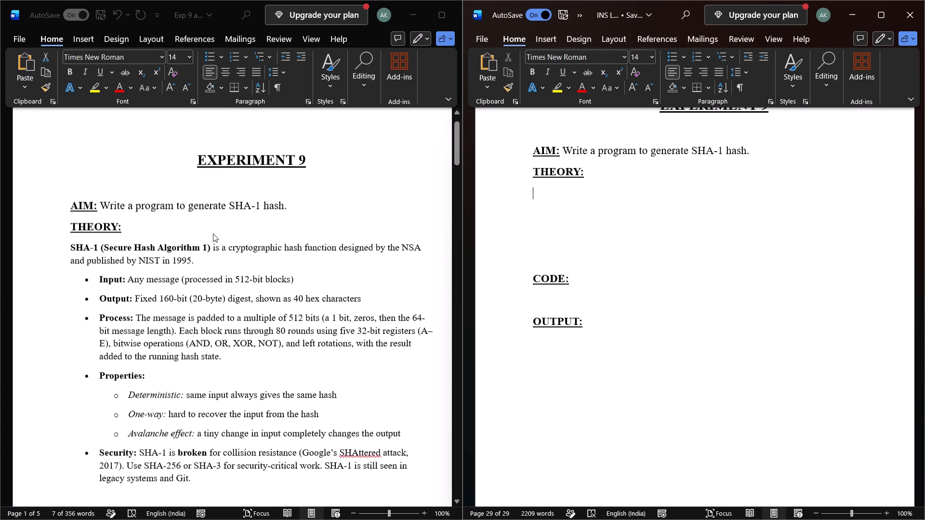
{"action": "scroll", "coordinate": [213, 234], "scroll_direction": "down", "scroll_amount": 1}
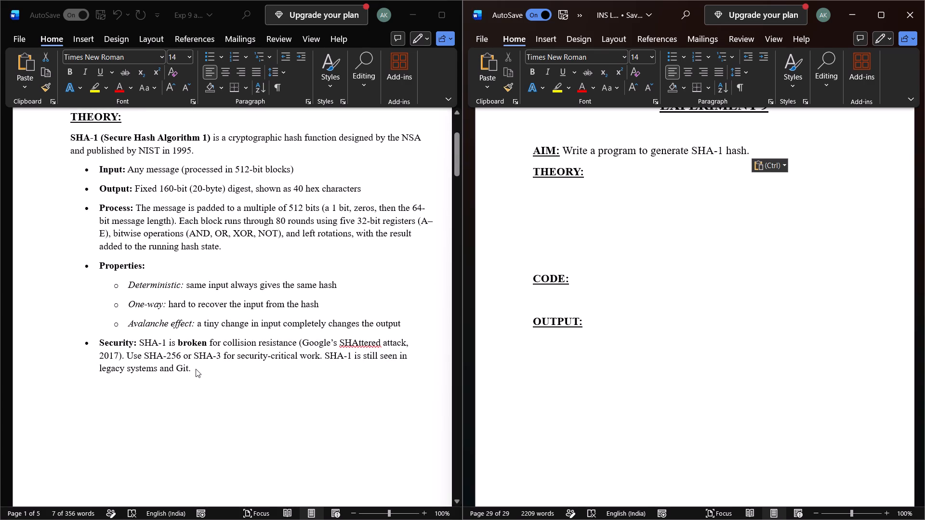
{"action": "left_click_drag", "start_coordinate": [196, 369], "coordinate": [66, 137]}
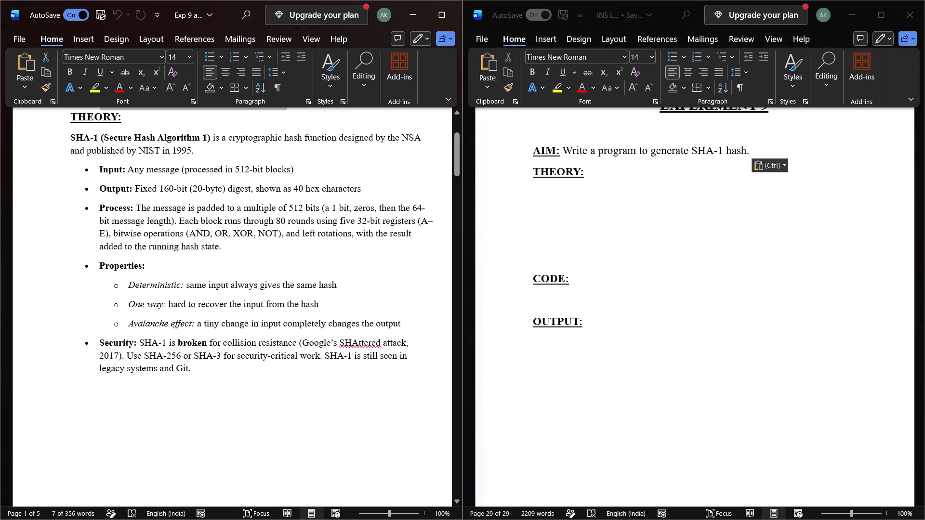
{"action": "left_click_drag", "start_coordinate": [66, 137], "coordinate": [183, 363]}
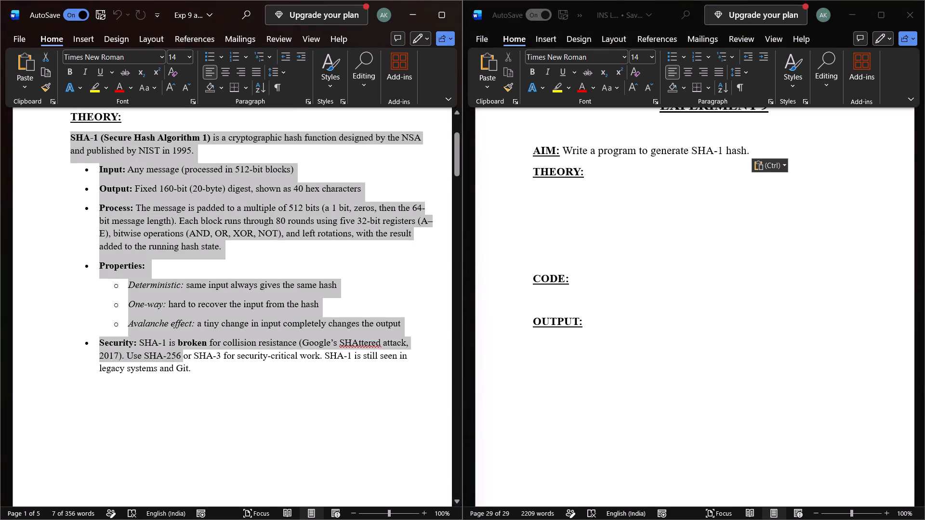
{"action": "left_click_drag", "start_coordinate": [183, 363], "coordinate": [194, 377]}
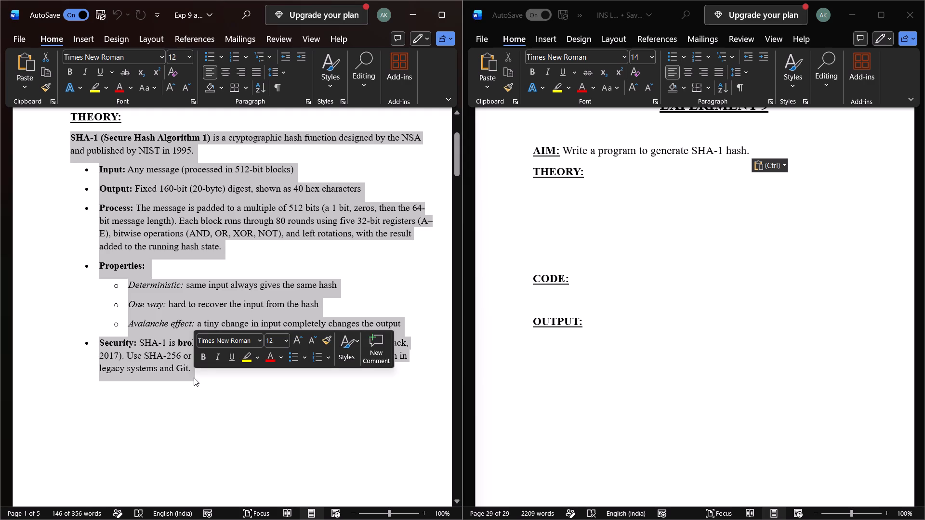
{"action": "key", "text": "ctrl+c"}
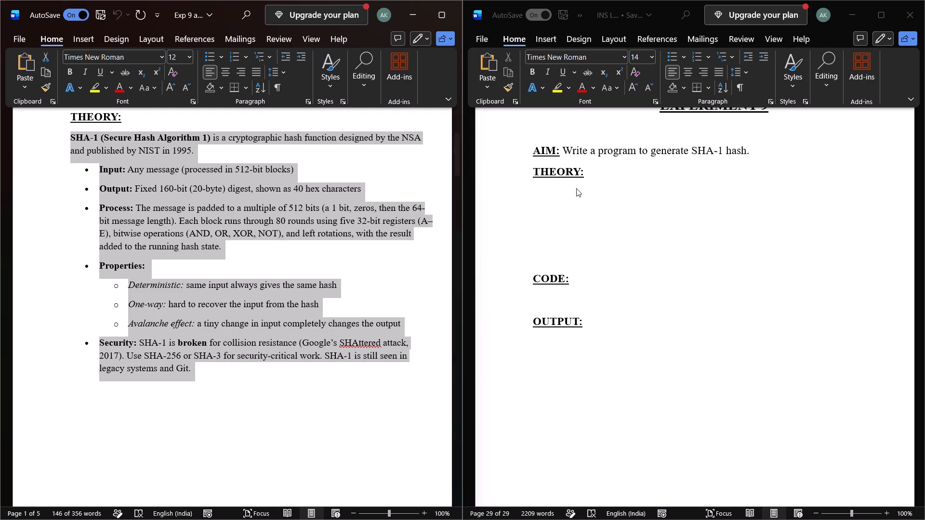
{"action": "left_click", "coordinate": [569, 193]}
{"action": "key", "text": "ctrl+v"}
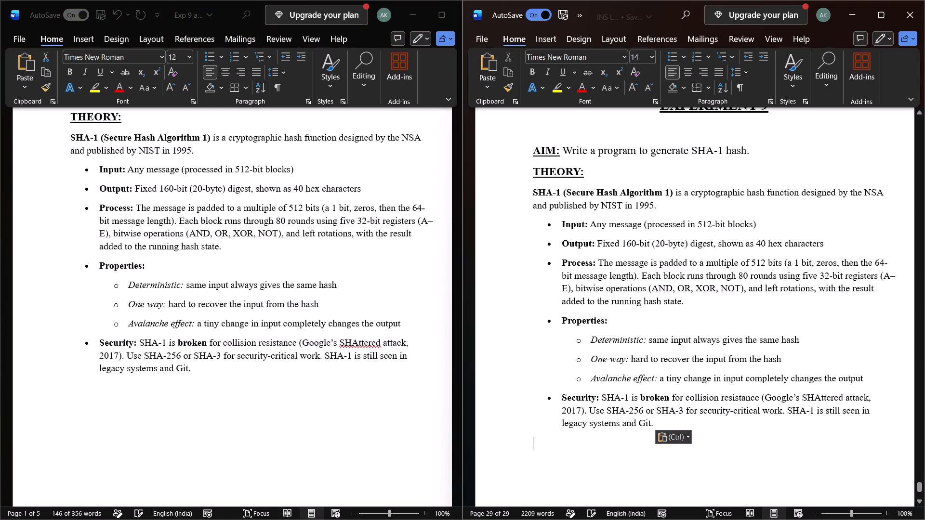
Add a blank line under Experiment 9's CODE heading and remove the empty lines between the theory text and that heading.
{"action": "scroll", "coordinate": [569, 193], "scroll_direction": "down", "scroll_amount": 2}
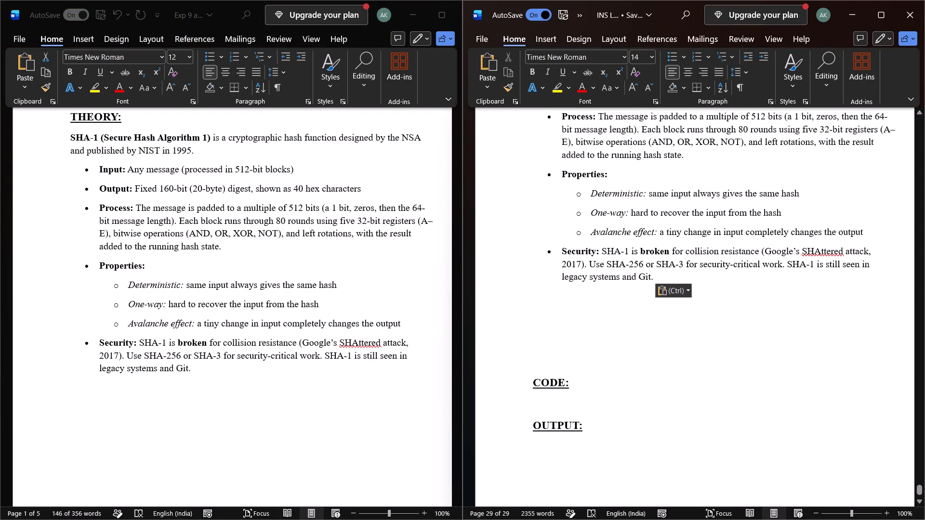
{"action": "left_click", "coordinate": [535, 366]}
{"action": "scroll", "coordinate": [224, 413], "scroll_direction": "down", "scroll_amount": 4}
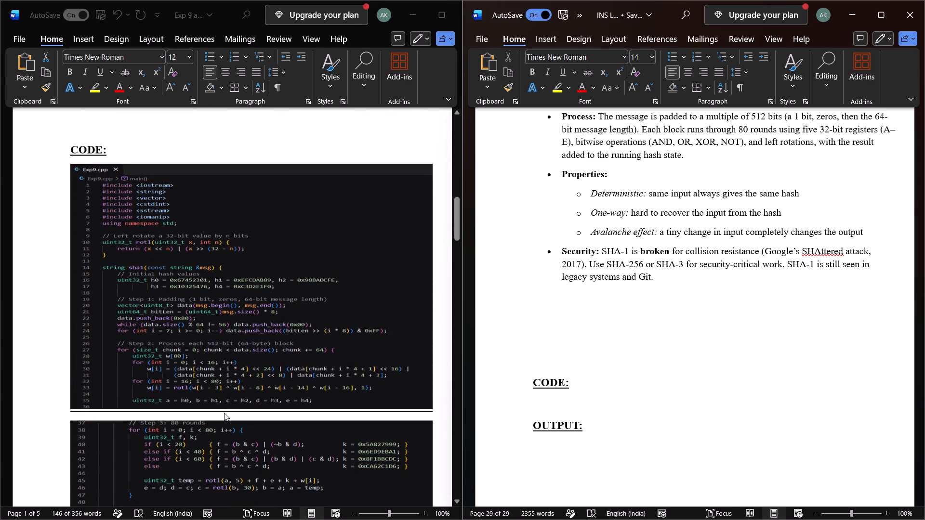
{"action": "scroll", "coordinate": [224, 413], "scroll_direction": "down", "scroll_amount": 2}
{"action": "scroll", "coordinate": [555, 317], "scroll_direction": "down", "scroll_amount": 1}
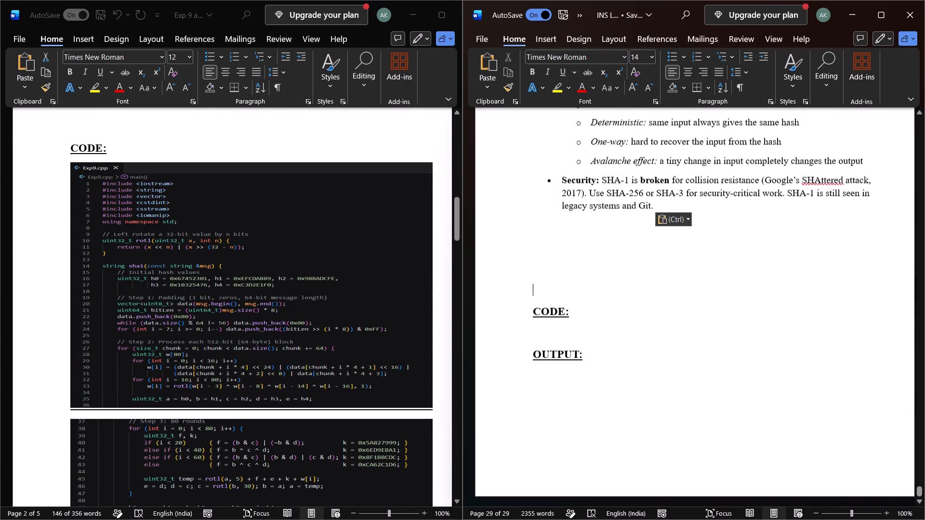
{"action": "scroll", "coordinate": [555, 317], "scroll_direction": "down", "scroll_amount": 1}
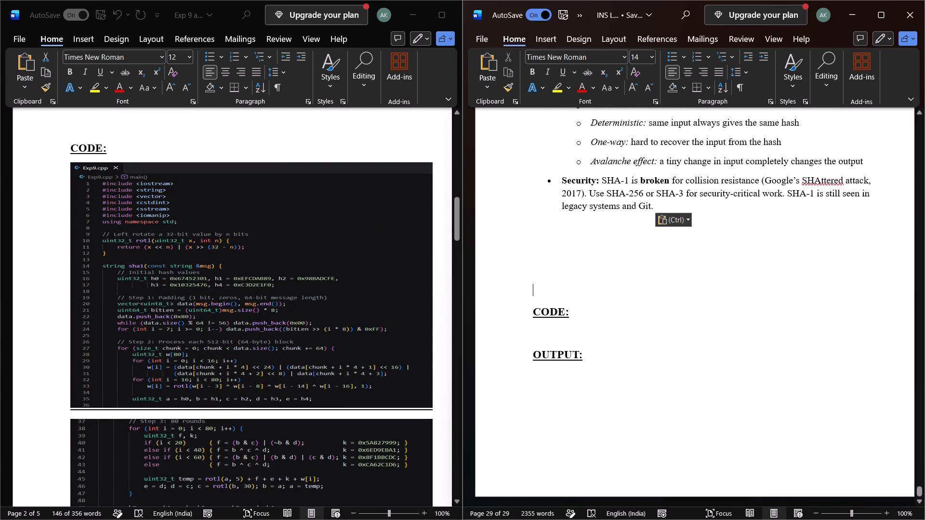
{"action": "left_click", "coordinate": [545, 338]}
{"action": "key", "text": "Return"}
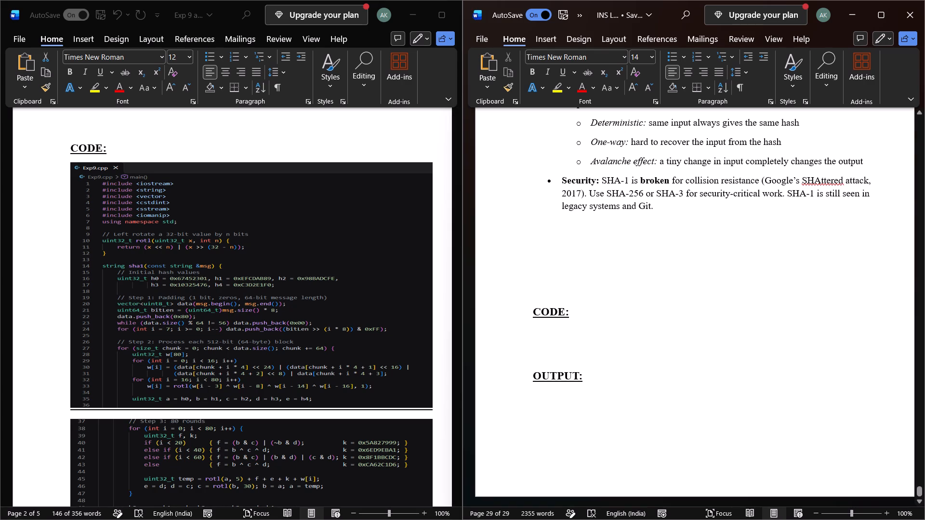
{"action": "left_click", "coordinate": [529, 315]}
{"action": "key", "text": "BackSpace"}
{"action": "key", "text": "BackSpace"}
{"action": "key", "text": "BackSpace"}
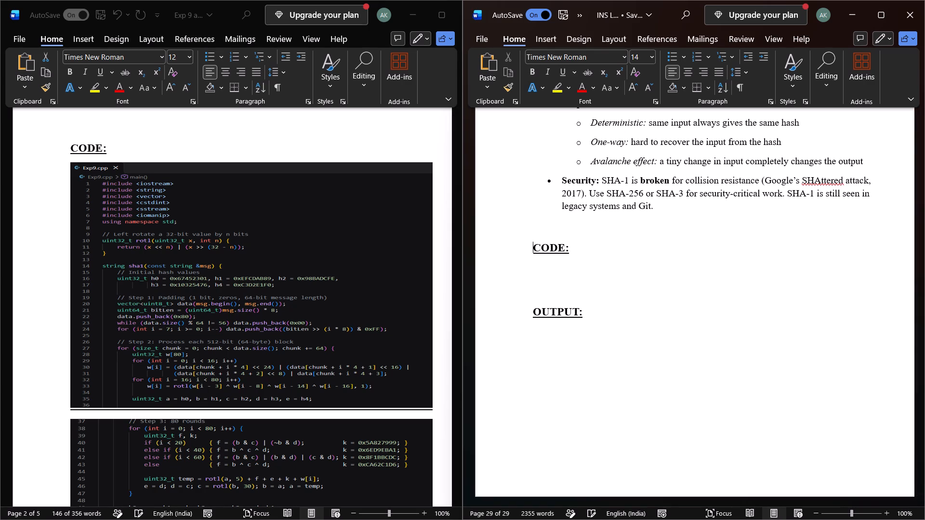
{"action": "key", "text": "BackSpace"}
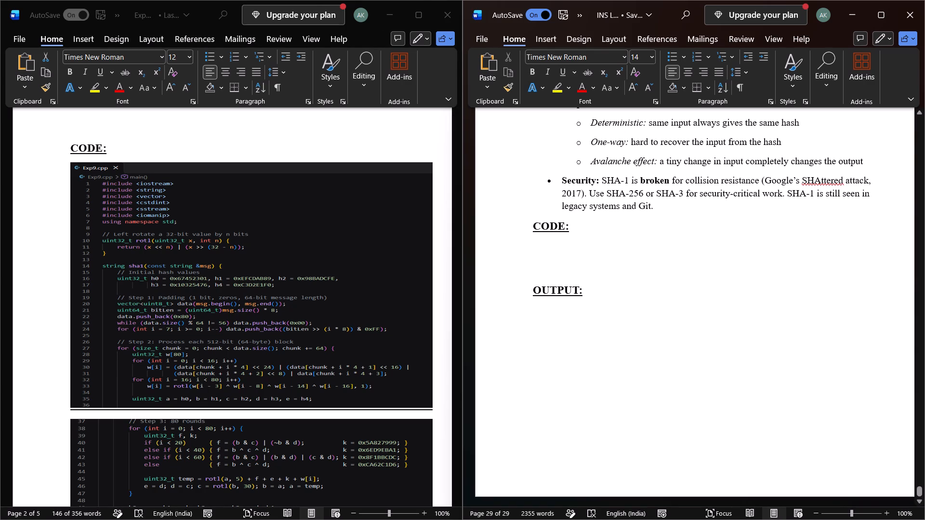
Copy the first Exp9.cpp code screenshot, lines 1 to 36, into the space under Experiment 9's CODE heading in INS LAB FILE.
{"action": "left_click", "coordinate": [538, 253]}
{"action": "left_click_drag", "start_coordinate": [316, 285], "coordinate": [379, 291]}
{"action": "left_click", "coordinate": [379, 291]}
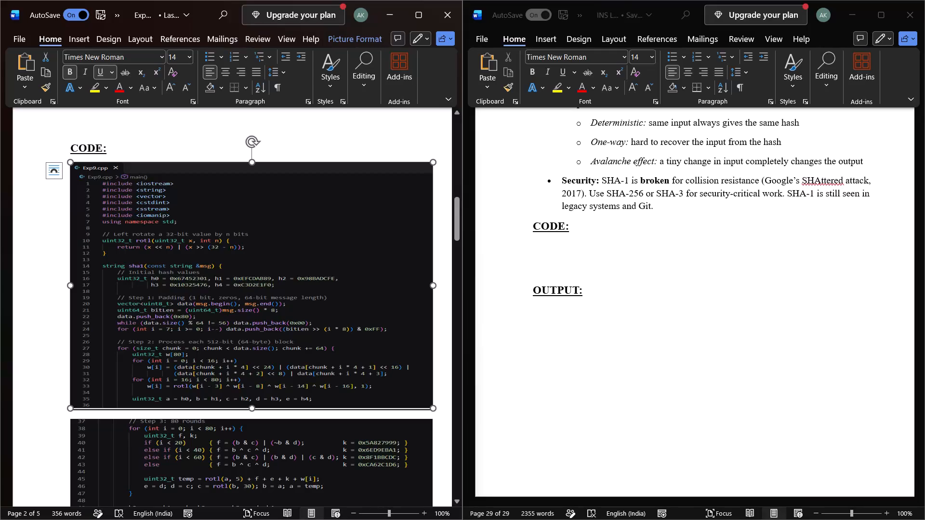
{"action": "key", "text": "ctrl+c"}
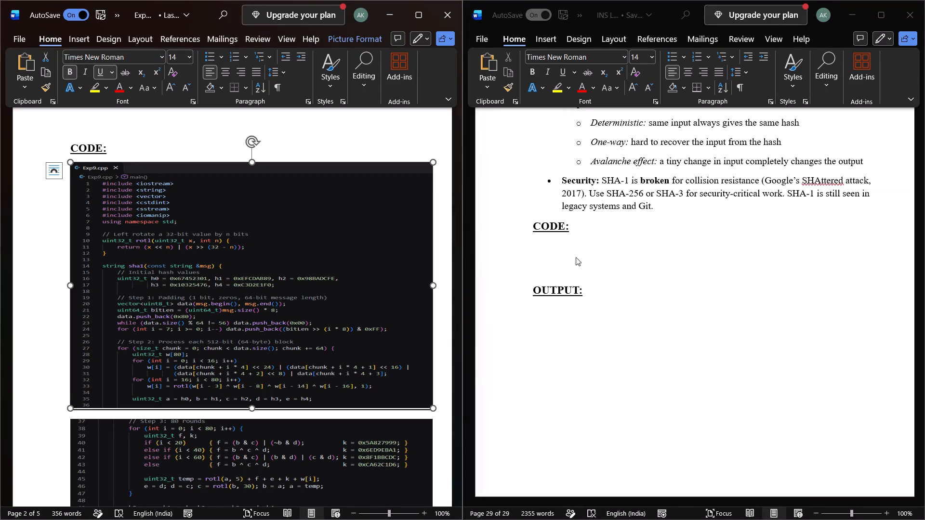
{"action": "left_click", "coordinate": [576, 257]}
{"action": "key", "text": "ctrl+v"}
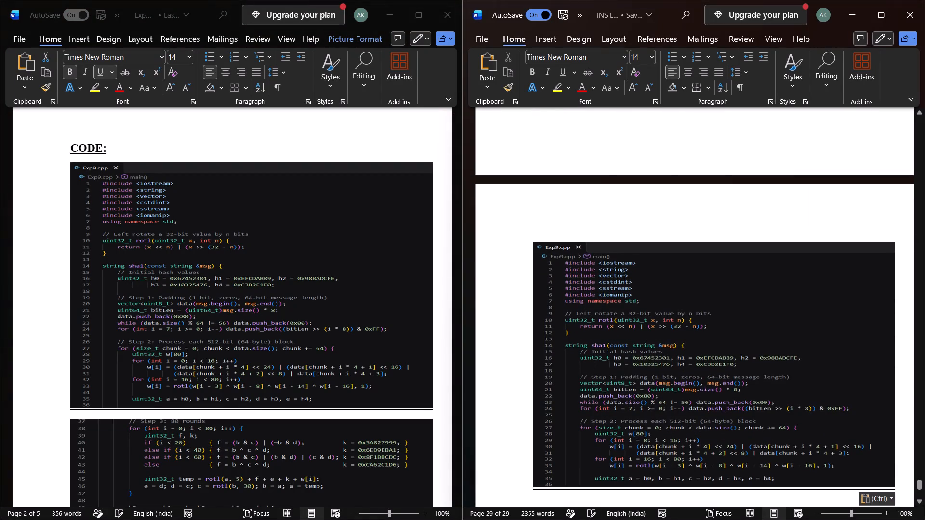
Shrink the pasted Exp9.cpp screenshot in height and slightly in width so it fits on the same page as the CODE heading.
{"action": "scroll", "coordinate": [677, 207], "scroll_direction": "down", "scroll_amount": 1}
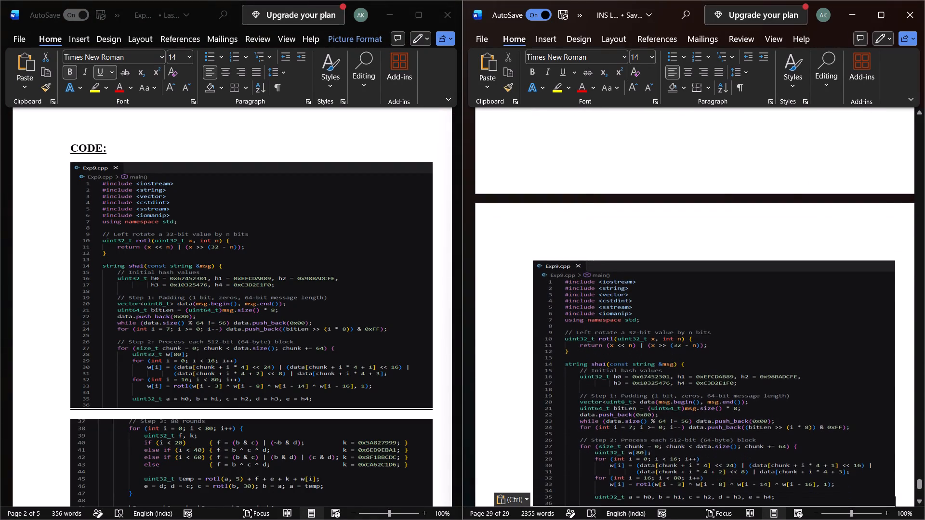
{"action": "left_click", "coordinate": [697, 348]}
{"action": "scroll", "coordinate": [697, 348], "scroll_direction": "down", "scroll_amount": 1}
{"action": "left_click_drag", "start_coordinate": [714, 399], "coordinate": [706, 359]}
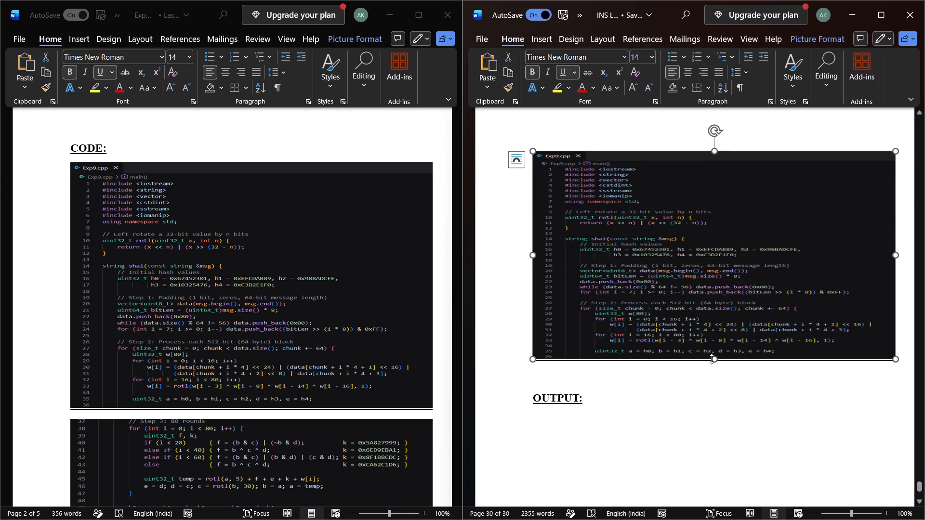
{"action": "left_click_drag", "start_coordinate": [713, 360], "coordinate": [708, 331]}
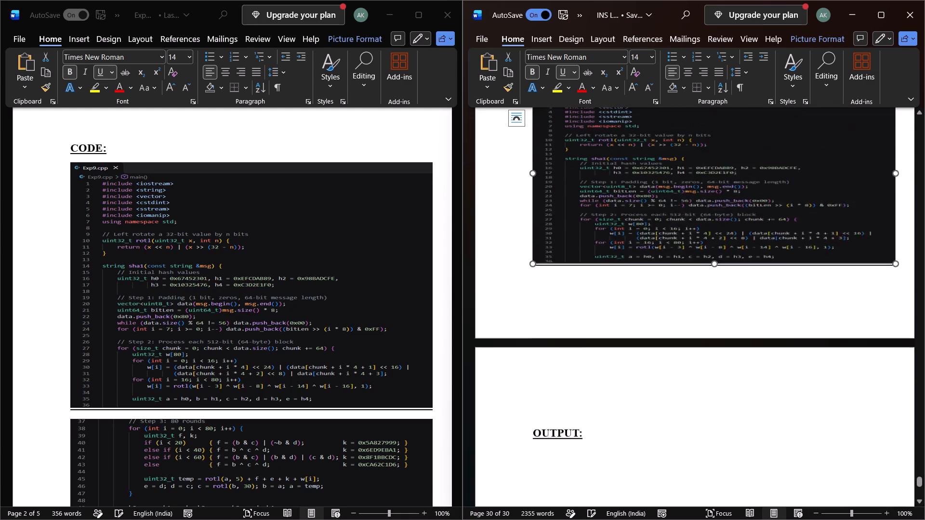
{"action": "left_click_drag", "start_coordinate": [716, 290], "coordinate": [717, 298]}
{"action": "left_click", "coordinate": [715, 298]}
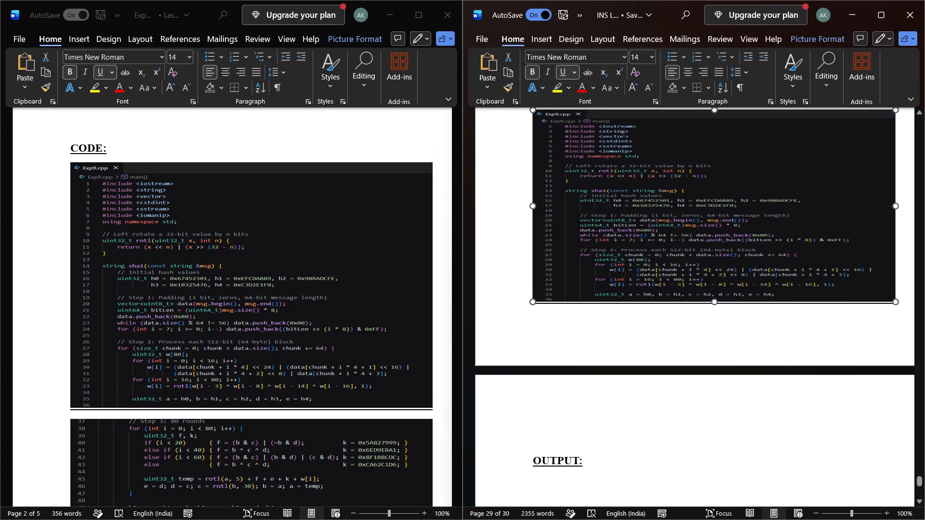
{"action": "left_click", "coordinate": [714, 302]}
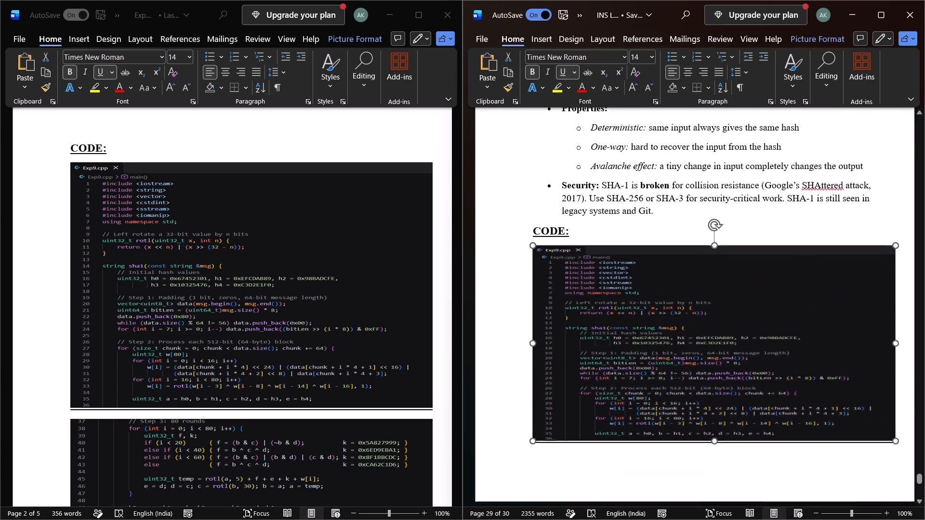
{"action": "scroll", "coordinate": [714, 234], "scroll_direction": "down", "scroll_amount": 1}
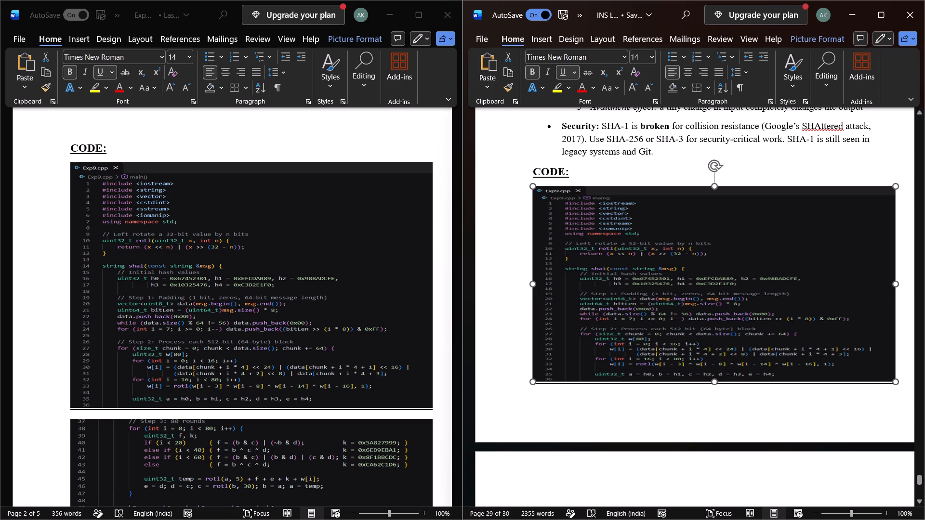
{"action": "left_click_drag", "start_coordinate": [896, 284], "coordinate": [873, 286]}
{"action": "left_click_drag", "start_coordinate": [703, 382], "coordinate": [704, 388]}
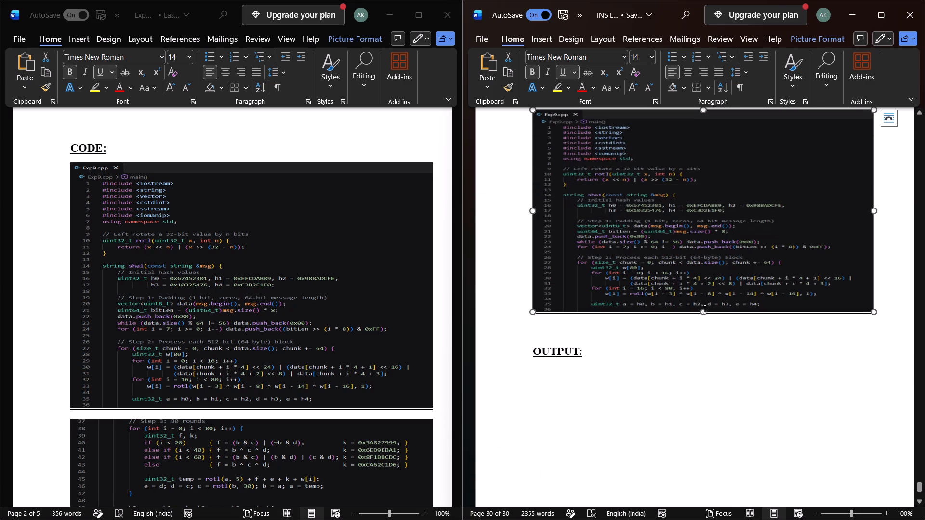
{"action": "left_click_drag", "start_coordinate": [703, 313], "coordinate": [702, 305]}
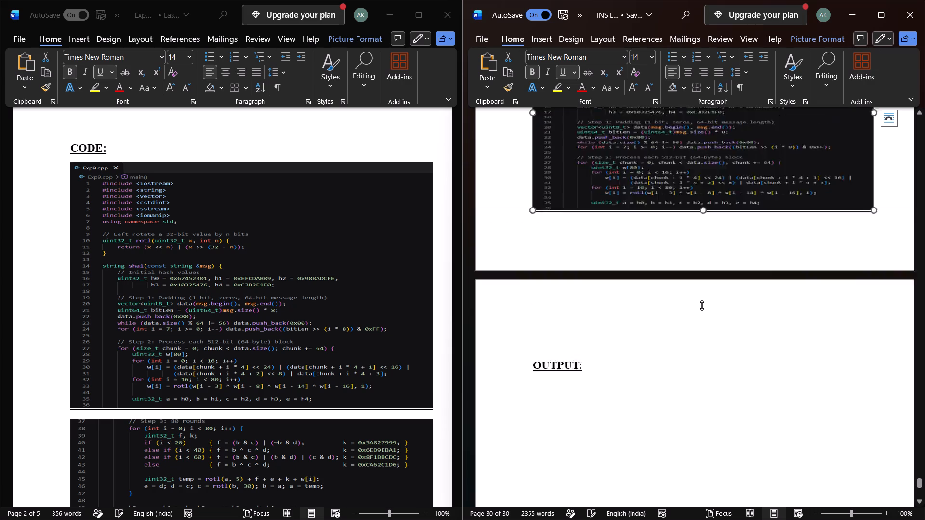
Start a new line after the resized screenshot and copy the second code screenshot, lines 37 to 65, there above the OUTPUT heading.
{"action": "left_click", "coordinate": [883, 272]}
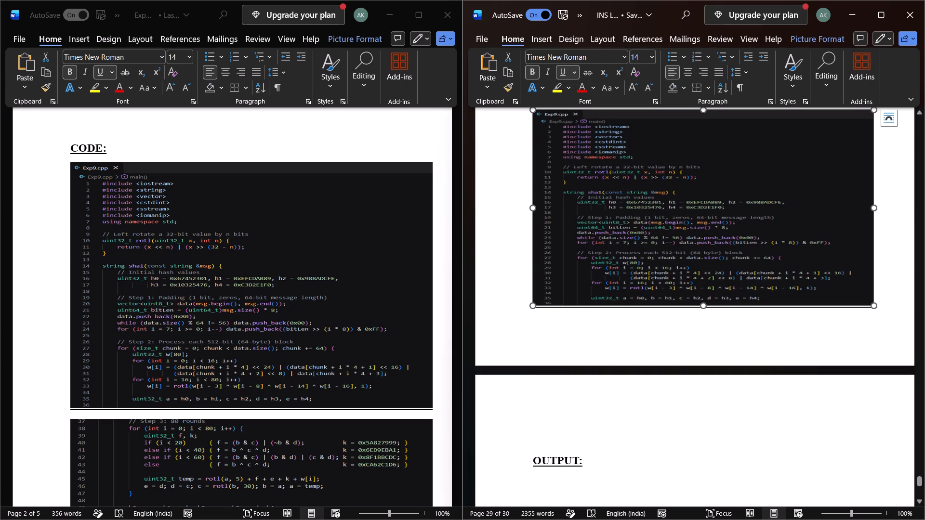
{"action": "key", "text": "Return"}
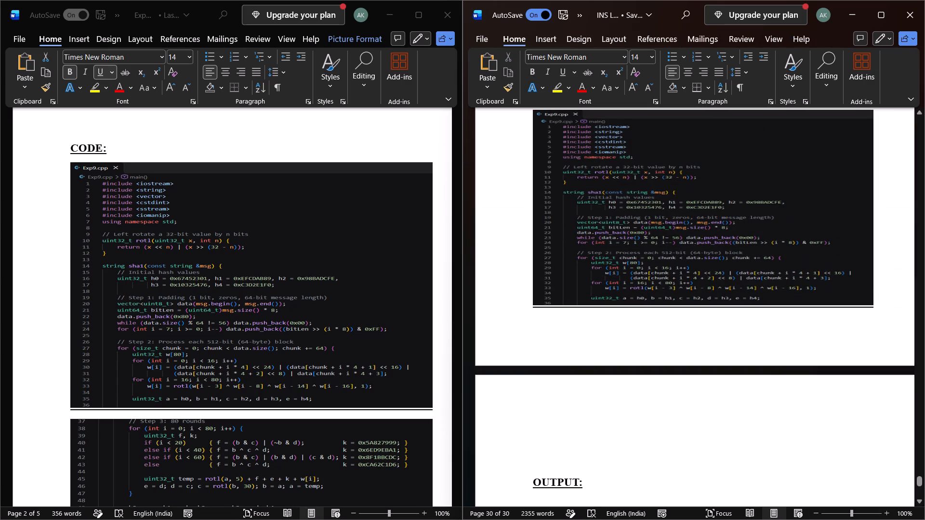
{"action": "scroll", "coordinate": [786, 364], "scroll_direction": "down", "scroll_amount": 3}
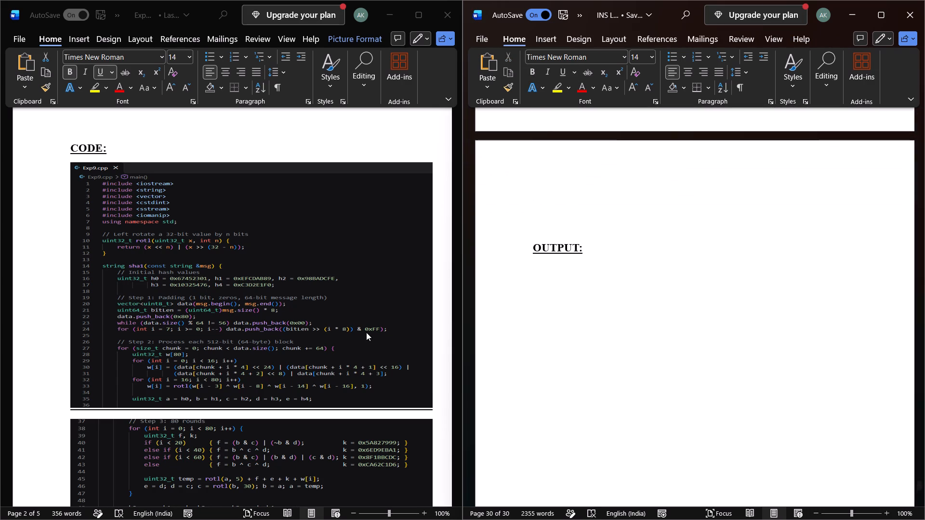
{"action": "scroll", "coordinate": [366, 332], "scroll_direction": "down", "scroll_amount": 3}
{"action": "left_click", "coordinate": [308, 309]}
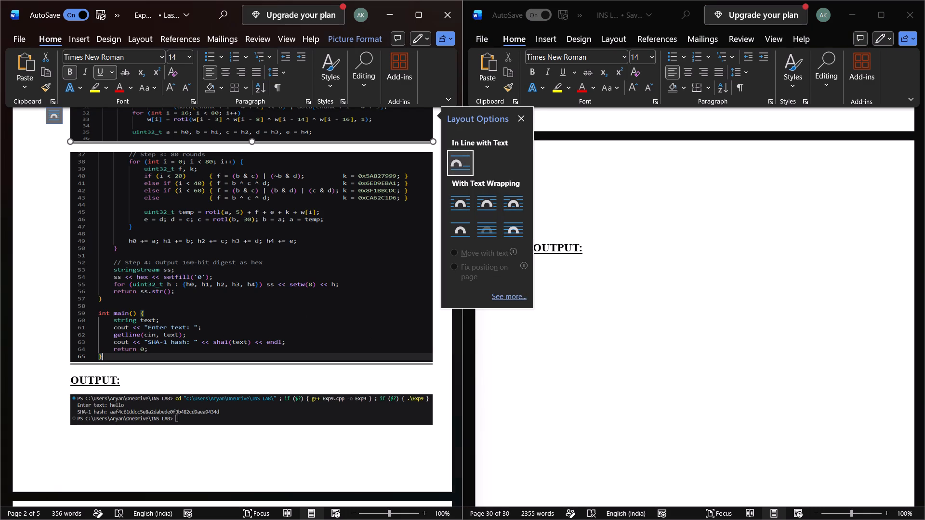
{"action": "left_click", "coordinate": [224, 260]}
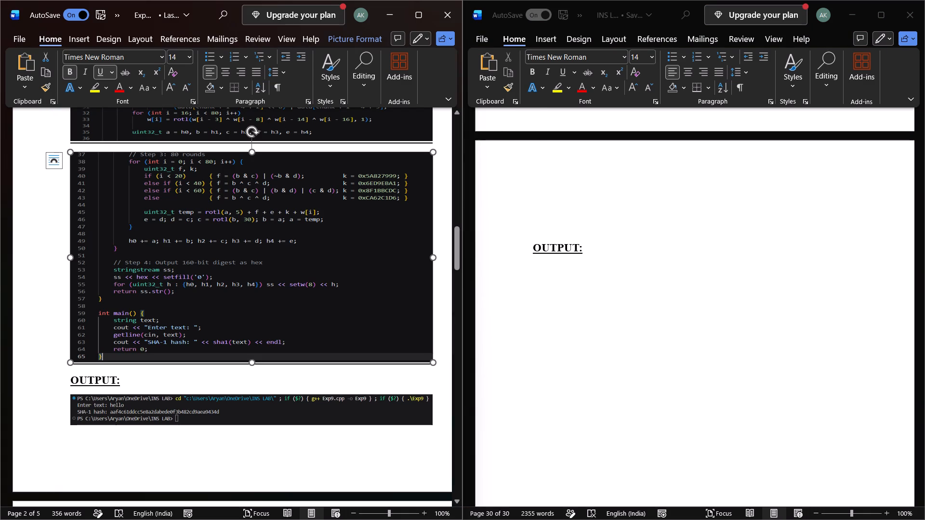
{"action": "key", "text": "ctrl+c"}
{"action": "left_click", "coordinate": [580, 196]}
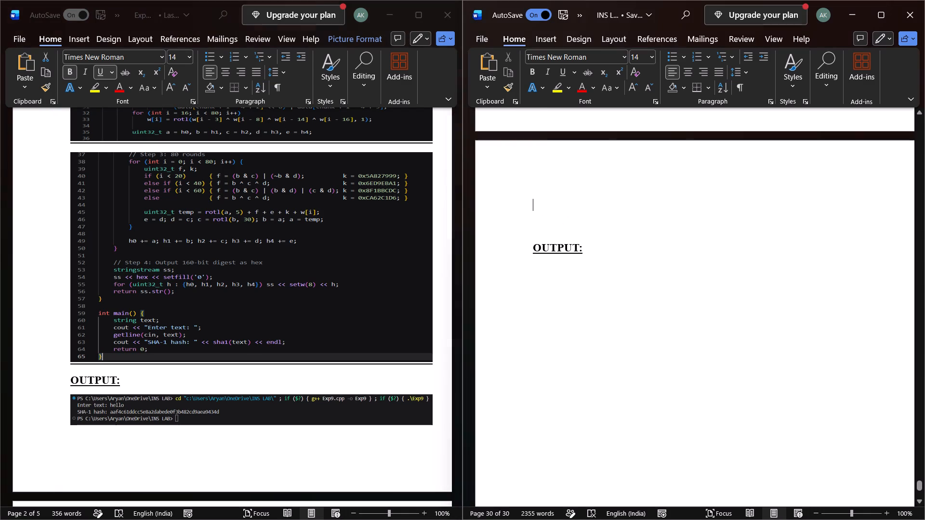
{"action": "key", "text": "ctrl+v"}
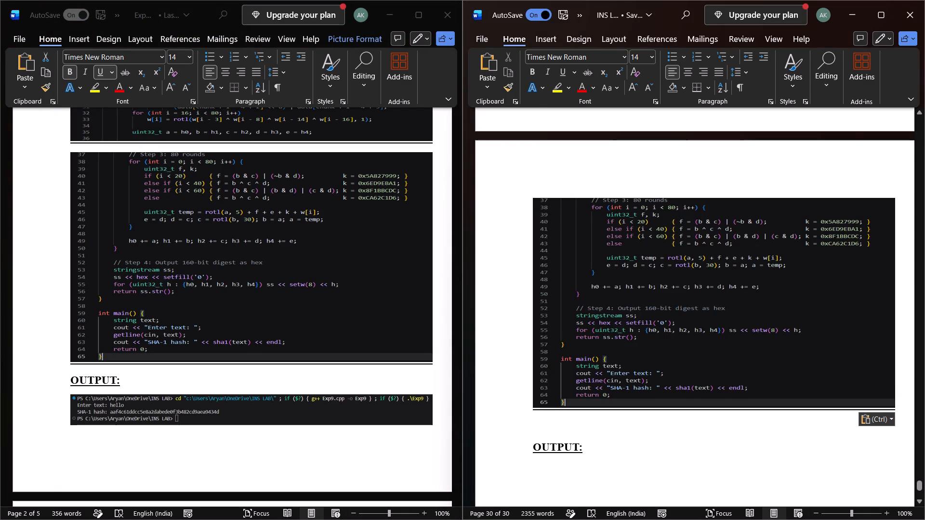
Remove the empty line between the second Exp9.cpp code screenshot and Experiment 9's OUTPUT heading.
{"action": "scroll", "coordinate": [654, 308], "scroll_direction": "down", "scroll_amount": 1}
{"action": "left_click", "coordinate": [559, 322]}
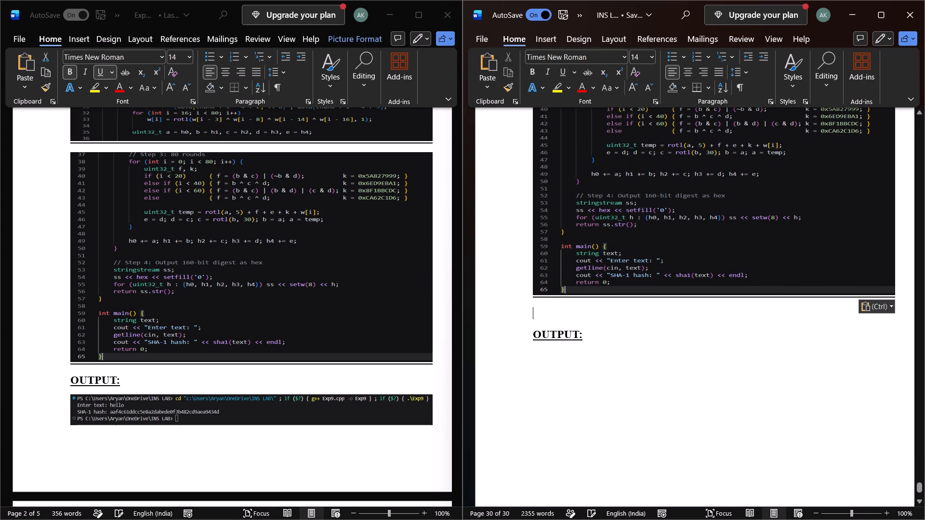
{"action": "key", "text": "BackSpace"}
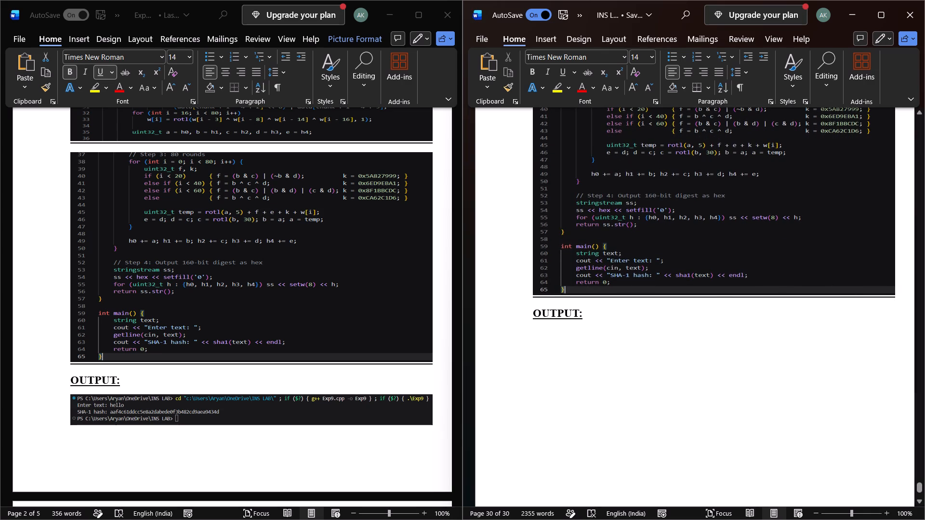
Add a line under Experiment 9's OUTPUT heading and copy the SHA-1 terminal output screenshot there from the Exp 9 and 10 document.
{"action": "left_click", "coordinate": [568, 358]}
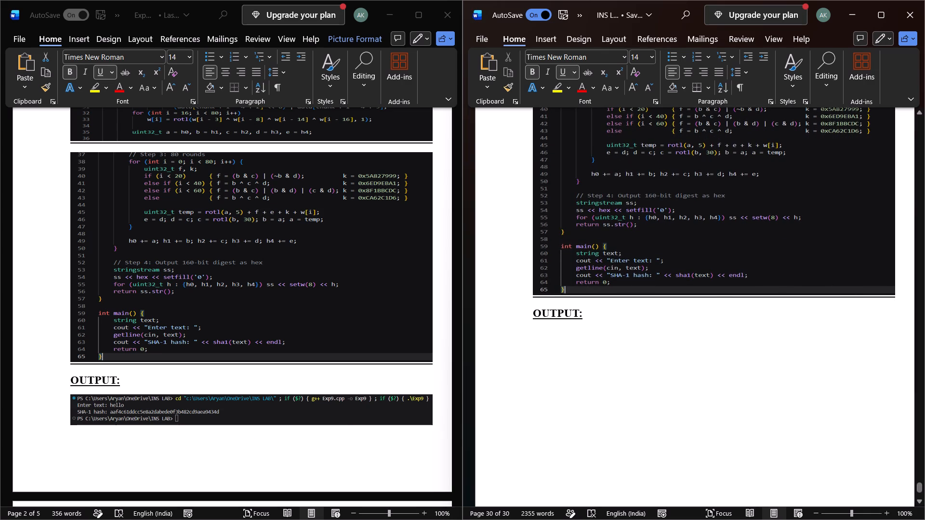
{"action": "left_click", "coordinate": [637, 367]}
{"action": "key", "text": "Down"}
{"action": "key", "text": "Return"}
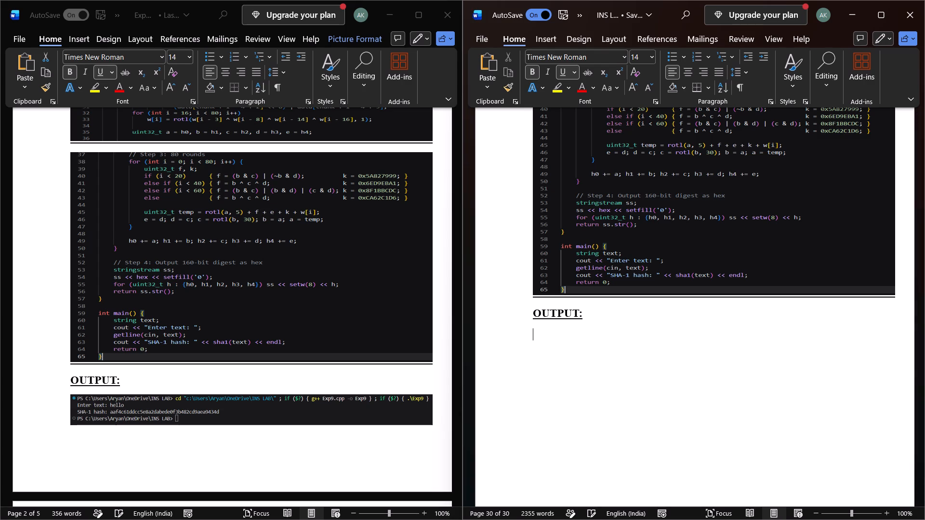
{"action": "left_click", "coordinate": [360, 407]}
{"action": "left_click", "coordinate": [360, 407]}
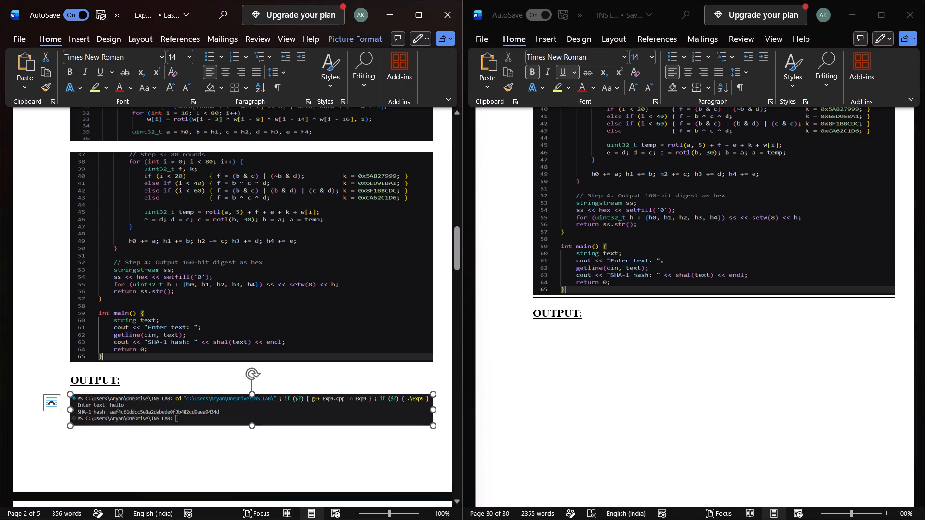
{"action": "key", "text": "ctrl+c"}
{"action": "left_click", "coordinate": [600, 361]}
{"action": "key", "text": "ctrl+v"}
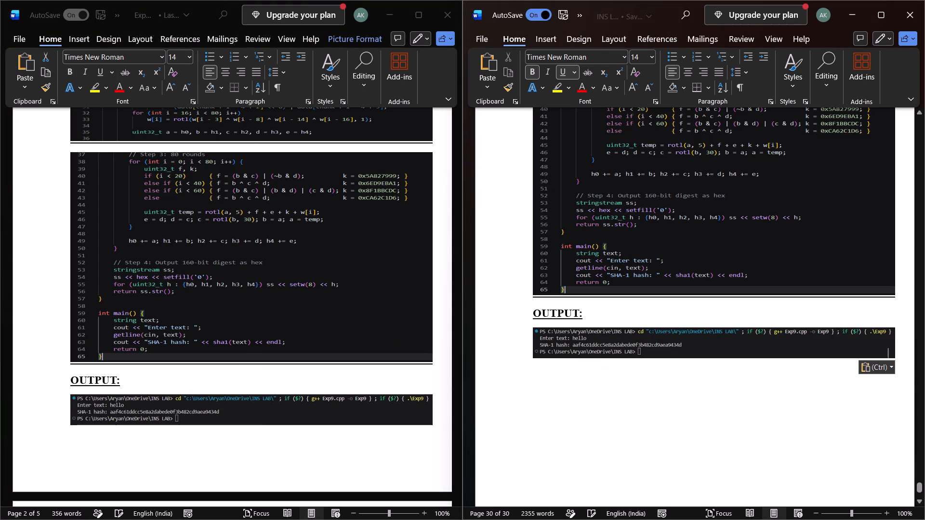
Add empty lines after the pasted output screenshot until the insertion point reaches a new page in INS LAB FILE.
{"action": "scroll", "coordinate": [589, 441], "scroll_direction": "down", "scroll_amount": 3}
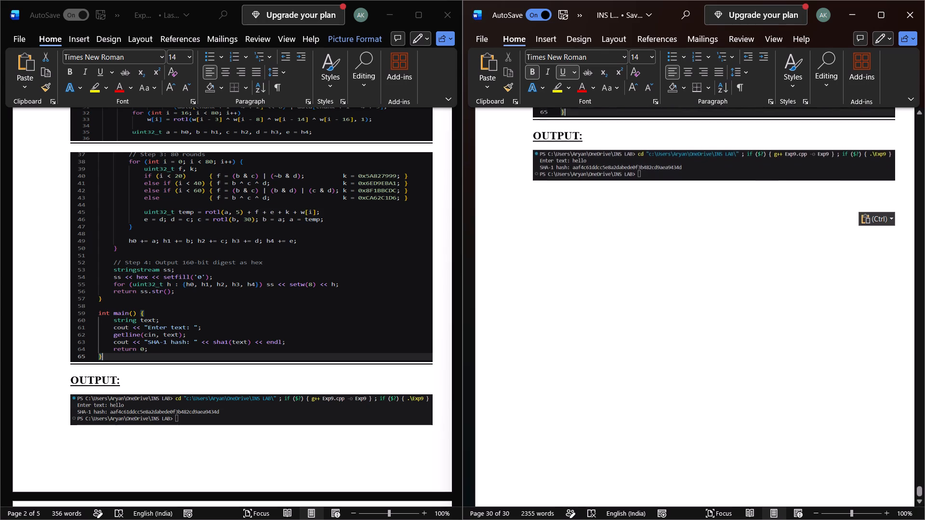
{"action": "scroll", "coordinate": [589, 441], "scroll_direction": "down", "scroll_amount": 3}
{"action": "scroll", "coordinate": [796, 230], "scroll_direction": "up", "scroll_amount": 4}
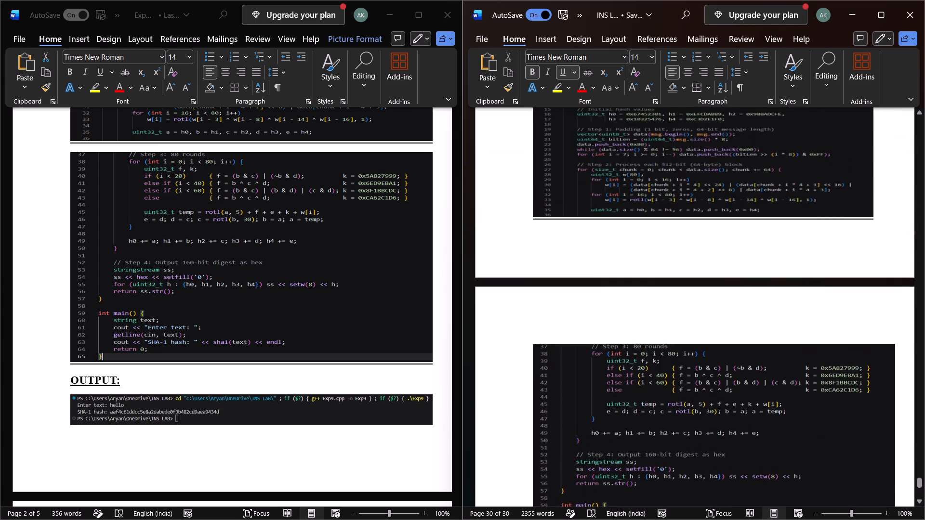
{"action": "scroll", "coordinate": [796, 230], "scroll_direction": "down", "scroll_amount": 3}
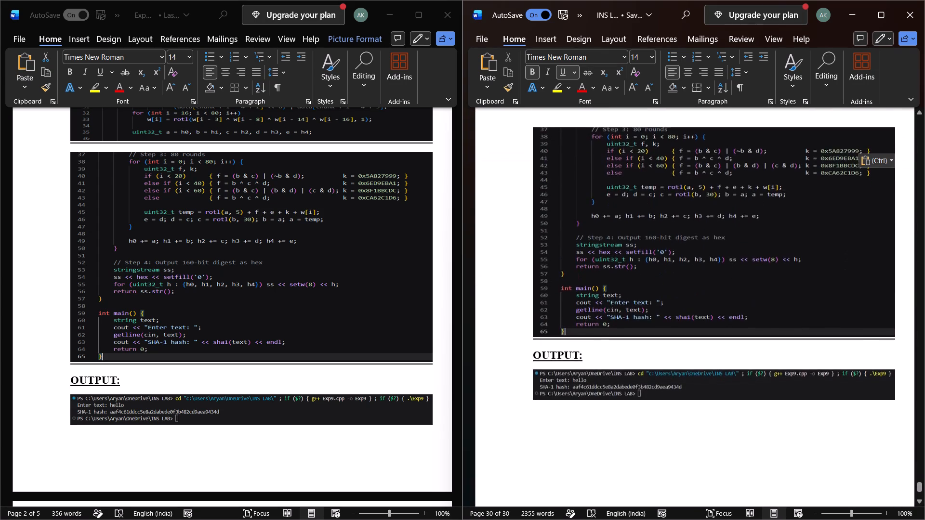
{"action": "scroll", "coordinate": [796, 230], "scroll_direction": "down", "scroll_amount": 1}
{"action": "key", "text": "Return"}
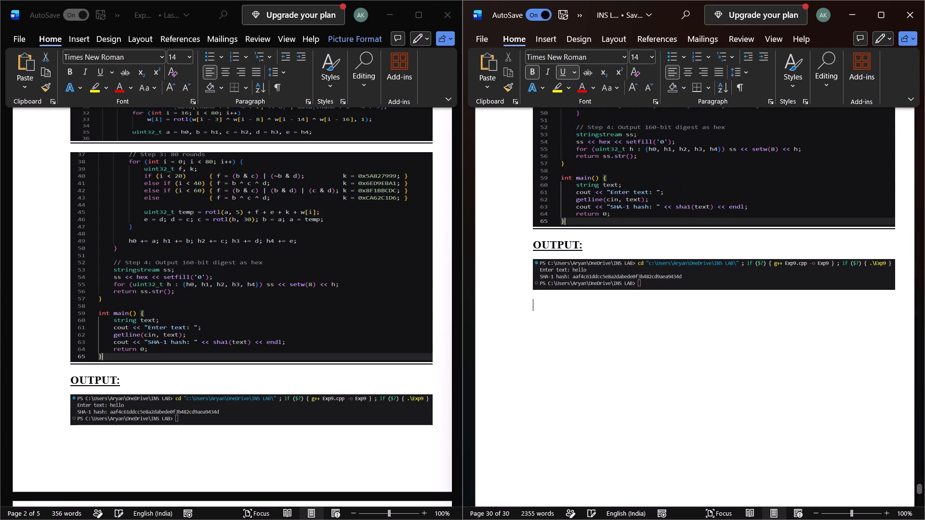
{"action": "key", "text": "Return"}
{"action": "key", "text": "Return"}
{"action": "key", "text": "Return"}
{"action": "scroll", "coordinate": [905, 294], "scroll_direction": "down", "scroll_amount": 4}
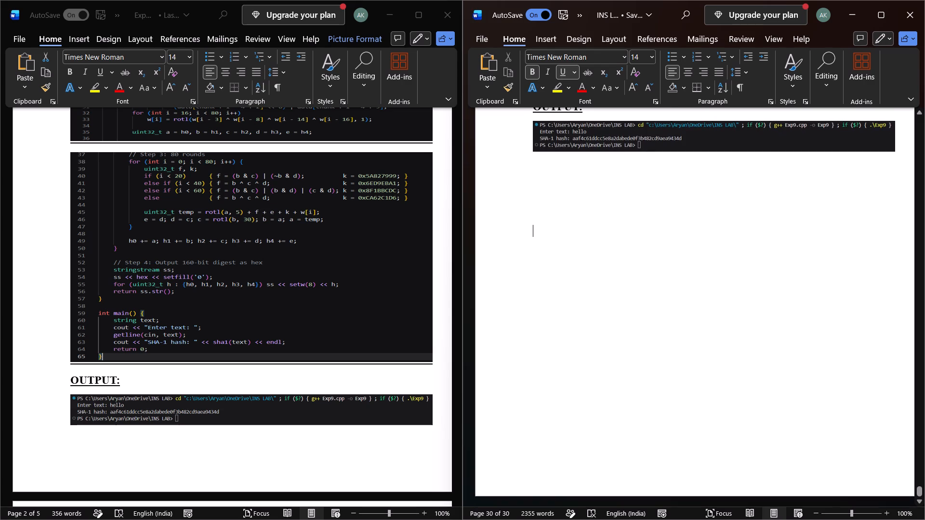
{"action": "key", "text": "Return"}
{"action": "key", "text": "Return"}
{"action": "key", "text": "Return"}
{"action": "key", "text": "Return"}
{"action": "key", "text": "Return"}
{"action": "key", "text": "Return"}
{"action": "key", "text": "Return"}
{"action": "key", "text": "Return"}
{"action": "key", "text": "Return"}
{"action": "key", "text": "Return"}
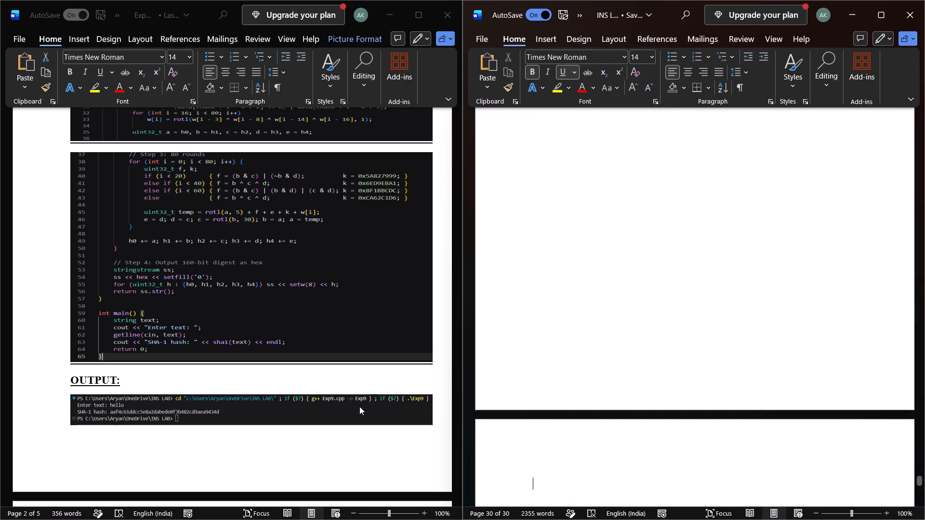
Format the first line of the new page as centred with font size 18 for the Experiment 10 title.
{"action": "scroll", "coordinate": [344, 435], "scroll_direction": "down", "scroll_amount": 4}
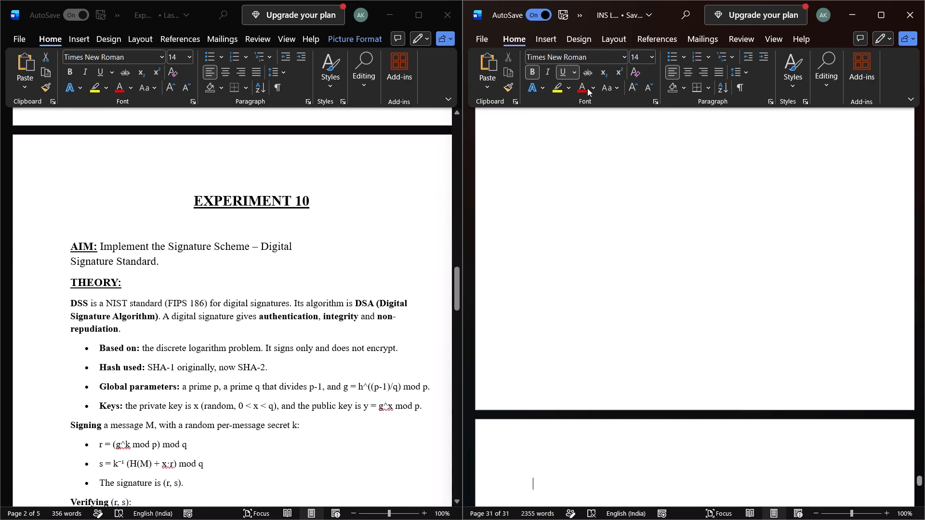
{"action": "left_click", "coordinate": [681, 71]}
{"action": "left_click", "coordinate": [644, 57]}
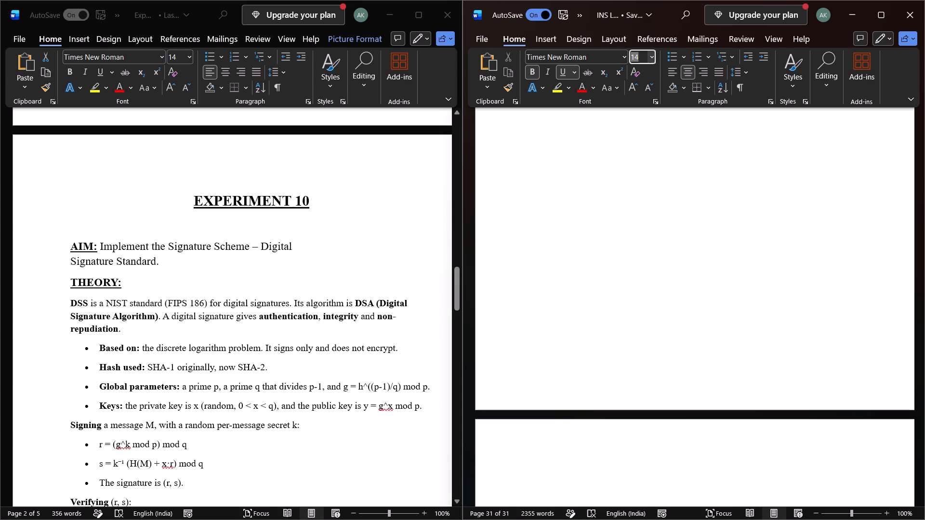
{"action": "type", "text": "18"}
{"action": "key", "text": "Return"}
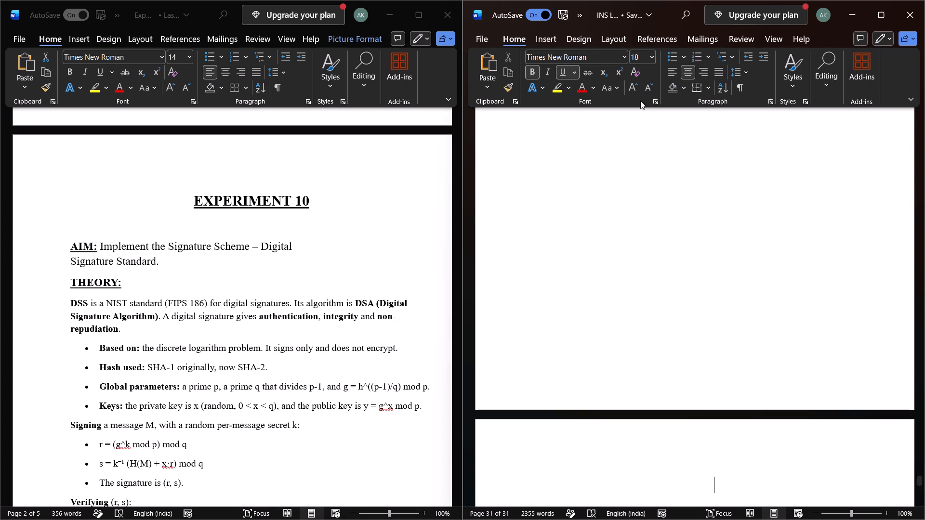
Set Experiment 9's aim text, "Write a program to generate SHA-1 hash.", to font size 12.
{"action": "scroll", "coordinate": [639, 7], "scroll_direction": "up", "scroll_amount": 1}
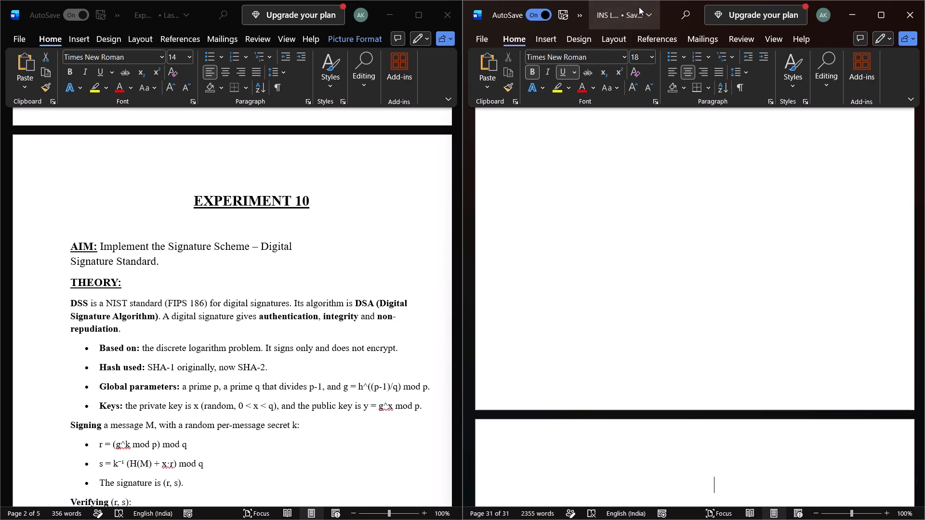
{"action": "scroll", "coordinate": [639, 7], "scroll_direction": "up", "scroll_amount": 2}
{"action": "scroll", "coordinate": [624, 168], "scroll_direction": "up", "scroll_amount": 4}
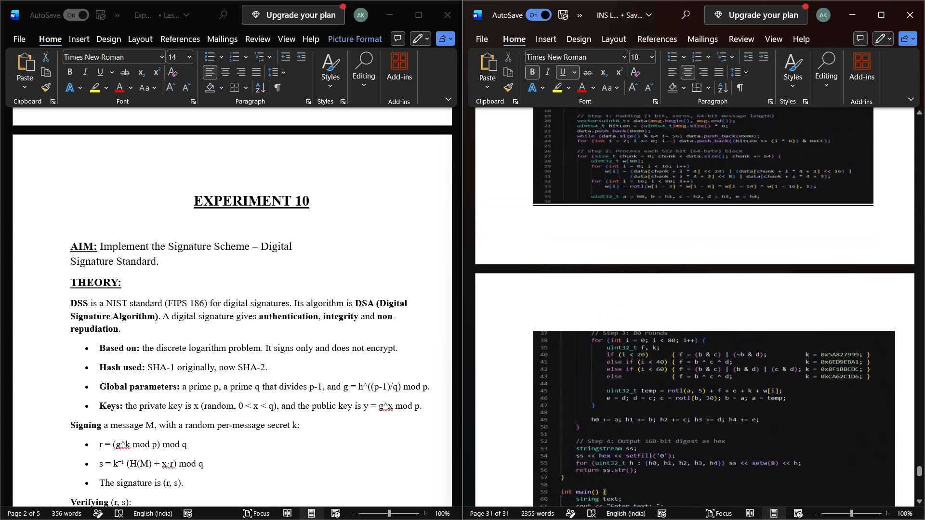
{"action": "scroll", "coordinate": [624, 168], "scroll_direction": "up", "scroll_amount": 3}
{"action": "left_click", "coordinate": [636, 278]}
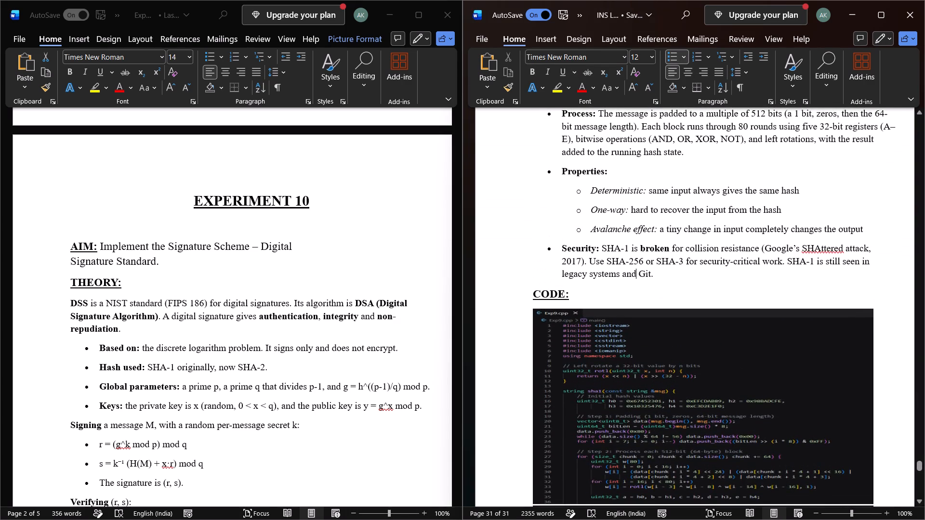
{"action": "scroll", "coordinate": [675, 255], "scroll_direction": "up", "scroll_amount": 3}
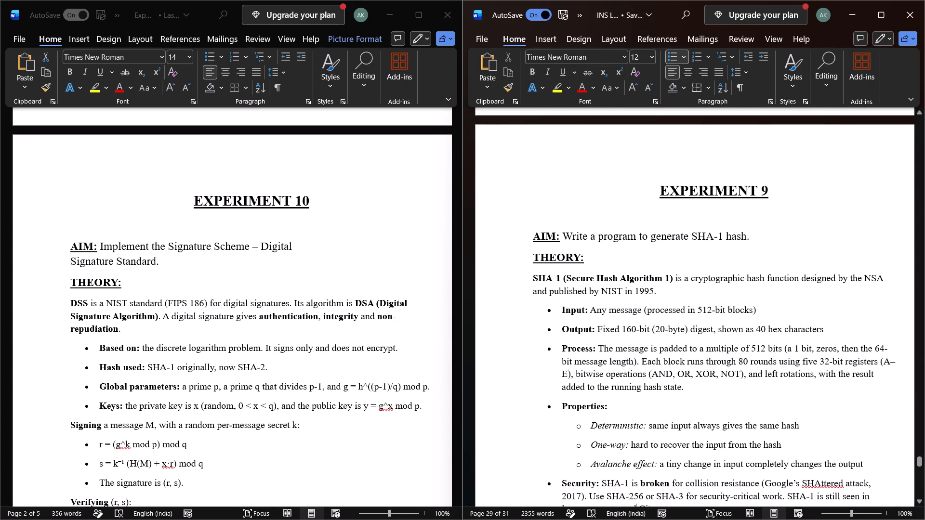
{"action": "left_click", "coordinate": [647, 238]}
{"action": "left_click_drag", "start_coordinate": [758, 236], "coordinate": [583, 236]}
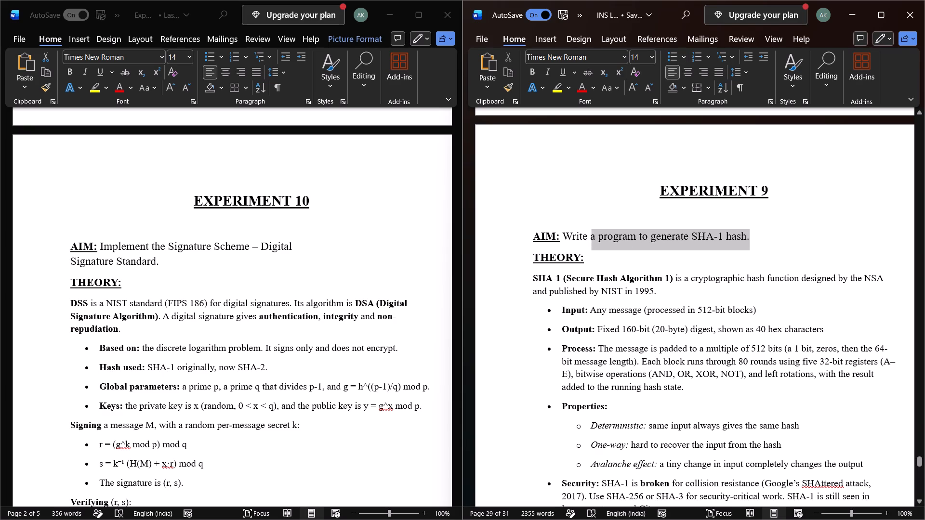
{"action": "left_click_drag", "start_coordinate": [583, 236], "coordinate": [573, 234]}
{"action": "left_click", "coordinate": [653, 200]}
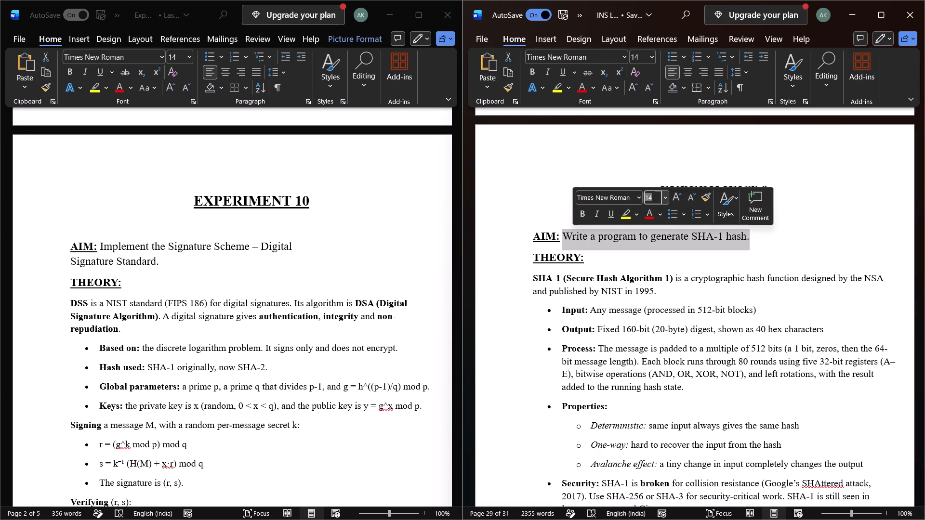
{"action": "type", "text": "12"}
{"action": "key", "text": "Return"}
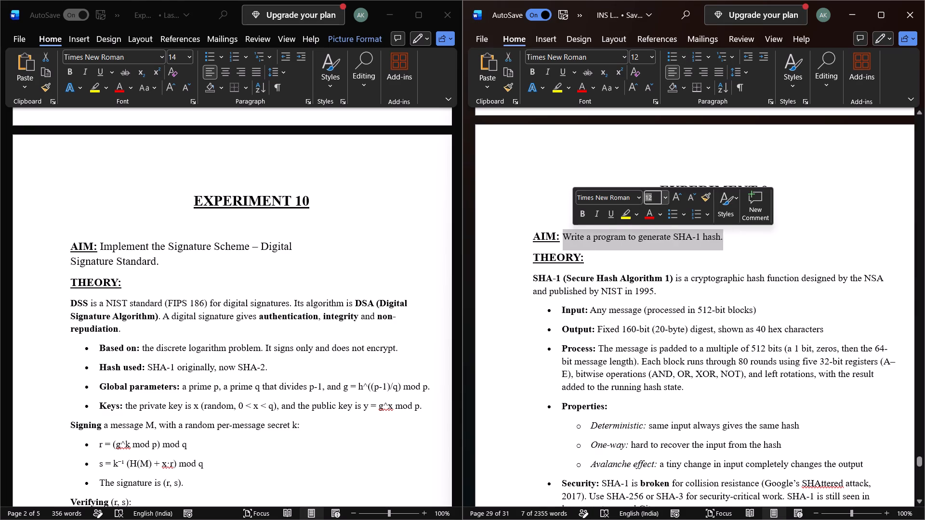
{"action": "left_click_drag", "start_coordinate": [583, 280], "coordinate": [564, 257]}
{"action": "left_click", "coordinate": [564, 257]}
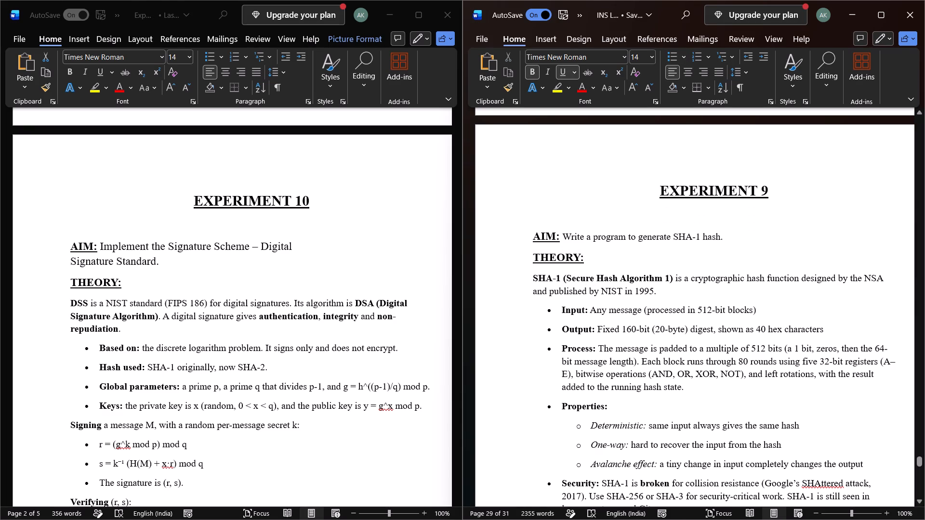
Copy Experiment 10 from its title through the Notes bullets in the Exp 9 and 10 document onto the new page in INS LAB FILE.
{"action": "scroll", "coordinate": [620, 295], "scroll_direction": "down", "scroll_amount": 10}
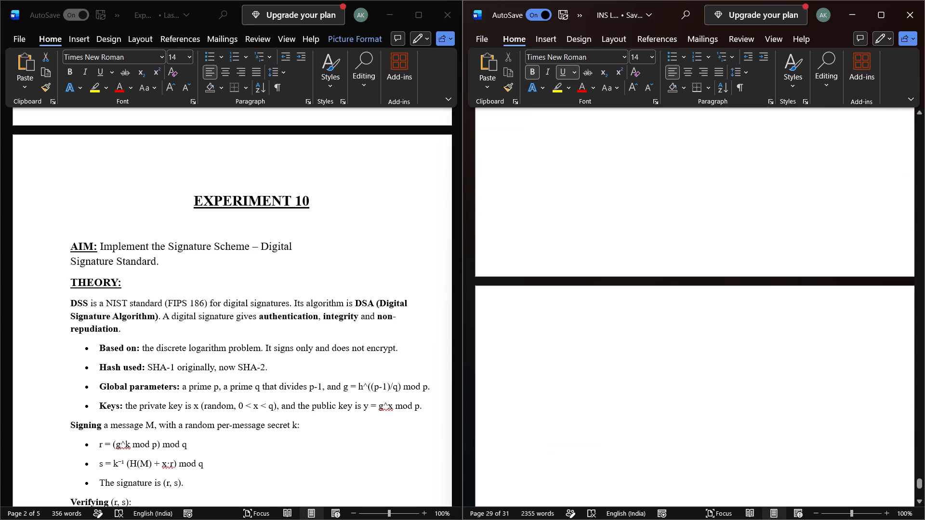
{"action": "scroll", "coordinate": [620, 295], "scroll_direction": "down", "scroll_amount": 1}
{"action": "left_click", "coordinate": [590, 299]}
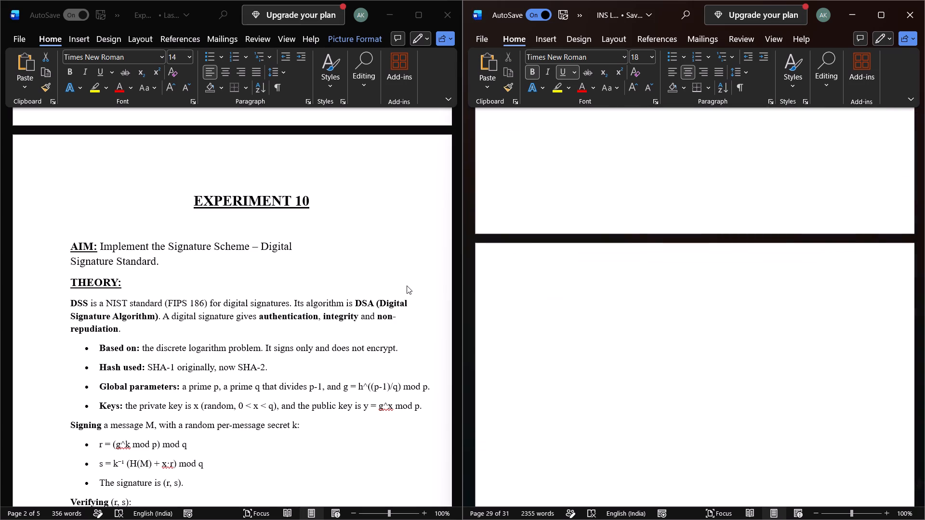
{"action": "scroll", "coordinate": [407, 286], "scroll_direction": "down", "scroll_amount": 1}
{"action": "left_click_drag", "start_coordinate": [187, 128], "coordinate": [275, 295]}
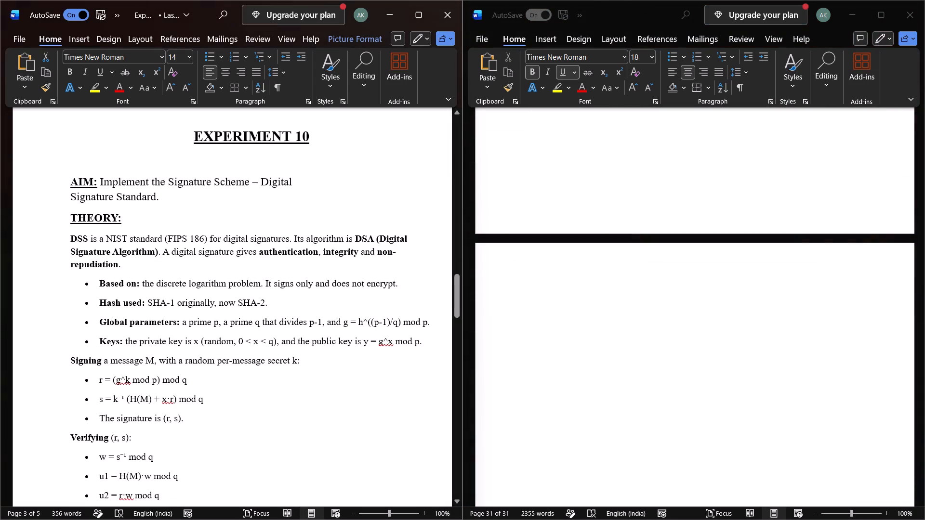
{"action": "left_click_drag", "start_coordinate": [189, 131], "coordinate": [259, 351]}
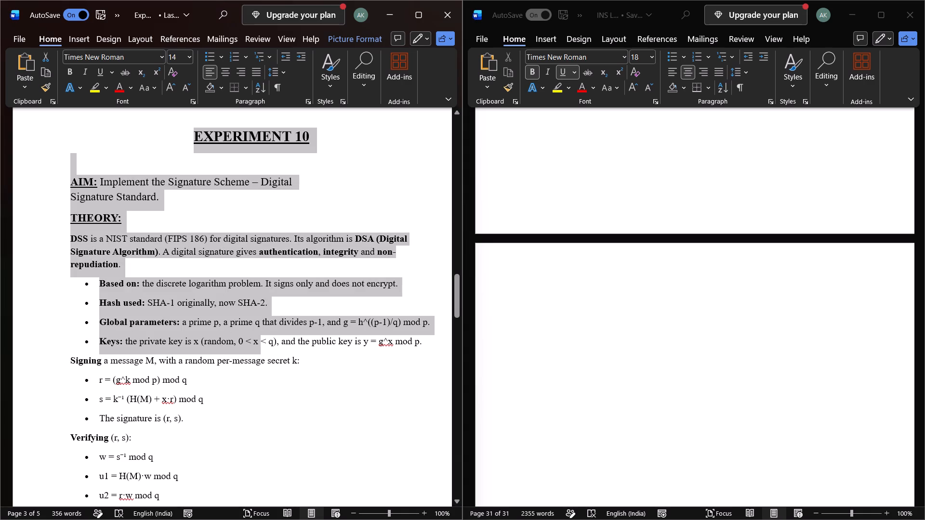
{"action": "left_click_drag", "start_coordinate": [259, 351], "coordinate": [261, 519]}
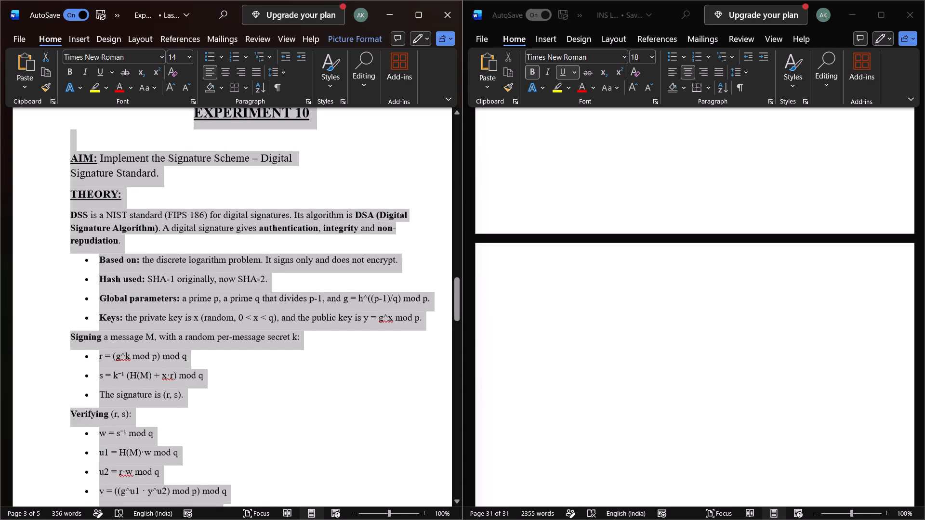
{"action": "left_click_drag", "start_coordinate": [261, 519], "coordinate": [230, 254]}
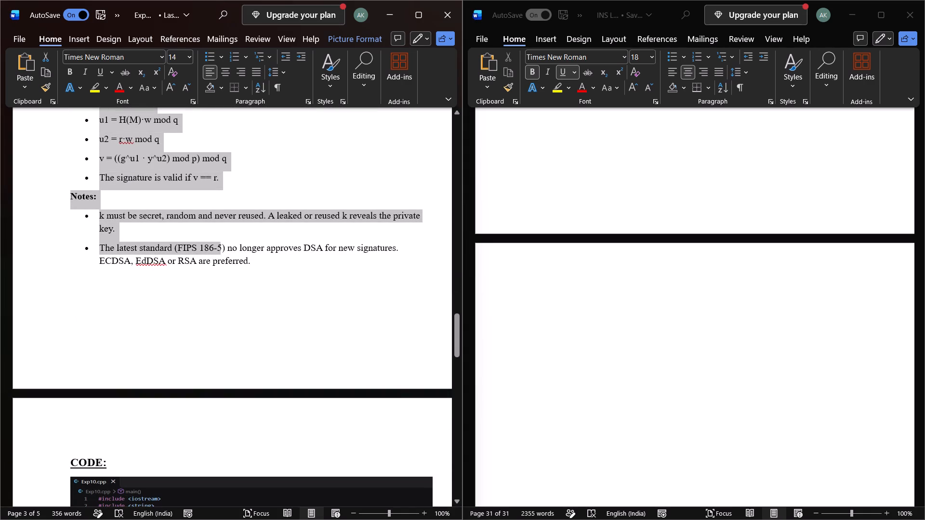
{"action": "left_click_drag", "start_coordinate": [230, 254], "coordinate": [256, 260]}
{"action": "key", "text": "ctrl+c"}
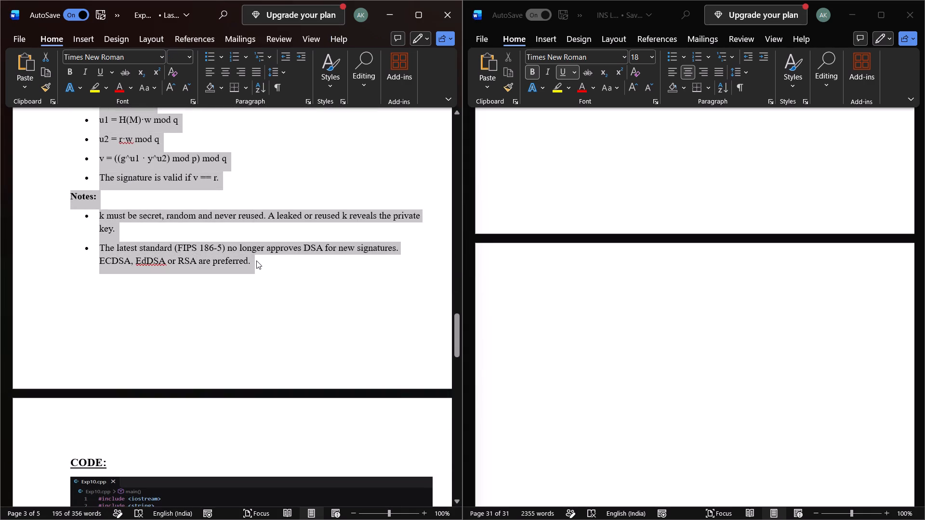
{"action": "scroll", "coordinate": [593, 166], "scroll_direction": "up", "scroll_amount": 3}
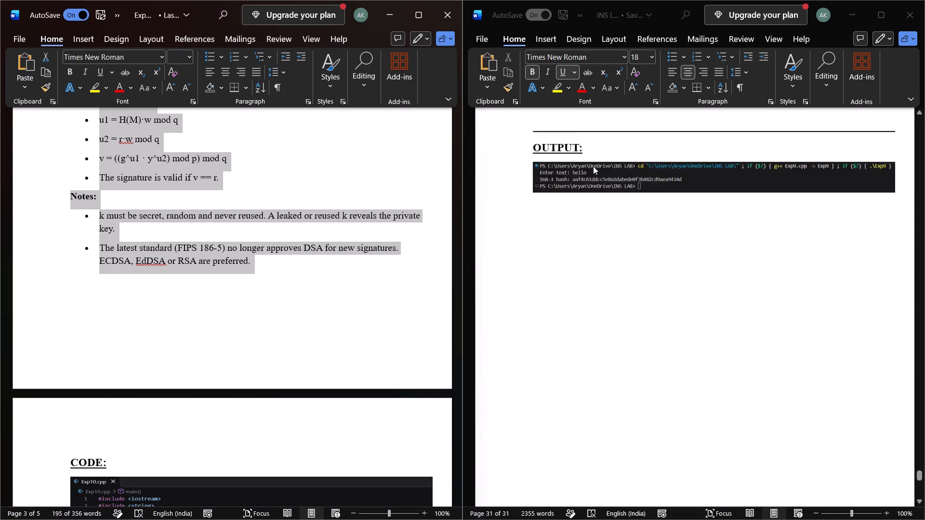
{"action": "scroll", "coordinate": [593, 166], "scroll_direction": "up", "scroll_amount": 1}
{"action": "scroll", "coordinate": [592, 158], "scroll_direction": "down", "scroll_amount": 7}
{"action": "left_click", "coordinate": [678, 188]}
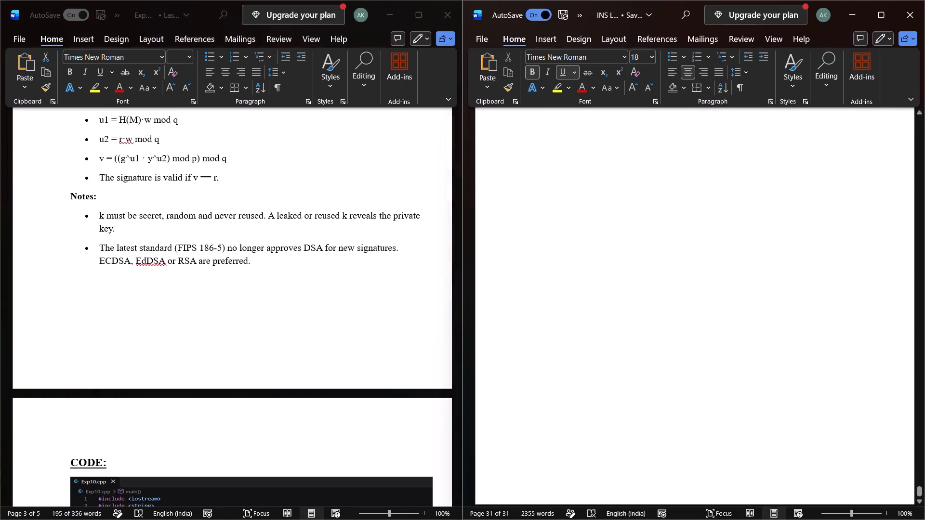
{"action": "scroll", "coordinate": [678, 188], "scroll_direction": "up", "scroll_amount": 3}
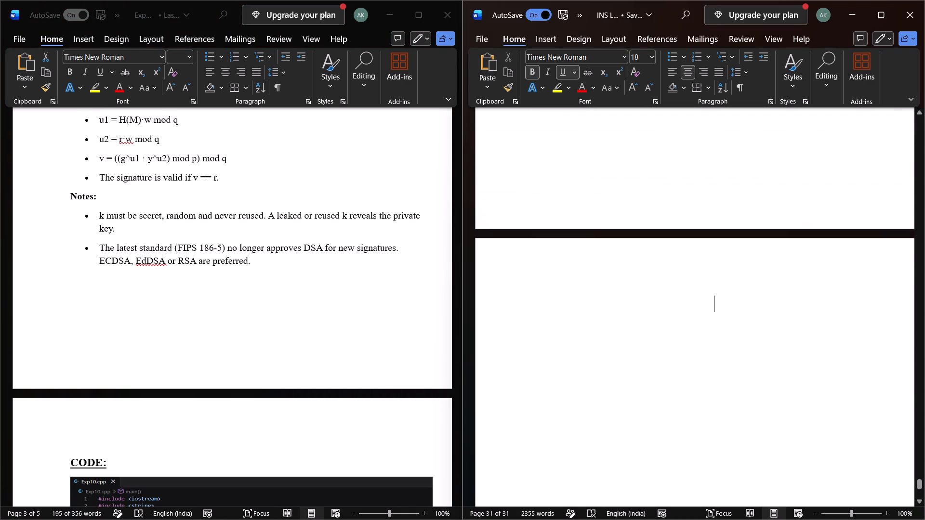
{"action": "scroll", "coordinate": [678, 188], "scroll_direction": "up", "scroll_amount": 1}
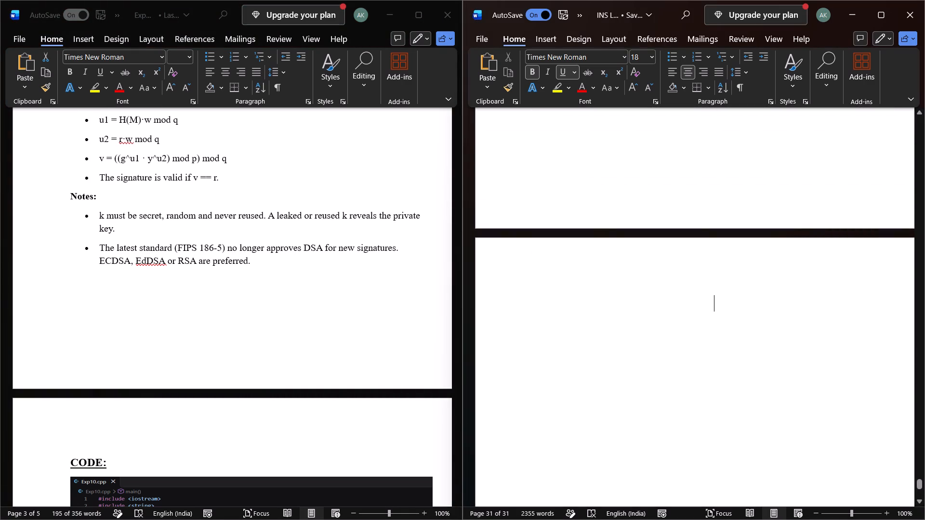
{"action": "key", "text": "ctrl+v"}
Set Experiment 10's aim text, "Implement the Signature Scheme – Digital Signature Standard.", to font size 12.
{"action": "scroll", "coordinate": [690, 210], "scroll_direction": "up", "scroll_amount": 1}
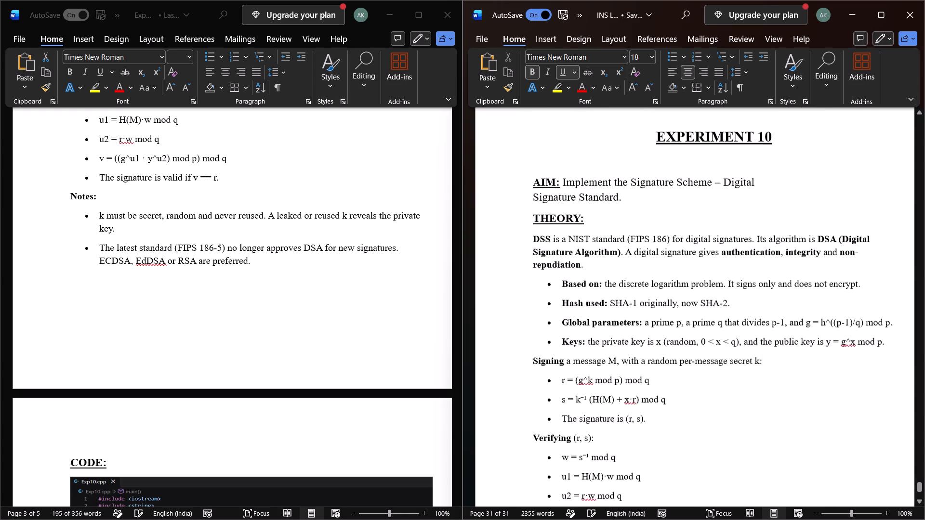
{"action": "scroll", "coordinate": [690, 210], "scroll_direction": "up", "scroll_amount": 1}
{"action": "left_click", "coordinate": [632, 185]}
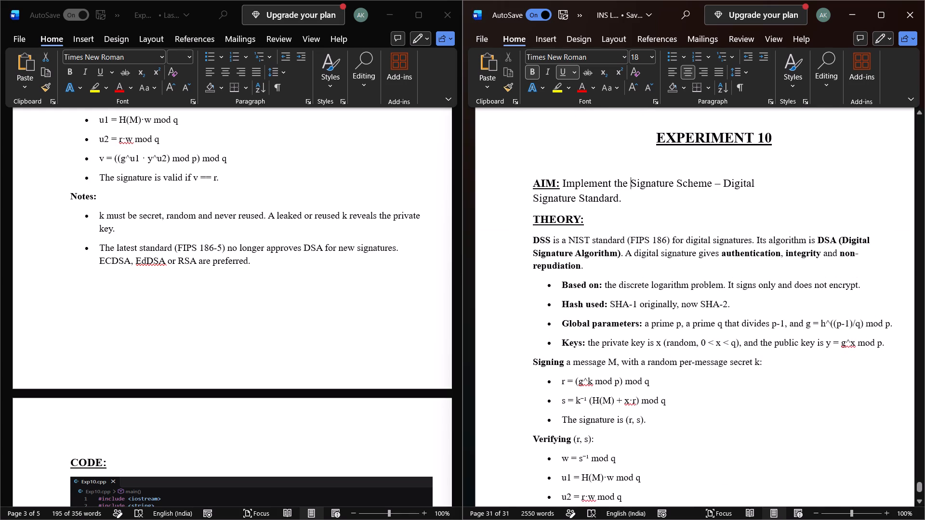
{"action": "left_click_drag", "start_coordinate": [626, 203], "coordinate": [573, 191]}
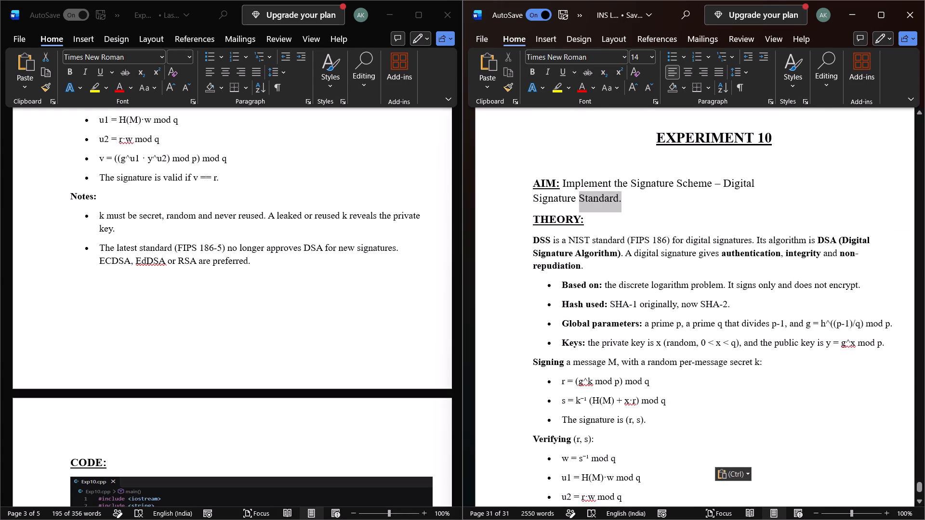
{"action": "left_click_drag", "start_coordinate": [573, 191], "coordinate": [567, 188]}
{"action": "left_click", "coordinate": [648, 148]}
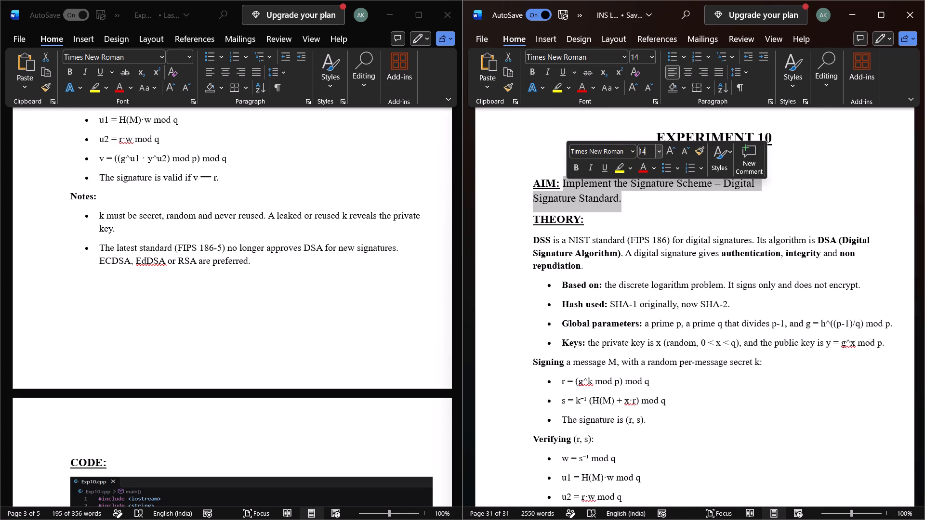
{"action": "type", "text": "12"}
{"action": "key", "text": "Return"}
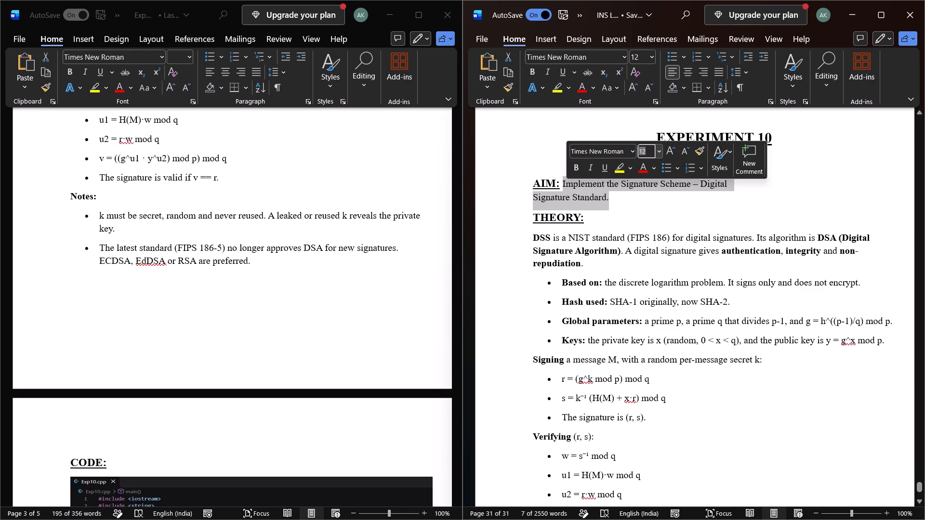
{"action": "left_click", "coordinate": [612, 241]}
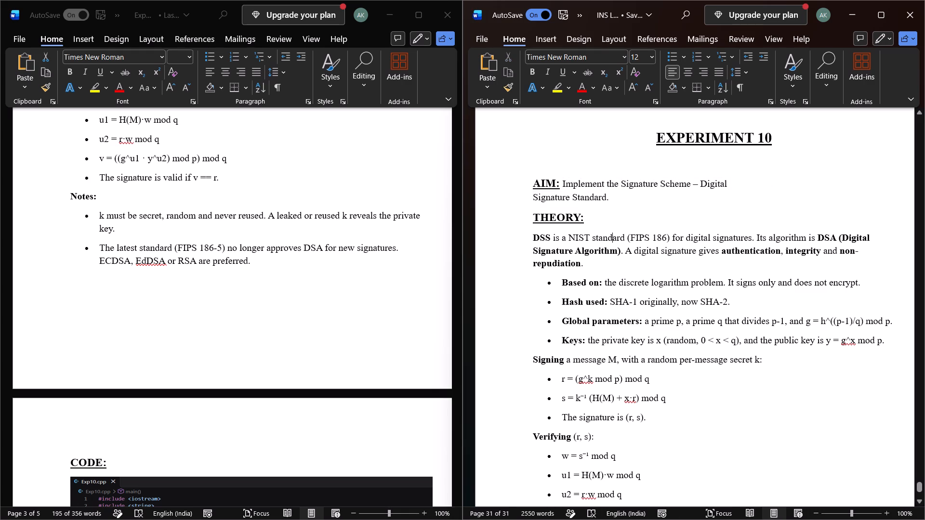
{"action": "left_click", "coordinate": [612, 241]}
Add empty lines after Experiment 10's last Notes bullet until the insertion point reaches a new page in INS LAB FILE.
{"action": "scroll", "coordinate": [612, 241], "scroll_direction": "down", "scroll_amount": 8}
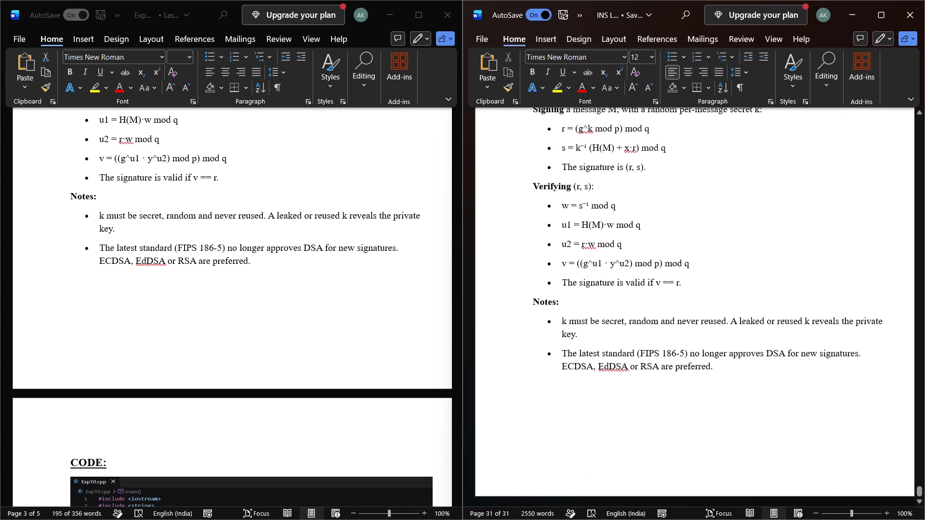
{"action": "scroll", "coordinate": [612, 241], "scroll_direction": "down", "scroll_amount": 4}
{"action": "scroll", "coordinate": [364, 376], "scroll_direction": "down", "scroll_amount": 1}
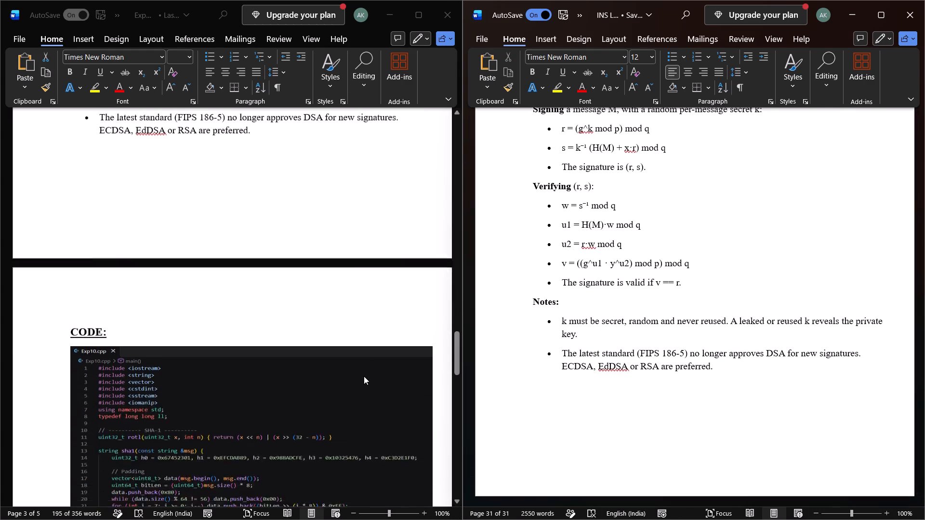
{"action": "scroll", "coordinate": [364, 376], "scroll_direction": "down", "scroll_amount": 1}
{"action": "scroll", "coordinate": [711, 510], "scroll_direction": "down", "scroll_amount": 1}
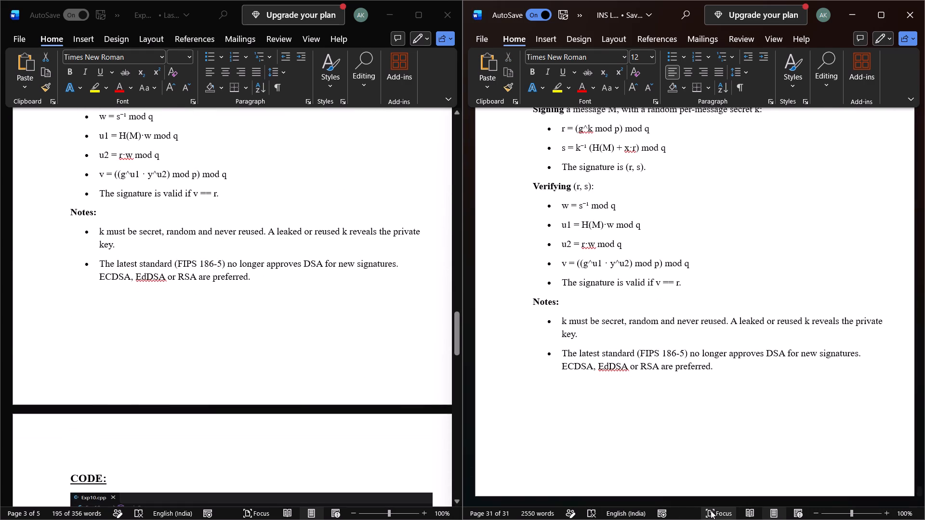
{"action": "scroll", "coordinate": [711, 510], "scroll_direction": "down", "scroll_amount": 1}
{"action": "scroll", "coordinate": [717, 376], "scroll_direction": "down", "scroll_amount": 3}
{"action": "left_click", "coordinate": [746, 377]}
{"action": "key", "text": "Return"}
{"action": "key", "text": "Return"}
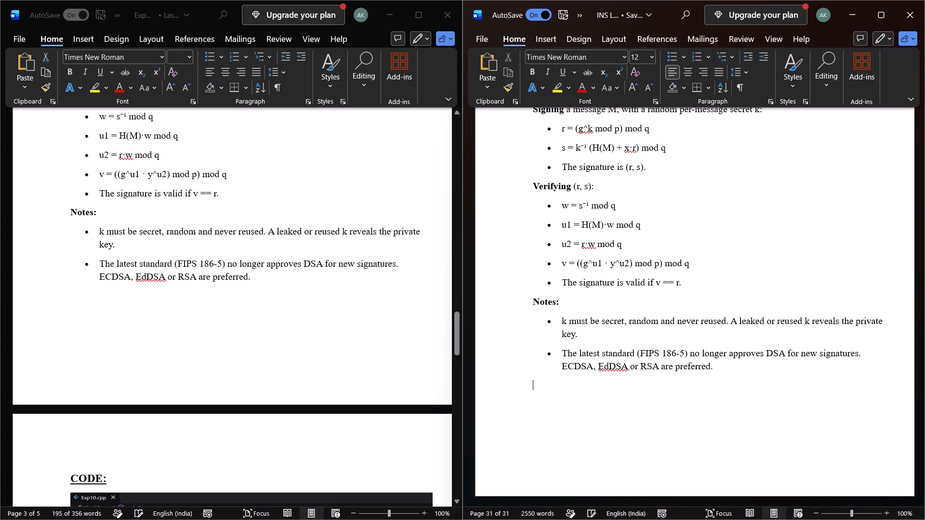
{"action": "key", "text": "Return"}
{"action": "key", "text": "Return"}
{"action": "key", "text": "Return"}
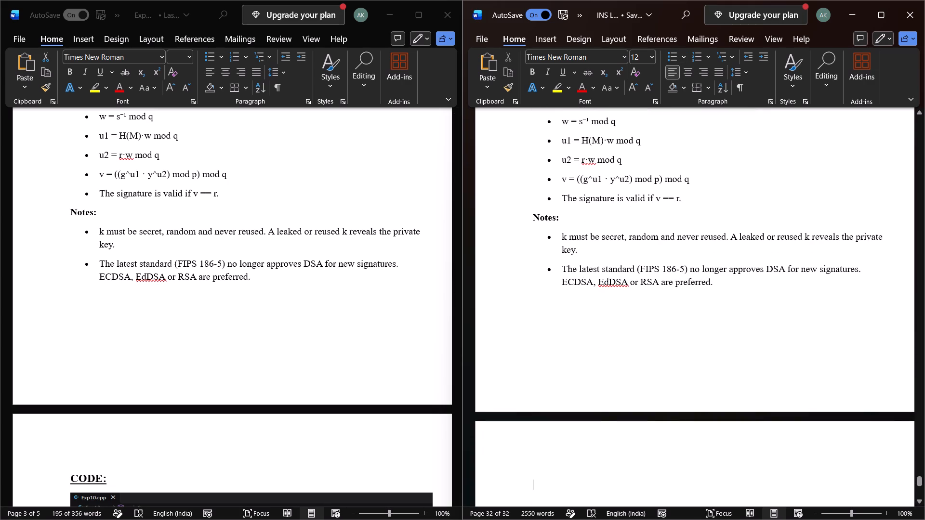
Add a bold, underlined "CODE:" heading in font size 14 on the new page, followed by an empty line.
{"action": "left_click", "coordinate": [640, 58]}
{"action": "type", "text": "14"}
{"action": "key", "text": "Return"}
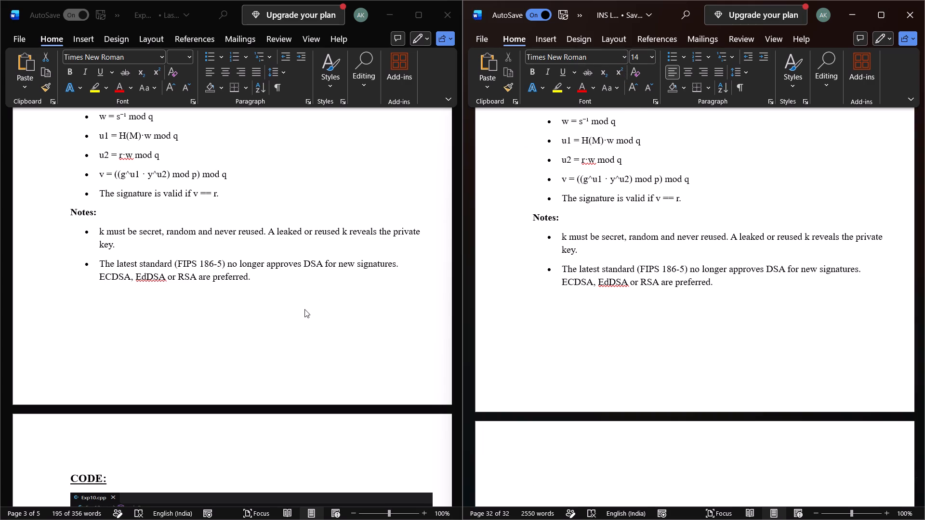
{"action": "scroll", "coordinate": [304, 309], "scroll_direction": "down", "scroll_amount": 3}
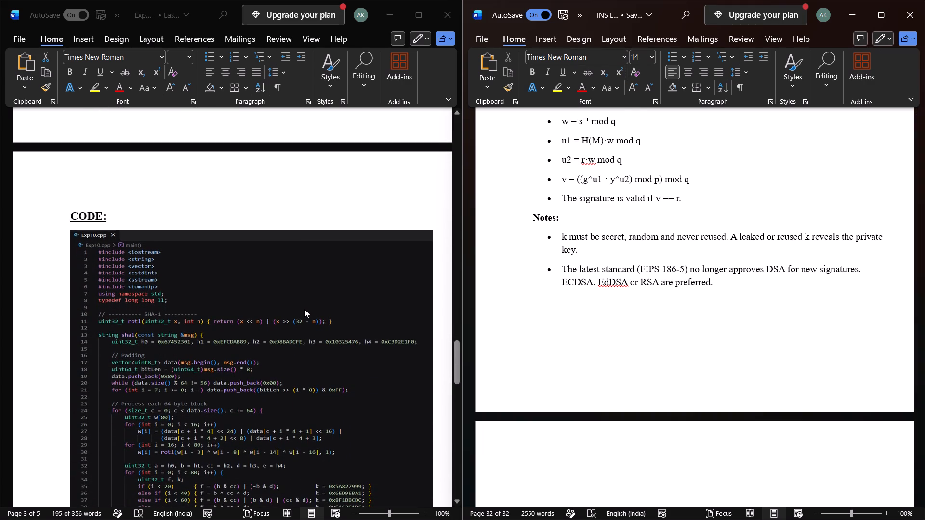
{"action": "key", "text": "ctrl+b"}
{"action": "key", "text": "ctrl+u"}
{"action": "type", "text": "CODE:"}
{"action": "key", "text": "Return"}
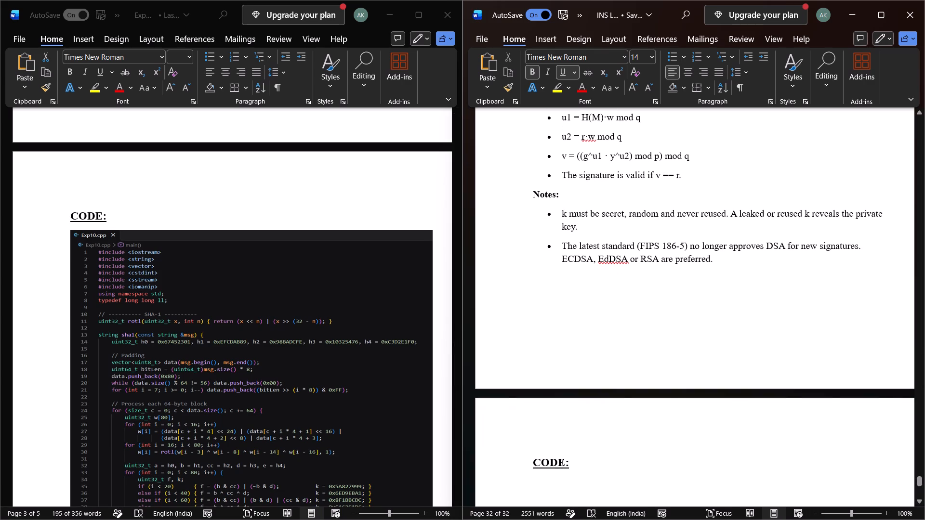
Copy the first Exp10.cpp code screenshot, lines 1 to 38, from the Exp 9 and 10 document to below the new CODE heading.
{"action": "scroll", "coordinate": [304, 309], "scroll_direction": "down", "scroll_amount": 1}
{"action": "left_click", "coordinate": [255, 258]}
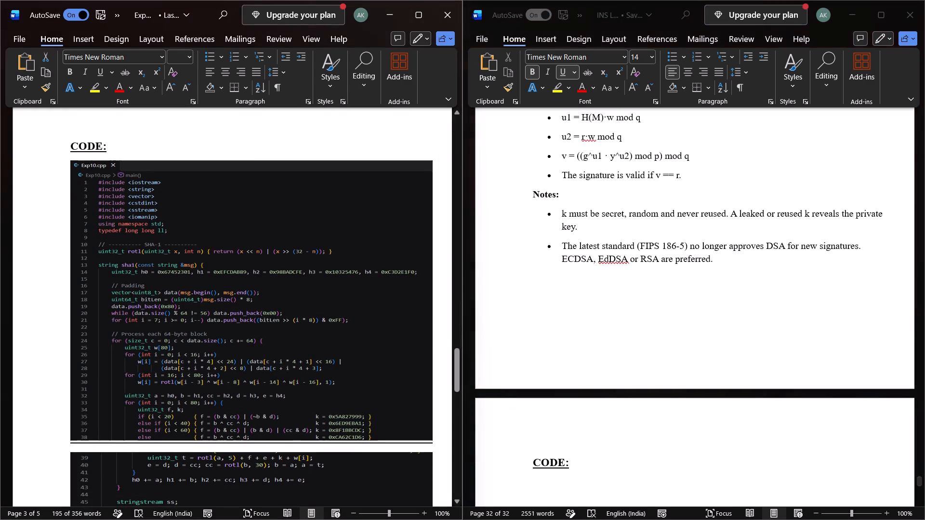
{"action": "left_click", "coordinate": [255, 258]}
{"action": "key", "text": "ctrl+c"}
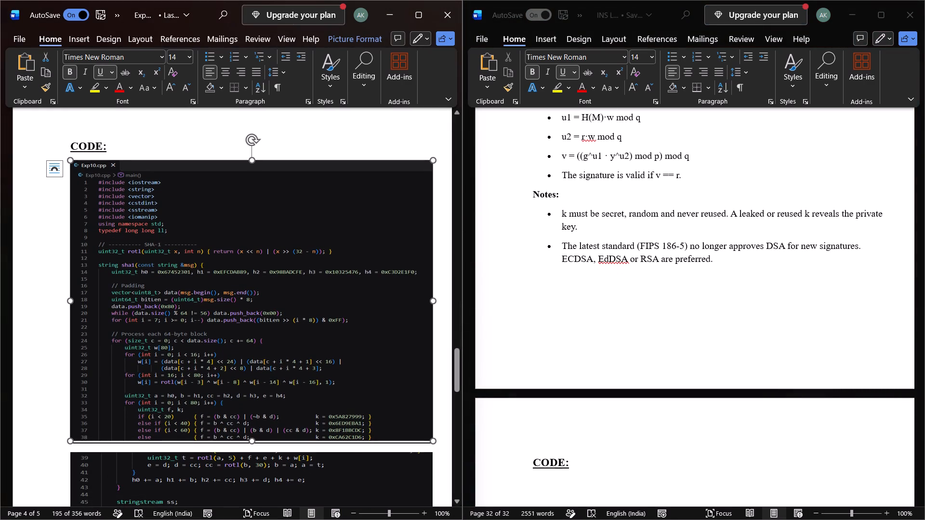
{"action": "left_click", "coordinate": [551, 488]}
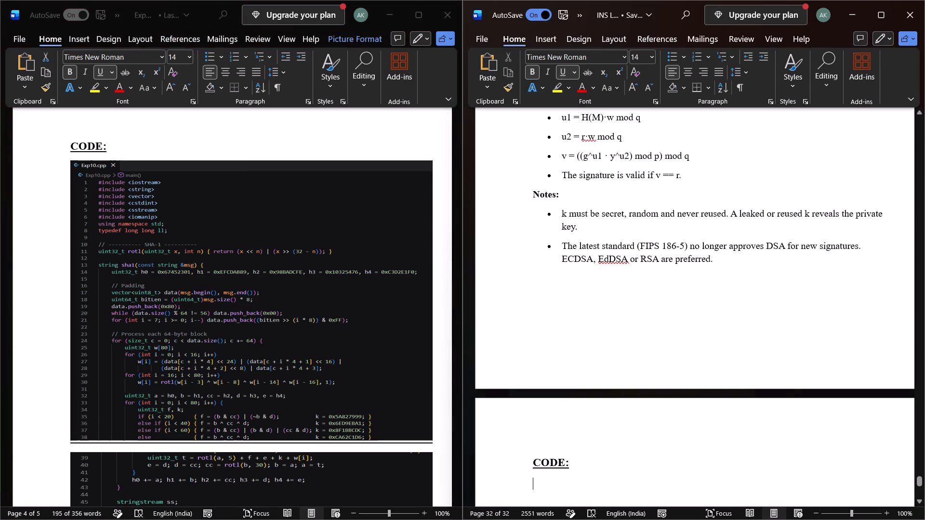
{"action": "key", "text": "ctrl+v"}
{"action": "scroll", "coordinate": [634, 377], "scroll_direction": "down", "scroll_amount": 3}
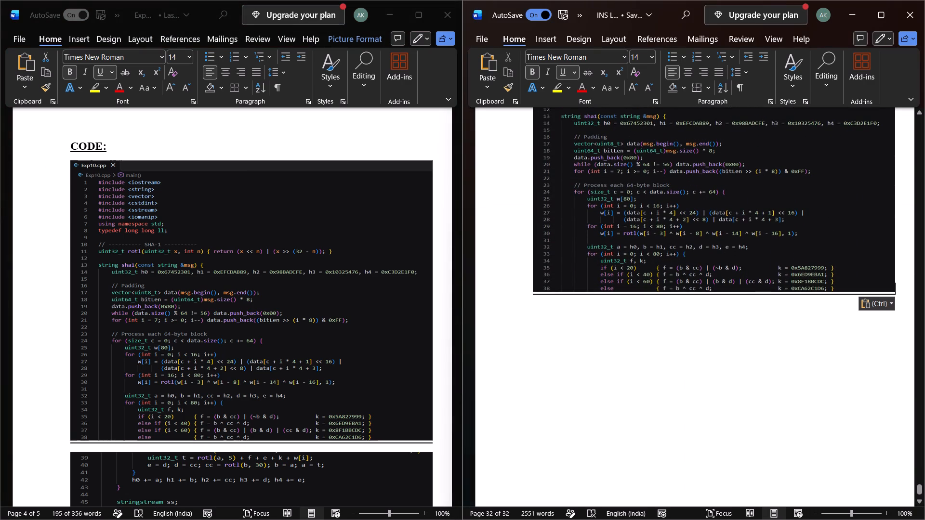
Copy the second Exp10.cpp code screenshot, lines 39 to 69, from the Exp 9 and 10 document to below the first one in INS LAB FILE.
{"action": "key", "text": "Return"}
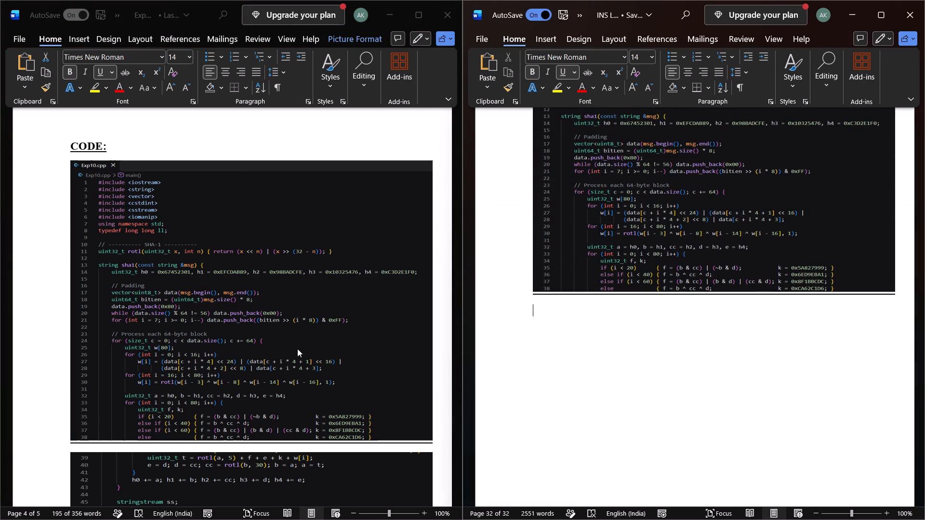
{"action": "scroll", "coordinate": [297, 349], "scroll_direction": "down", "scroll_amount": 4}
{"action": "left_click", "coordinate": [320, 287]}
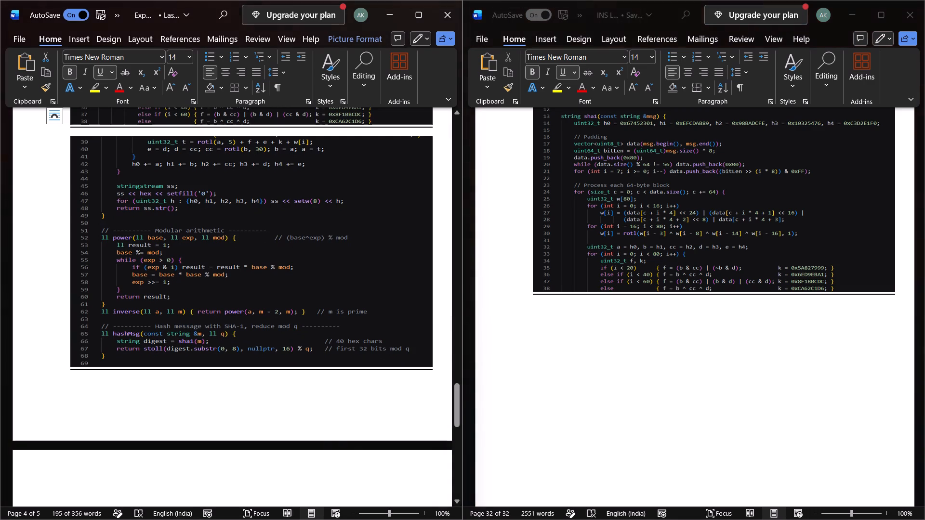
{"action": "left_click", "coordinate": [320, 287]}
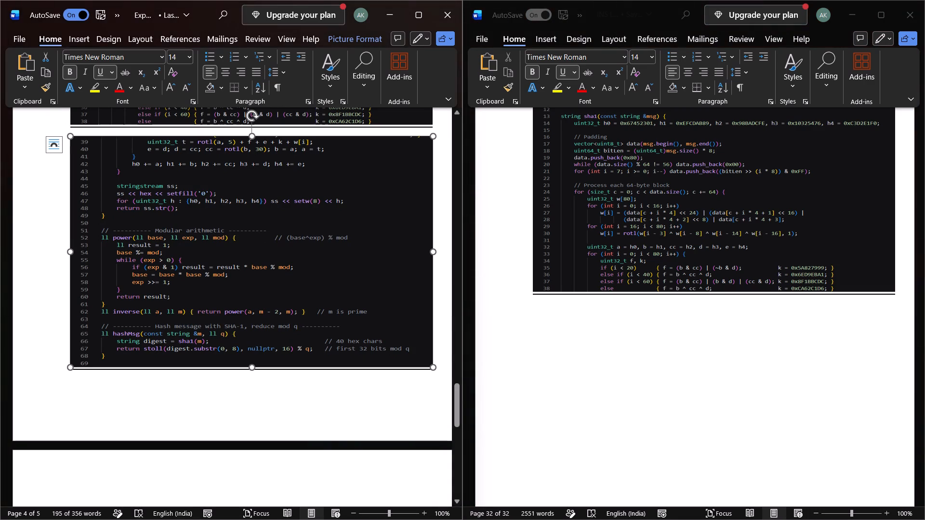
{"action": "key", "text": "ctrl+c"}
{"action": "left_click", "coordinate": [617, 364]}
{"action": "key", "text": "ctrl+v"}
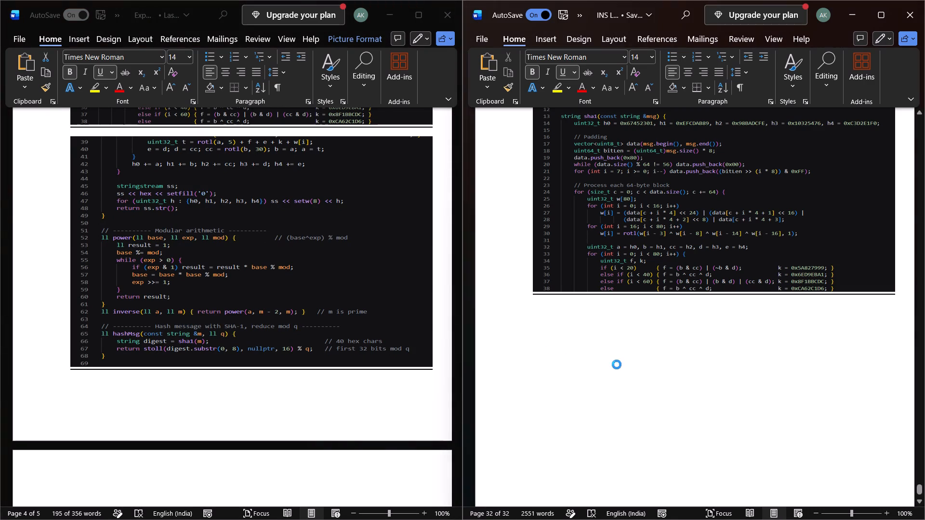
{"action": "scroll", "coordinate": [725, 376], "scroll_direction": "down", "scroll_amount": 3}
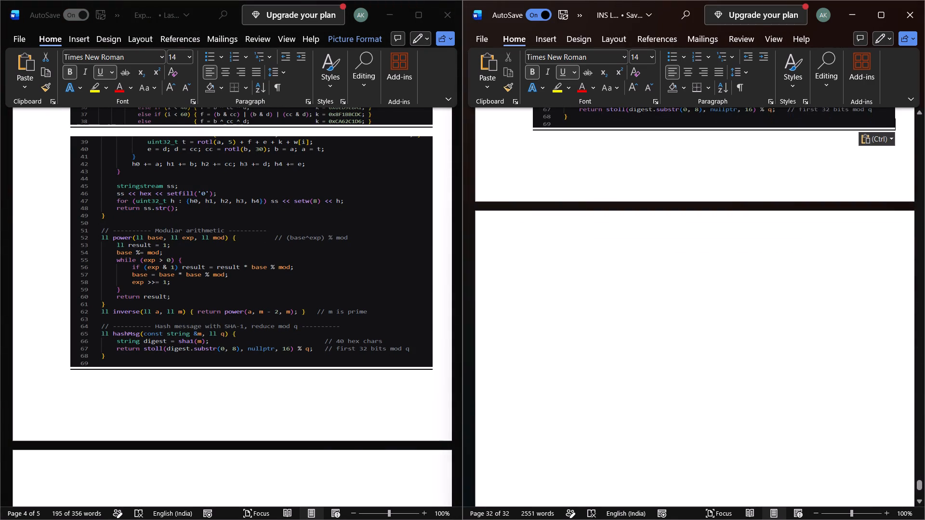
Copy the third Exp10.cpp code screenshot, lines 70 to 100, from the Exp 9 and 10 document to a new line after the second one.
{"action": "key", "text": "Return"}
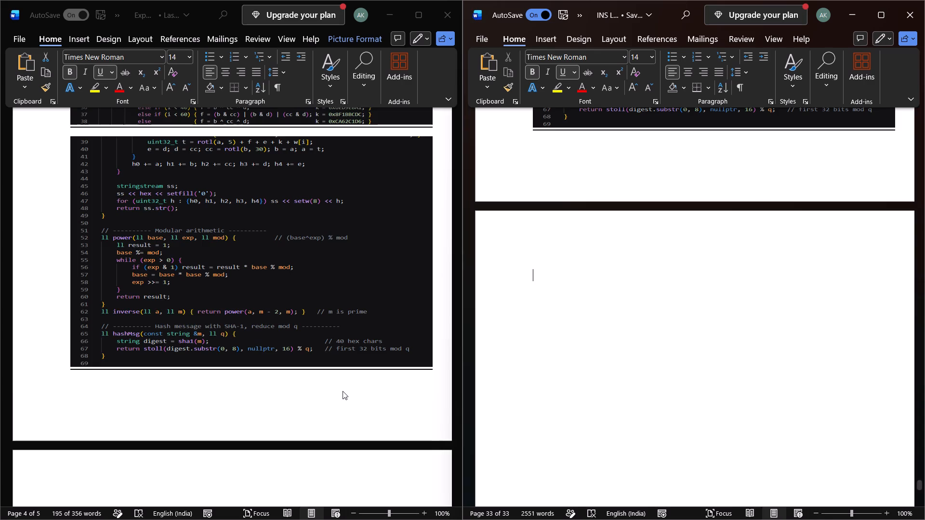
{"action": "scroll", "coordinate": [343, 391], "scroll_direction": "down", "scroll_amount": 4}
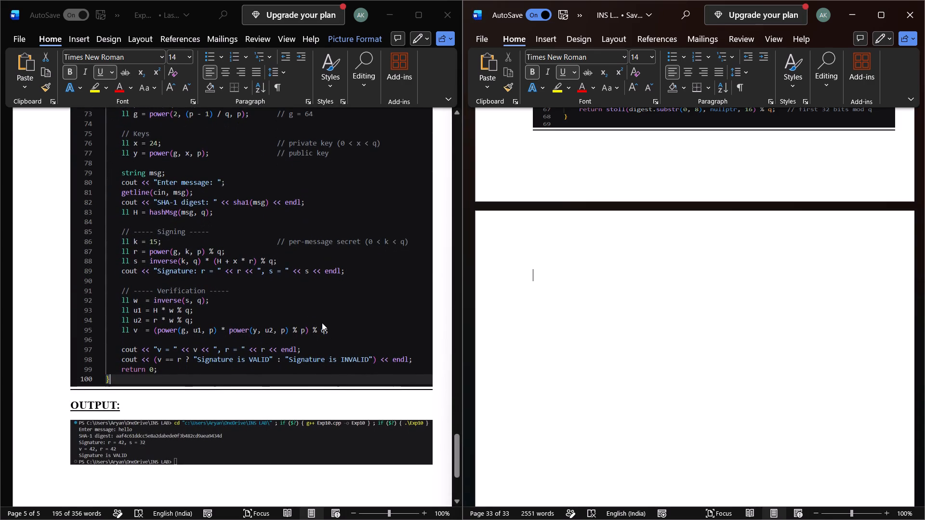
{"action": "left_click", "coordinate": [322, 323]}
{"action": "left_click", "coordinate": [322, 323]}
{"action": "key", "text": "ctrl+c"}
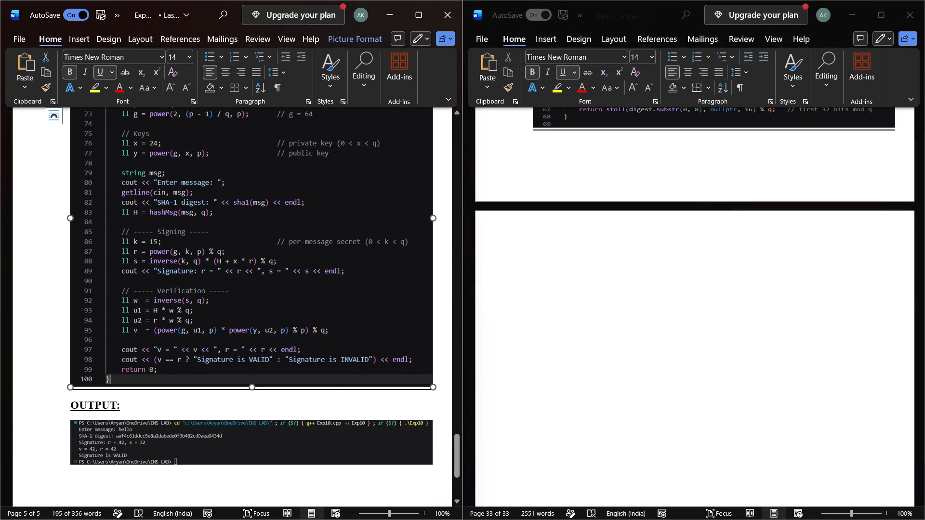
{"action": "left_click", "coordinate": [636, 269]}
{"action": "key", "text": "ctrl+v"}
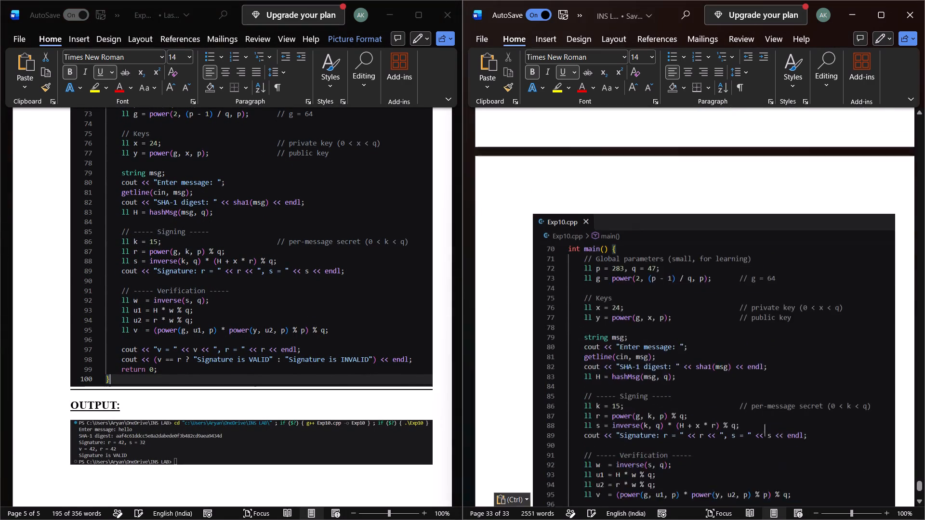
{"action": "scroll", "coordinate": [636, 269], "scroll_direction": "down", "scroll_amount": 2}
Add a bold, underlined "OUTPUT:" heading below the last Exp10.cpp screenshot, followed by an empty line without bold or underline.
{"action": "key", "text": "Return"}
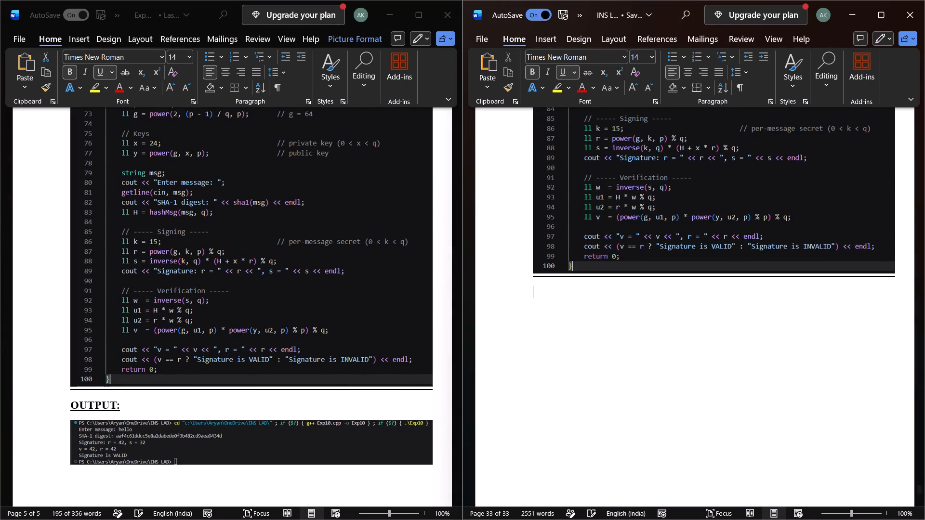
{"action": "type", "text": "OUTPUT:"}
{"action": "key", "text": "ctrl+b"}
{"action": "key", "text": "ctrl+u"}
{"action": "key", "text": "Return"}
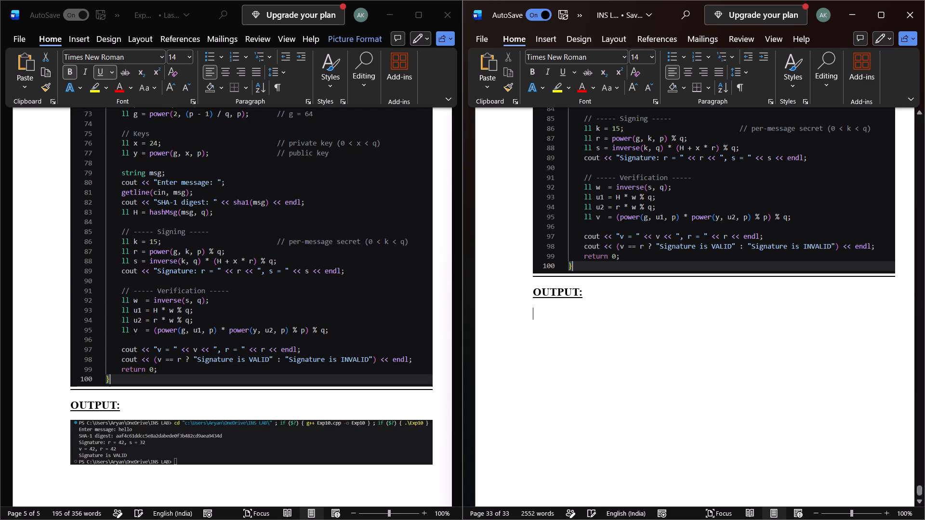
Copy Experiment 10's terminal output screenshot from the Exp 9 and 10 document to below the new OUTPUT heading.
{"action": "scroll", "coordinate": [277, 365], "scroll_direction": "down", "scroll_amount": 2}
{"action": "left_click", "coordinate": [321, 264]}
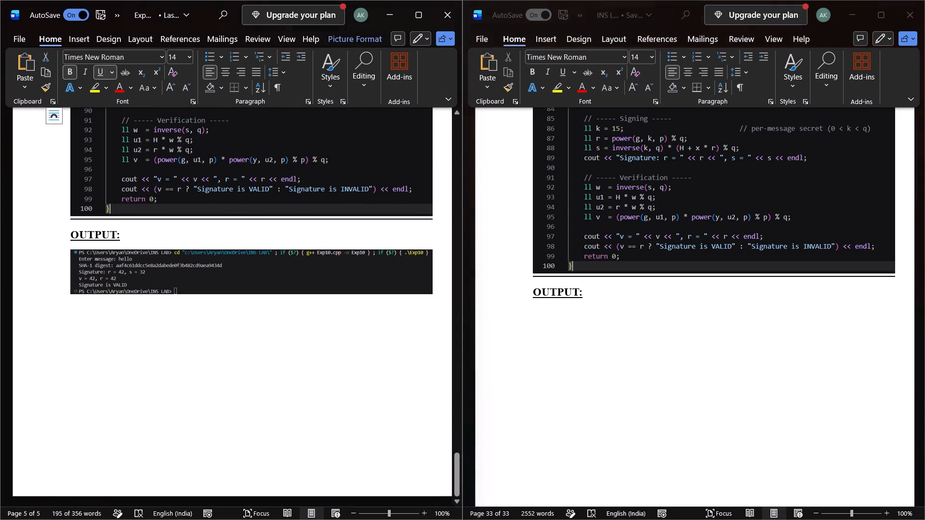
{"action": "left_click", "coordinate": [321, 264]}
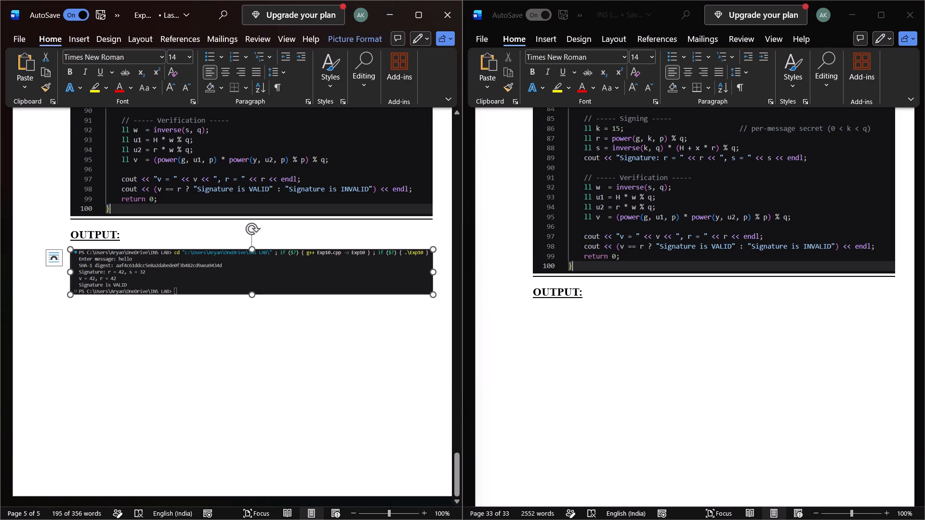
{"action": "key", "text": "ctrl+c"}
{"action": "left_click", "coordinate": [719, 377]}
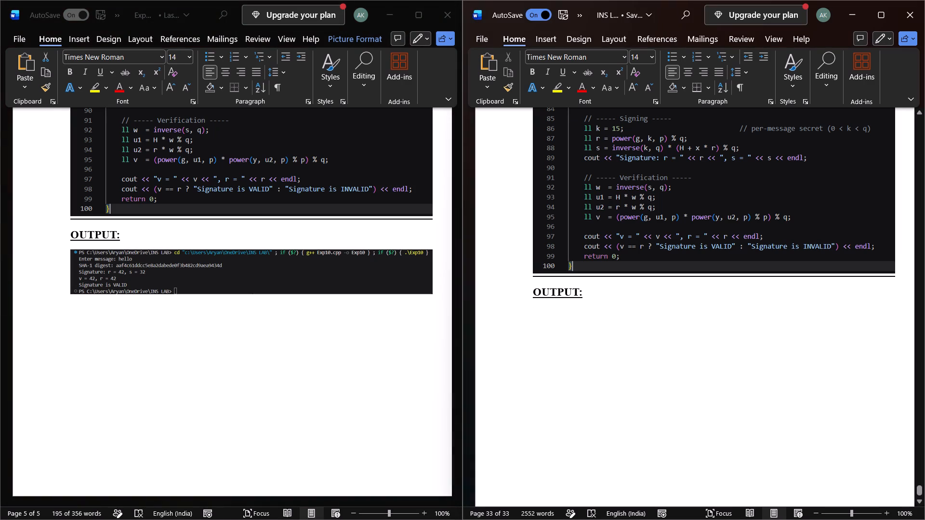
{"action": "key", "text": "ctrl+v"}
{"action": "scroll", "coordinate": [665, 346], "scroll_direction": "down", "scroll_amount": 4}
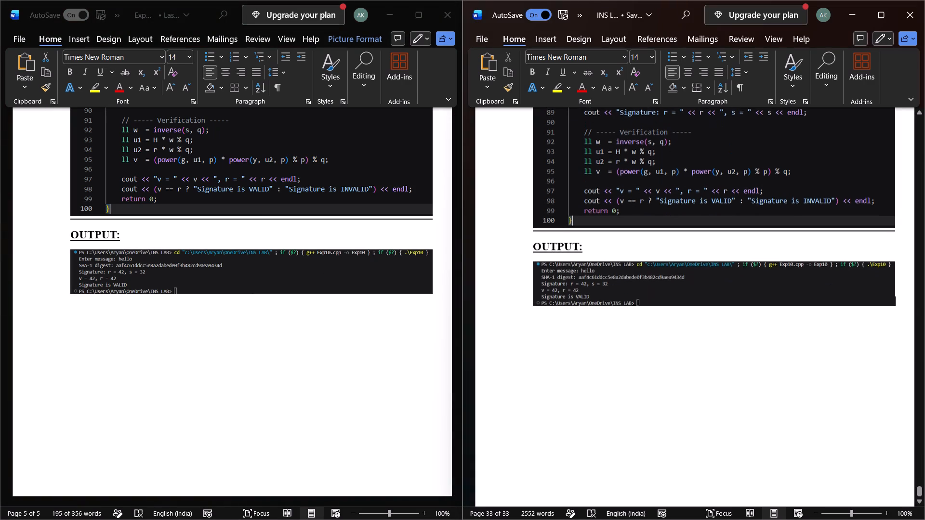
Review the earlier experiments in INS LAB FILE from Experiment 1 onward, examining their section headings and layout.
{"action": "scroll", "coordinate": [665, 346], "scroll_direction": "down", "scroll_amount": 8}
{"action": "scroll", "coordinate": [665, 346], "scroll_direction": "up", "scroll_amount": 18}
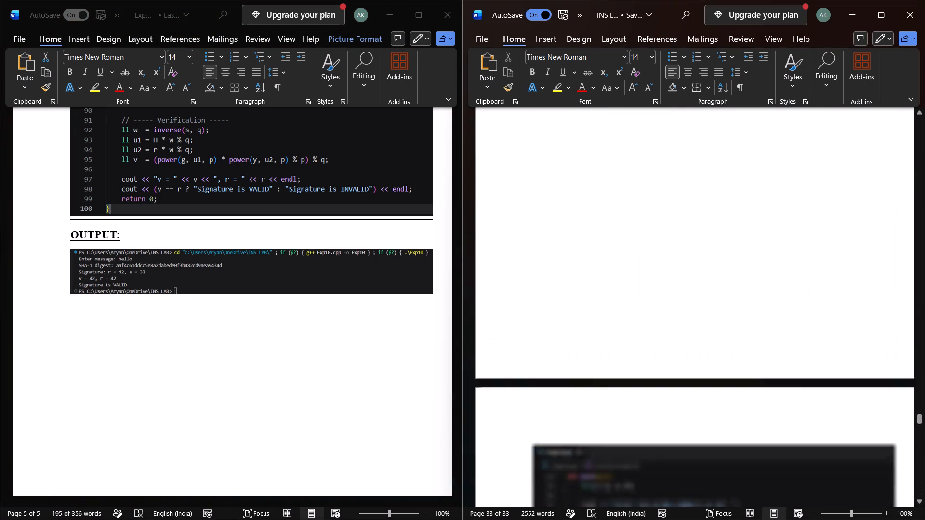
{"action": "scroll", "coordinate": [665, 346], "scroll_direction": "up", "scroll_amount": 19}
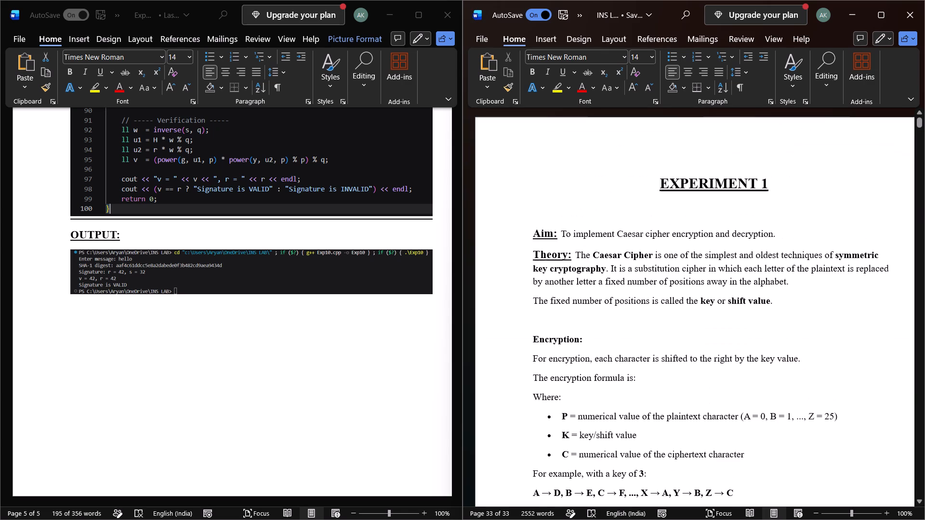
{"action": "scroll", "coordinate": [665, 346], "scroll_direction": "down", "scroll_amount": 12}
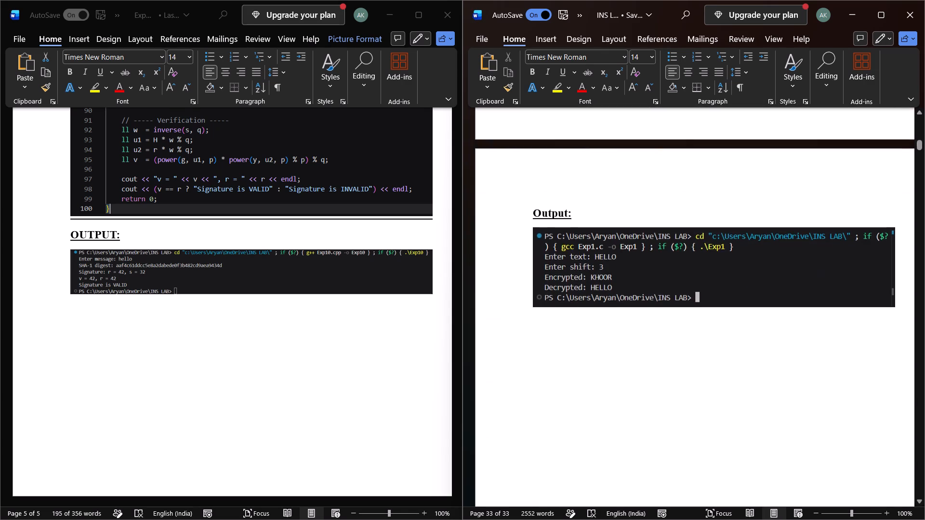
{"action": "scroll", "coordinate": [665, 346], "scroll_direction": "down", "scroll_amount": 12}
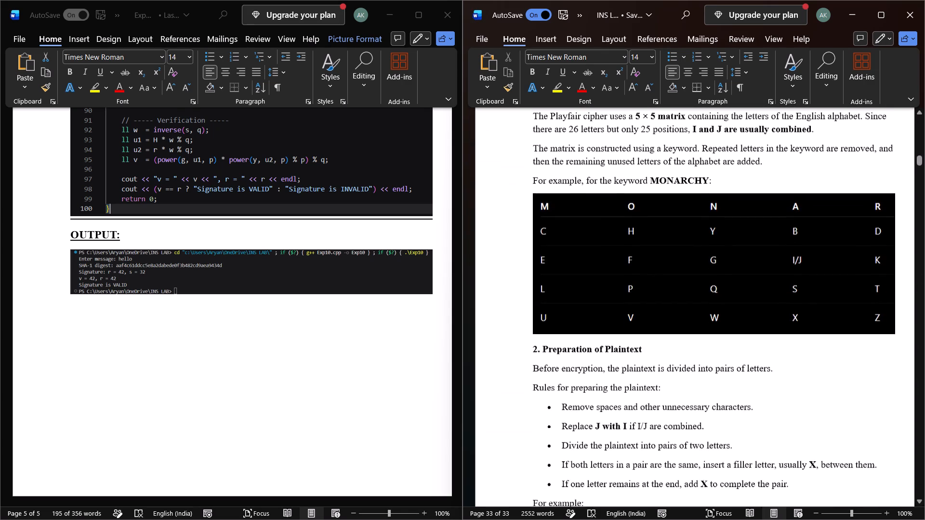
{"action": "scroll", "coordinate": [665, 346], "scroll_direction": "down", "scroll_amount": 9}
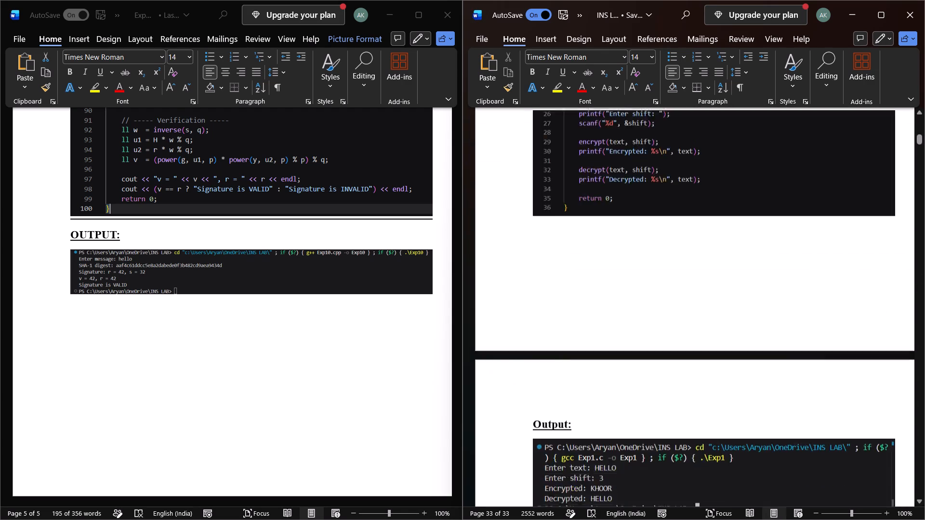
{"action": "scroll", "coordinate": [665, 346], "scroll_direction": "down", "scroll_amount": 9}
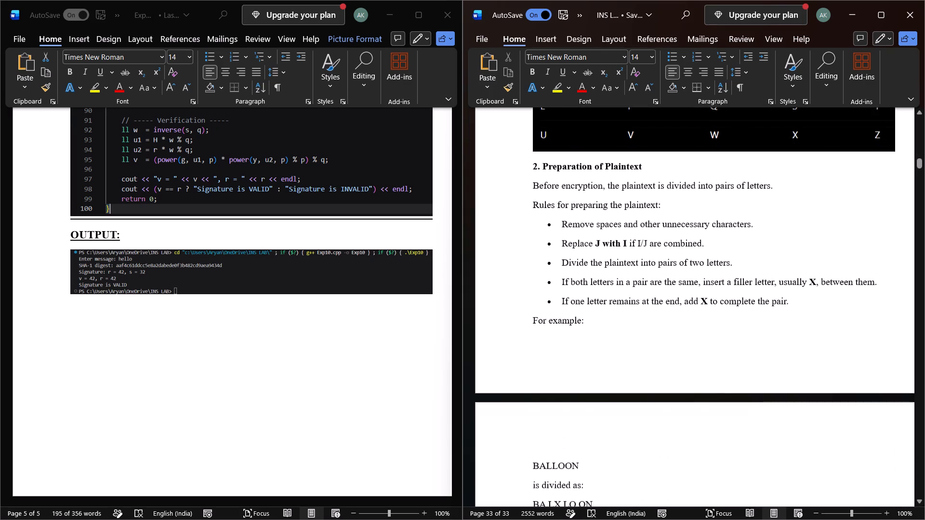
{"action": "scroll", "coordinate": [665, 346], "scroll_direction": "down", "scroll_amount": 9}
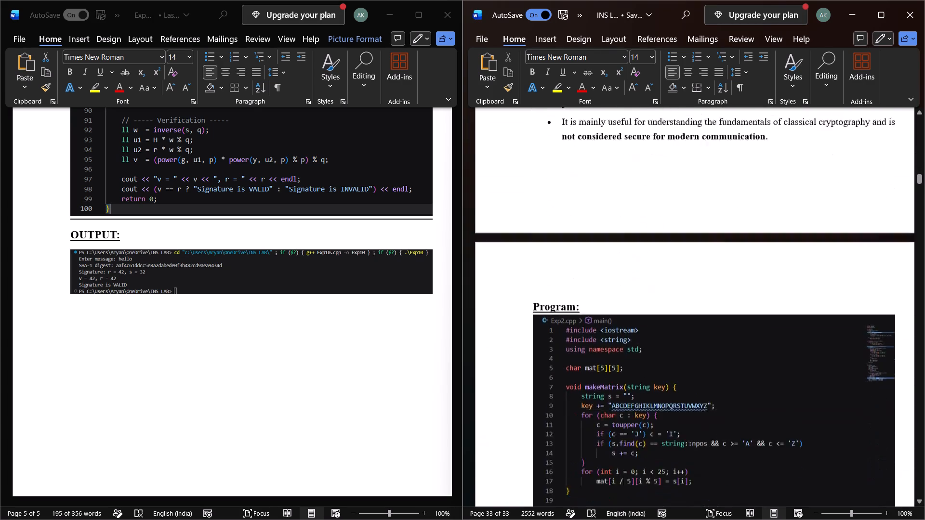
{"action": "scroll", "coordinate": [665, 346], "scroll_direction": "down", "scroll_amount": 5}
Replace Experiment 2's "Program:" heading above the Exp2.cpp code with "CODE:".
{"action": "scroll", "coordinate": [665, 346], "scroll_direction": "up", "scroll_amount": 2}
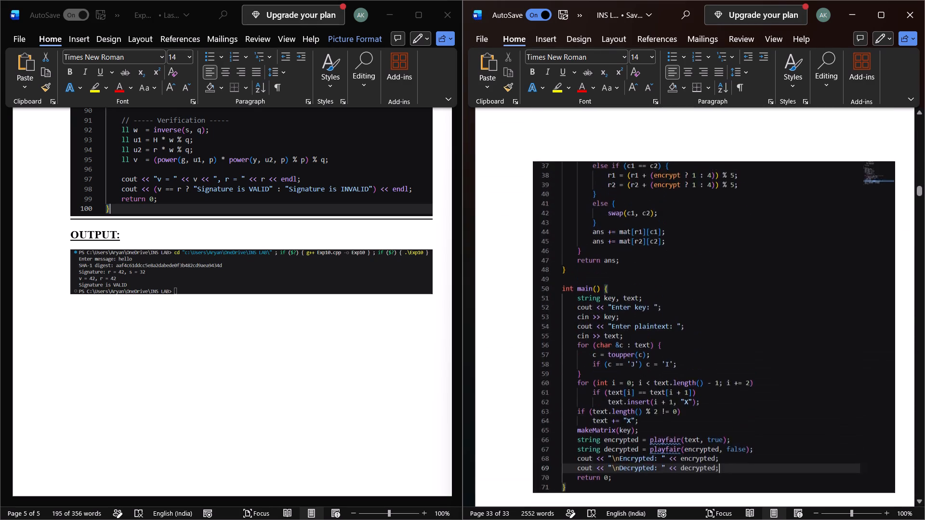
{"action": "scroll", "coordinate": [665, 346], "scroll_direction": "up", "scroll_amount": 5}
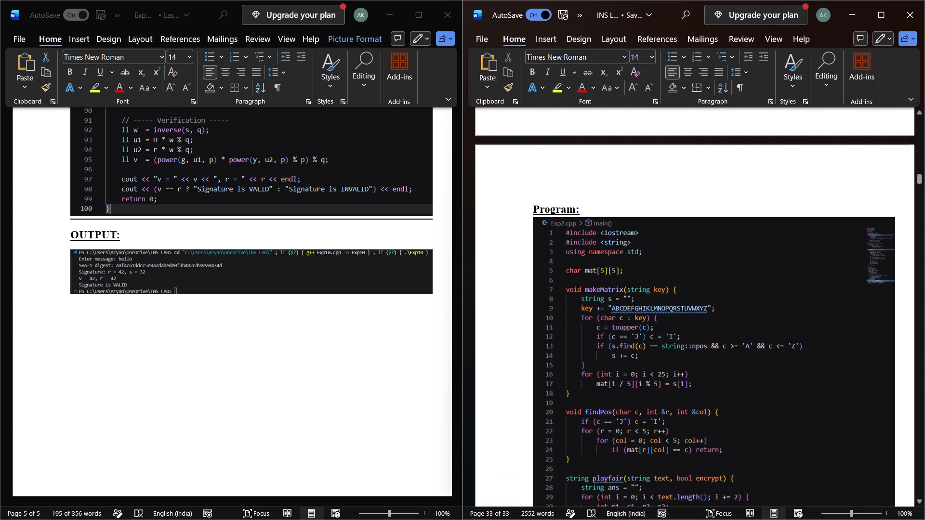
{"action": "scroll", "coordinate": [665, 346], "scroll_direction": "up", "scroll_amount": 1}
{"action": "left_click", "coordinate": [593, 233]}
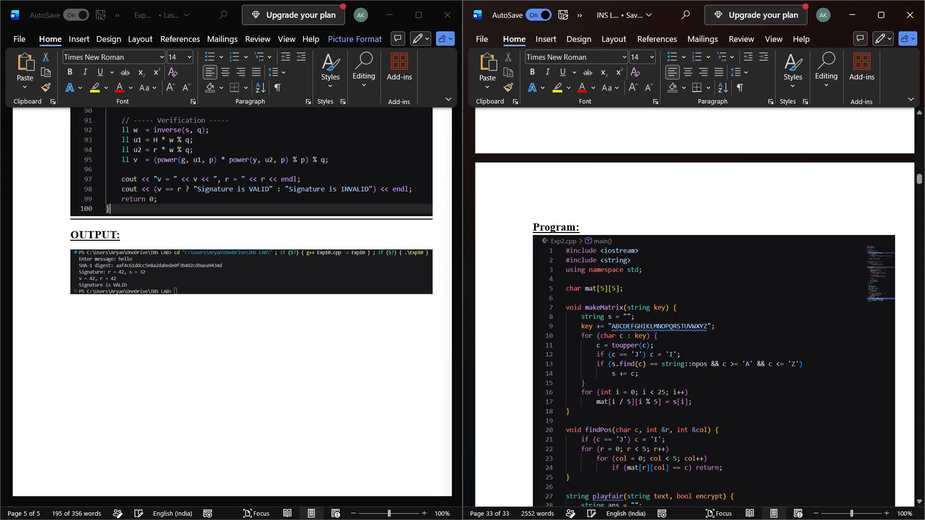
{"action": "key", "text": "BackSpace"}
{"action": "key", "text": "BackSpace"}
{"action": "key", "text": "BackSpace"}
{"action": "key", "text": "BackSpace"}
{"action": "key", "text": "BackSpace"}
{"action": "key", "text": "BackSpace"}
{"action": "key", "text": "BackSpace"}
{"action": "key", "text": "BackSpace"}
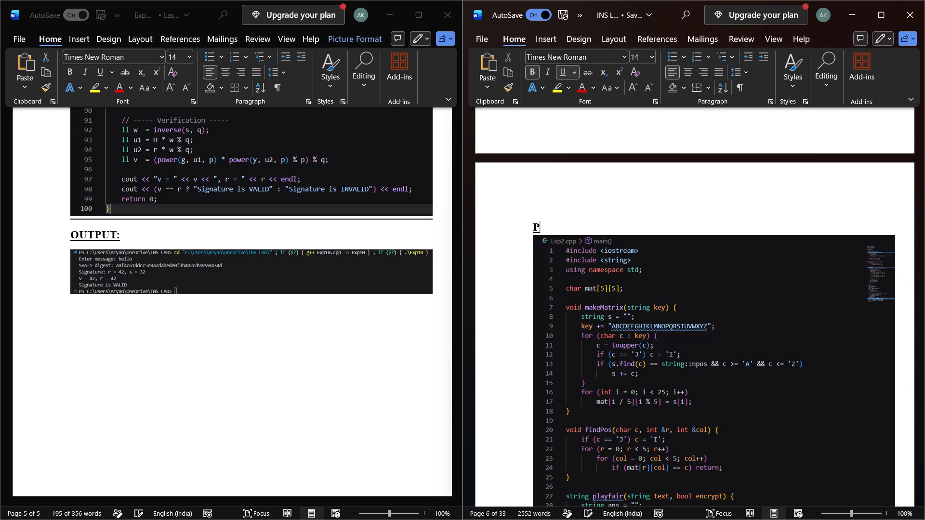
{"action": "key", "text": "BackSpace"}
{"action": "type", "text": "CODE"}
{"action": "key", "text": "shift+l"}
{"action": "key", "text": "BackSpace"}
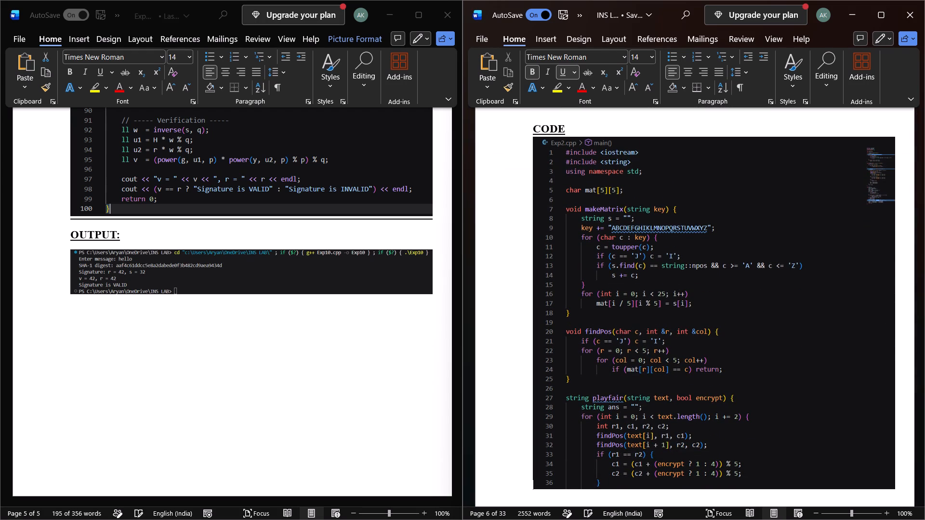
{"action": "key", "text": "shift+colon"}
Change Experiment 1's "Aim:" label to uppercase "AIM:".
{"action": "scroll", "coordinate": [615, 222], "scroll_direction": "up", "scroll_amount": 4}
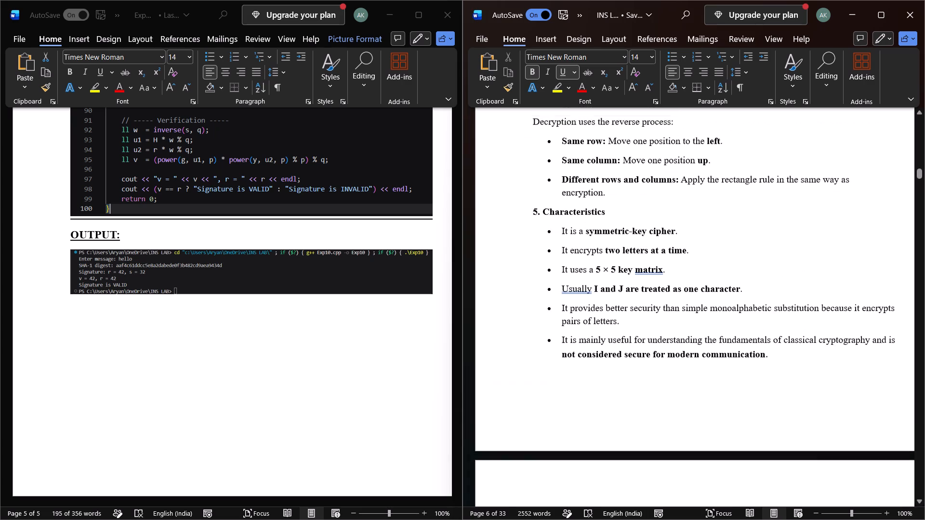
{"action": "scroll", "coordinate": [615, 222], "scroll_direction": "up", "scroll_amount": 4}
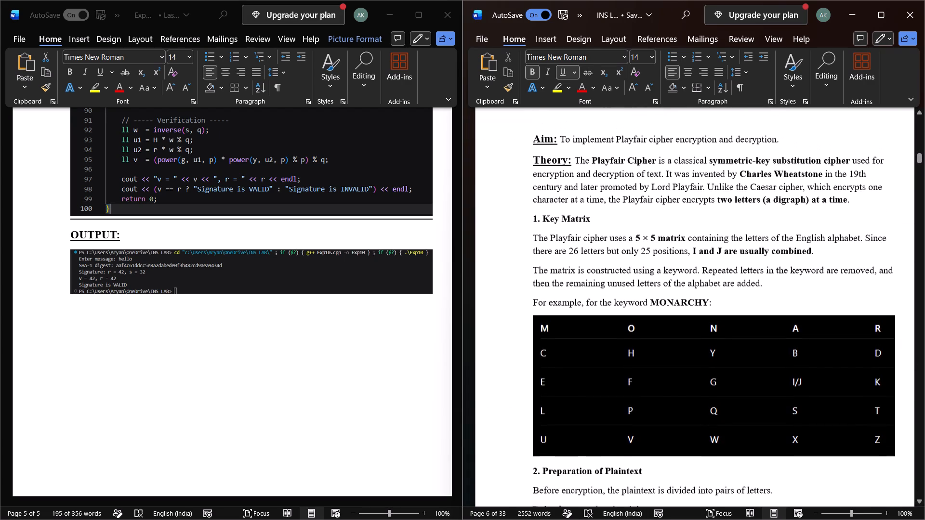
{"action": "scroll", "coordinate": [615, 222], "scroll_direction": "up", "scroll_amount": 10}
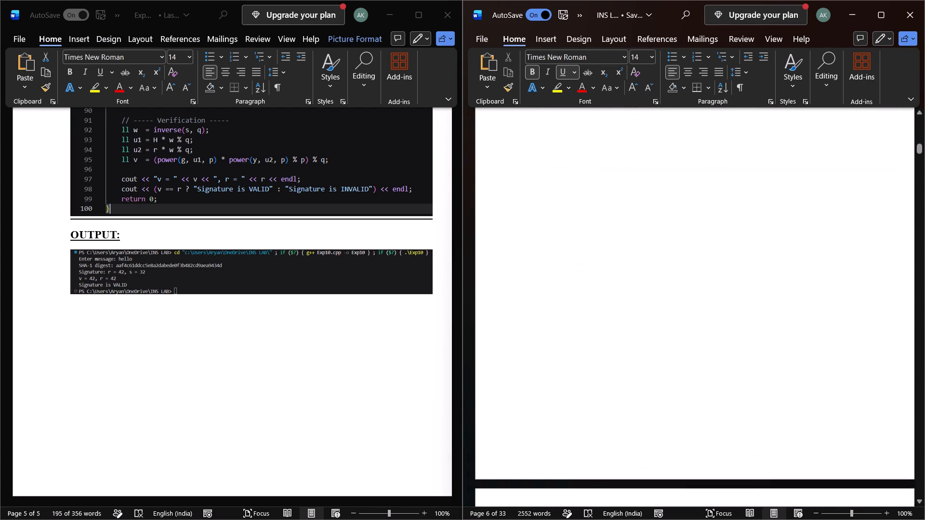
{"action": "scroll", "coordinate": [615, 222], "scroll_direction": "up", "scroll_amount": 5}
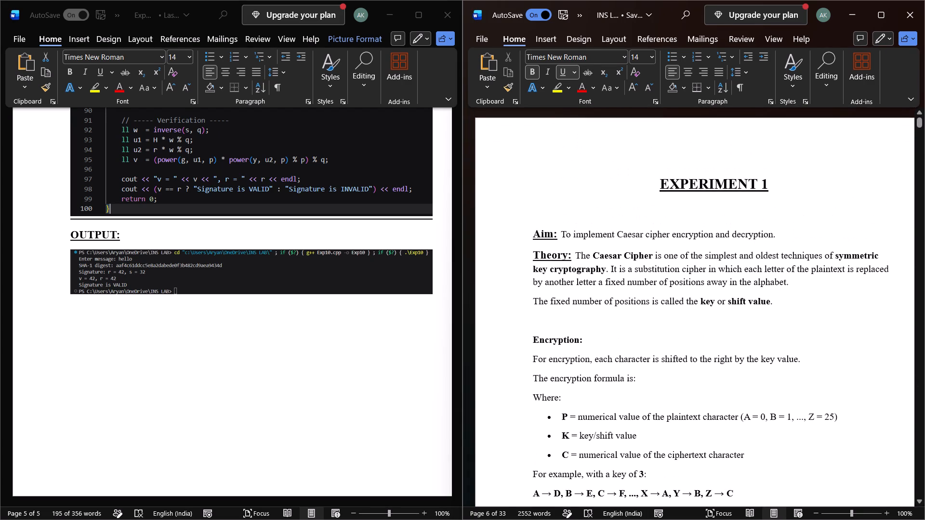
{"action": "left_click", "coordinate": [553, 239]}
{"action": "key", "text": "BackSpace"}
{"action": "key", "text": "BackSpace"}
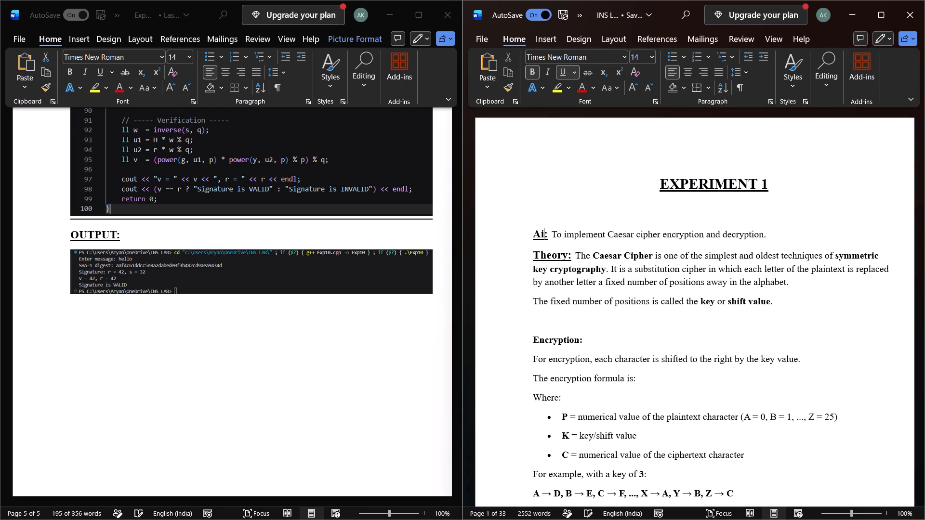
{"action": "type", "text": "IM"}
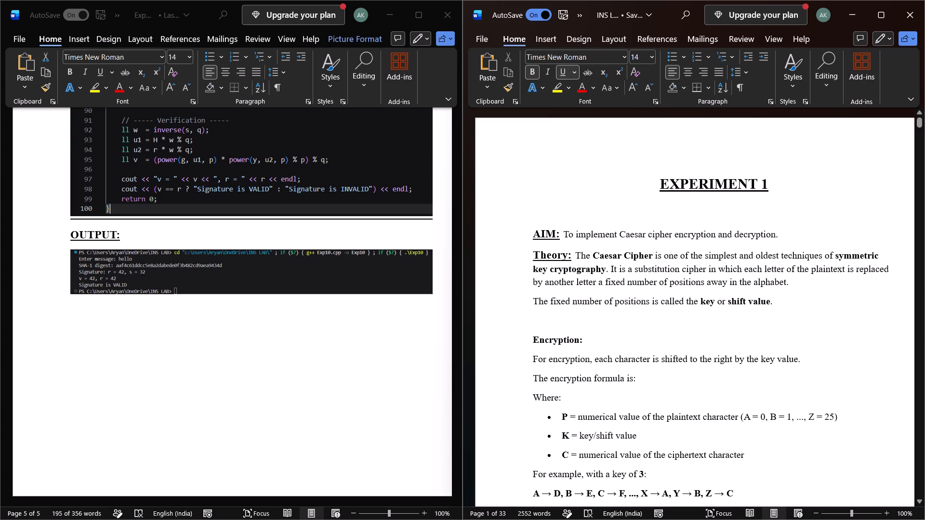
Change Experiment 1's "Theory:" label to uppercase "THEORY:".
{"action": "left_click", "coordinate": [568, 259]}
{"action": "key", "text": "BackSpace"}
{"action": "key", "text": "BackSpace"}
{"action": "key", "text": "BackSpace"}
{"action": "key", "text": "BackSpace"}
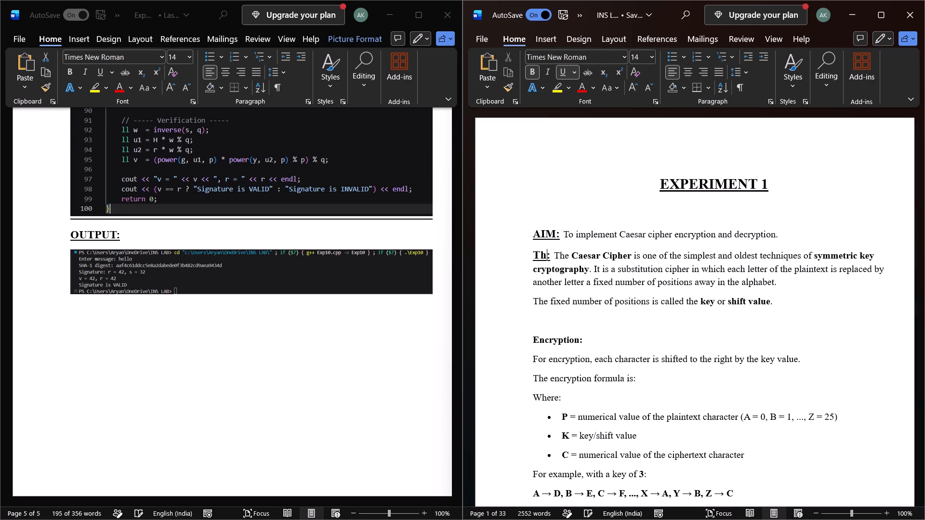
{"action": "key", "text": "BackSpace"}
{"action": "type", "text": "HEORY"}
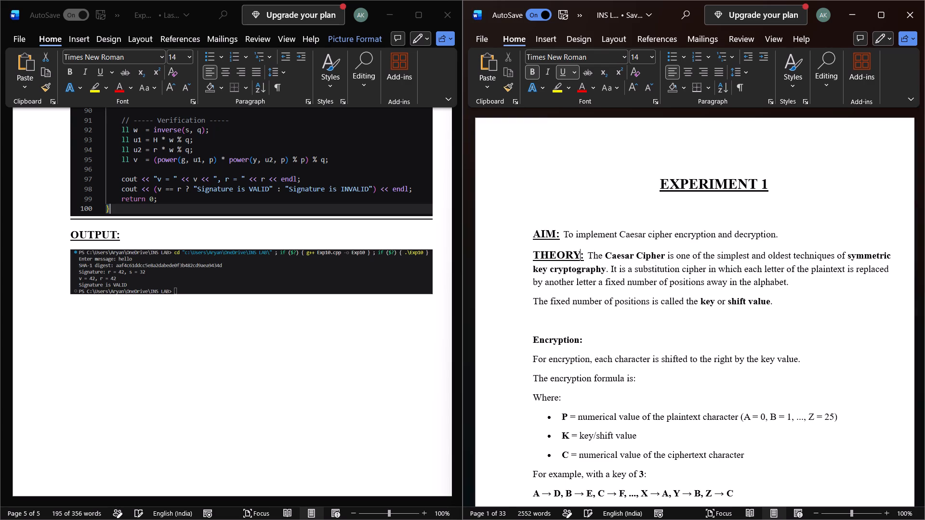
Move Experiment 1's theory text onto its own line below the "THEORY:" heading, without a leading space.
{"action": "scroll", "coordinate": [601, 349], "scroll_direction": "down", "scroll_amount": 2}
{"action": "scroll", "coordinate": [601, 349], "scroll_direction": "up", "scroll_amount": 1}
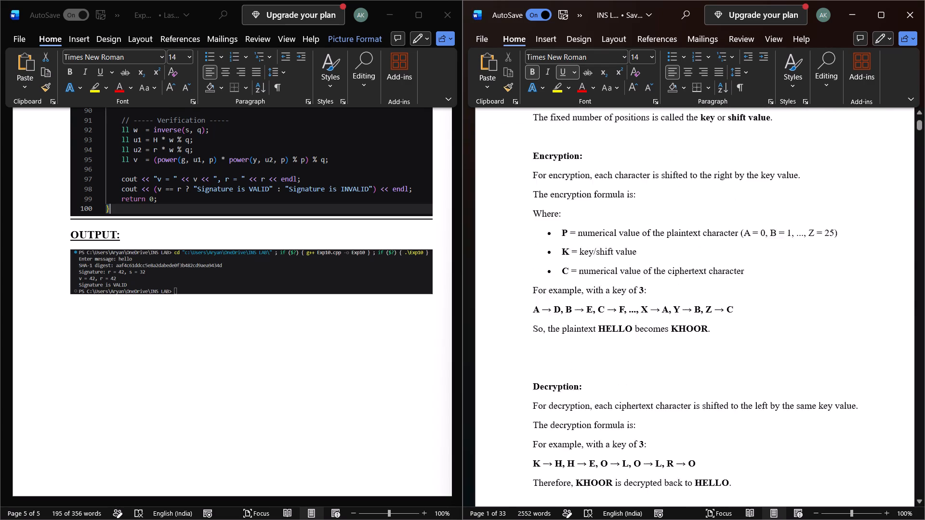
{"action": "scroll", "coordinate": [601, 349], "scroll_direction": "up", "scroll_amount": 1}
{"action": "key", "text": "Right"}
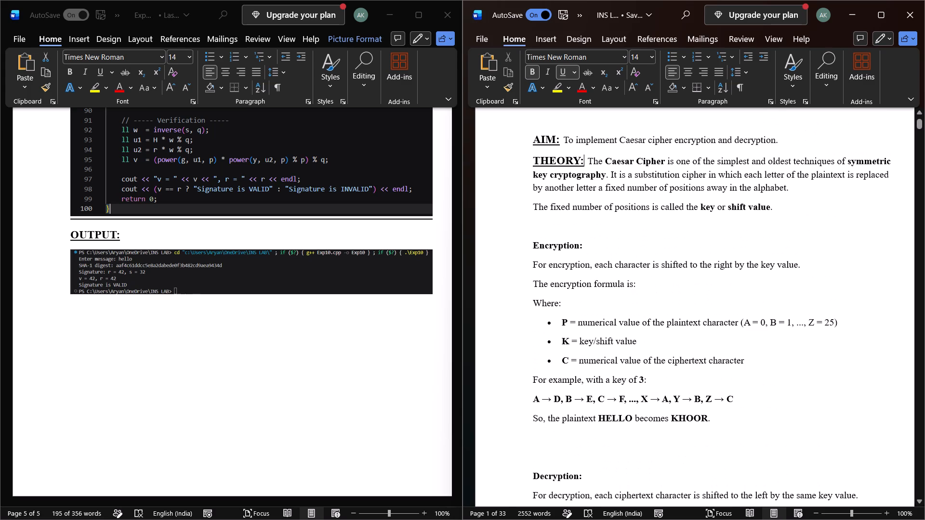
{"action": "key", "text": "Return"}
{"action": "key", "text": "Right"}
{"action": "key", "text": "BackSpace"}
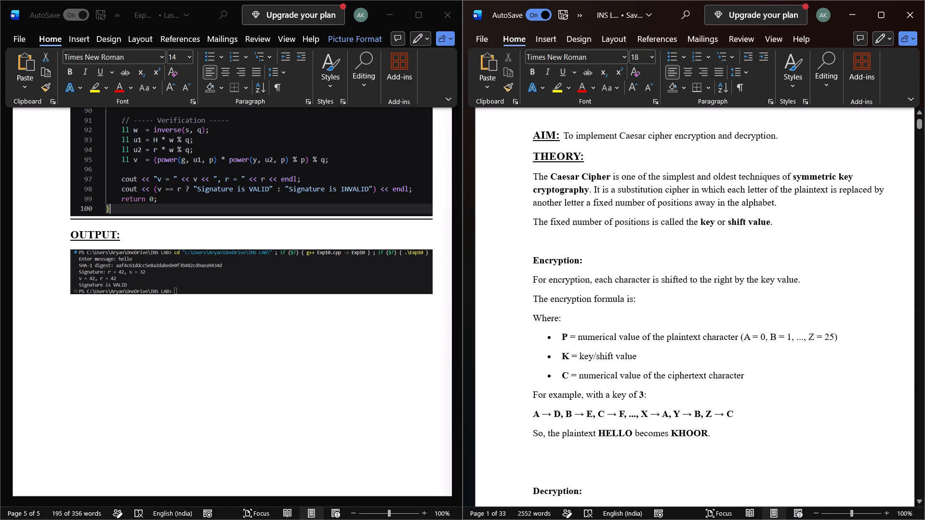
{"action": "left_click", "coordinate": [639, 195]}
{"action": "left_click", "coordinate": [570, 152]}
Remove the extra blank line above Experiment 1's "Decryption:" subheading.
{"action": "scroll", "coordinate": [674, 275], "scroll_direction": "down", "scroll_amount": 4}
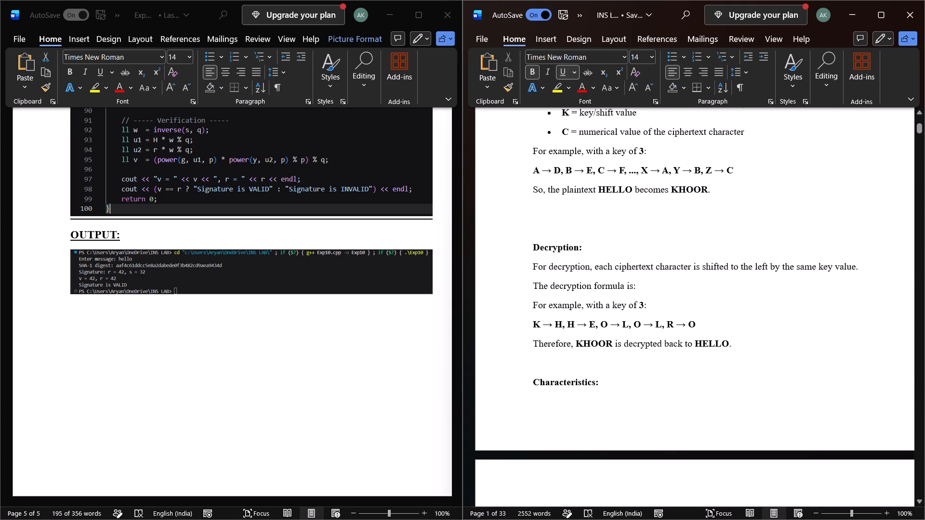
{"action": "left_click", "coordinate": [567, 230]}
{"action": "key", "text": "Up"}
{"action": "key", "text": "Up"}
{"action": "scroll", "coordinate": [567, 230], "scroll_direction": "up", "scroll_amount": 3}
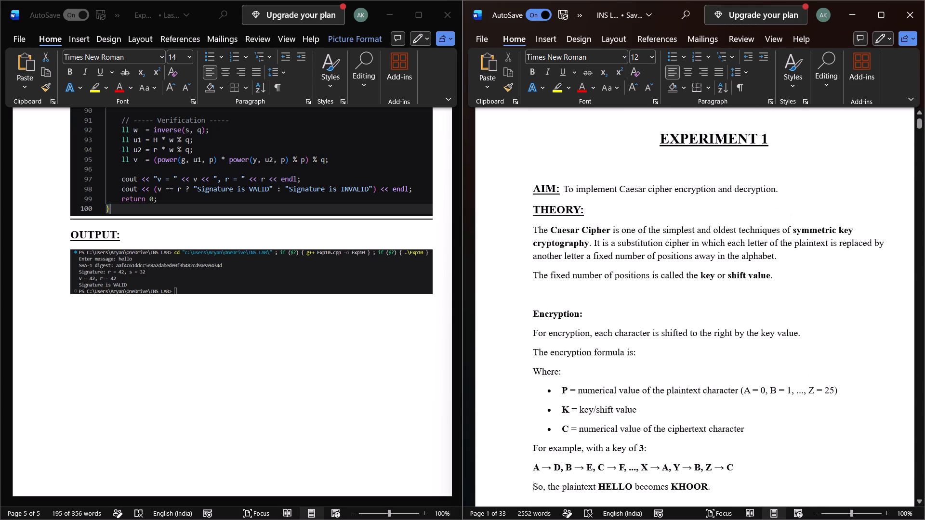
{"action": "left_click", "coordinate": [576, 295]}
{"action": "scroll", "coordinate": [576, 295], "scroll_direction": "down", "scroll_amount": 2}
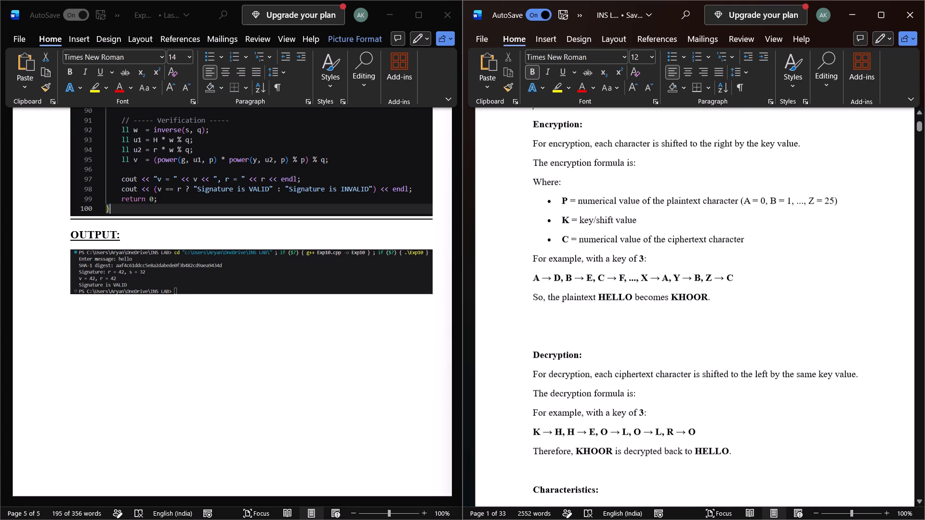
{"action": "left_click", "coordinate": [550, 315]}
{"action": "key", "text": "BackSpace"}
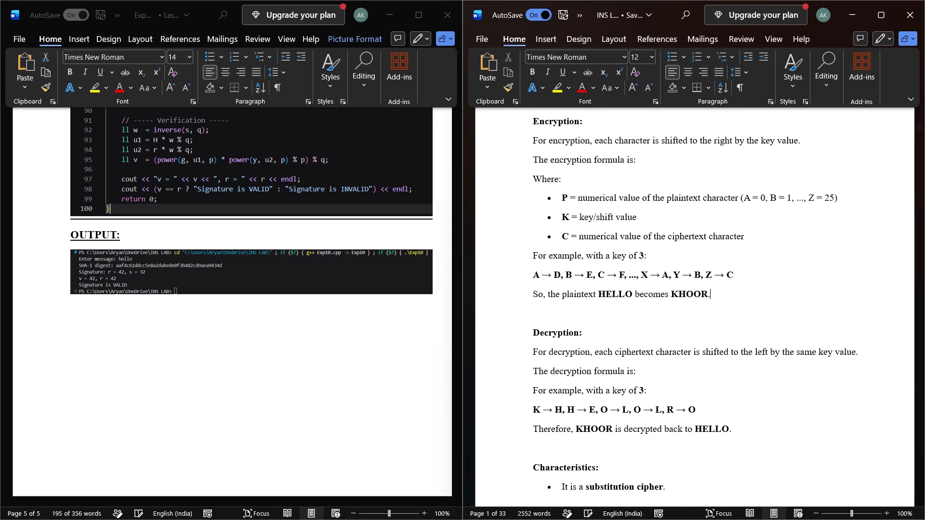
Replace Experiment 1's "Program:" heading above the Exp1.c code with "CODE:".
{"action": "scroll", "coordinate": [550, 315], "scroll_direction": "down", "scroll_amount": 3}
{"action": "left_click", "coordinate": [546, 246]}
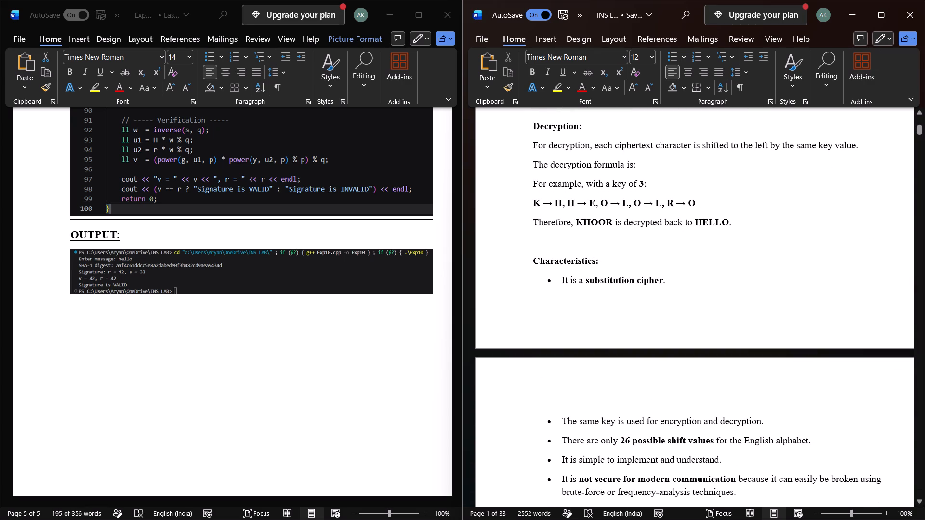
{"action": "scroll", "coordinate": [546, 246], "scroll_direction": "down", "scroll_amount": 2}
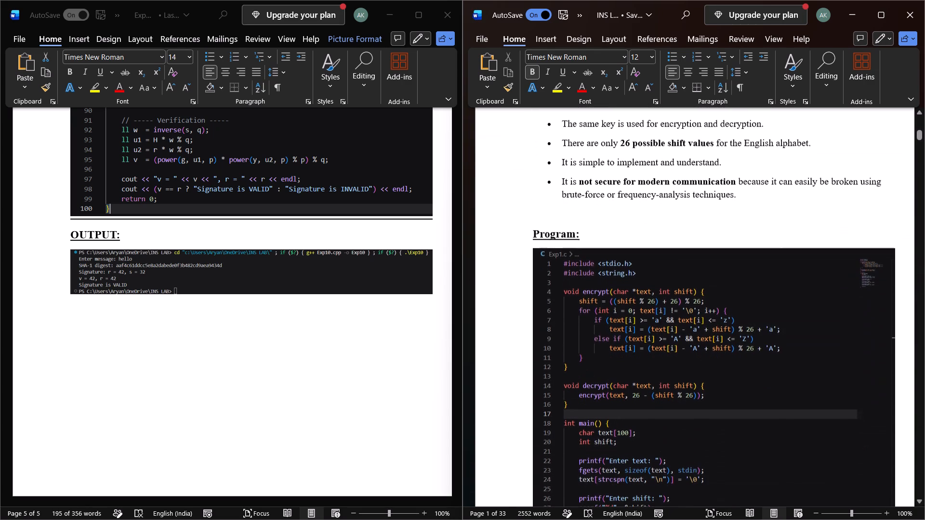
{"action": "scroll", "coordinate": [546, 246], "scroll_direction": "down", "scroll_amount": 1}
{"action": "left_click", "coordinate": [578, 231]}
{"action": "key", "text": "Left"}
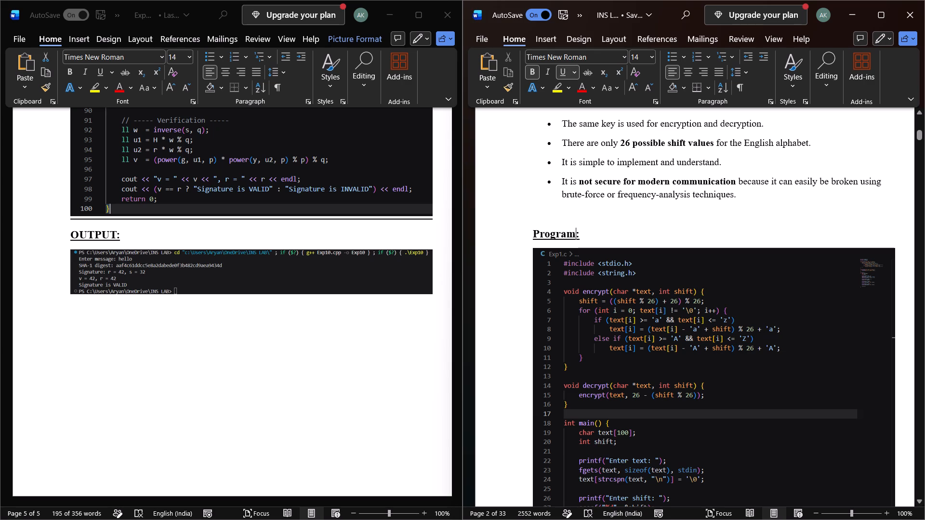
{"action": "key", "text": "BackSpace"}
{"action": "key", "text": "BackSpace"}
{"action": "key", "text": "BackSpace"}
{"action": "key", "text": "BackSpace"}
{"action": "key", "text": "BackSpace"}
{"action": "key", "text": "BackSpace"}
{"action": "key", "text": "BackSpace"}
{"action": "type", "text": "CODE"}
Change Experiment 1's "Output:" heading to uppercase "OUTPUT:".
{"action": "scroll", "coordinate": [674, 250], "scroll_direction": "down", "scroll_amount": 2}
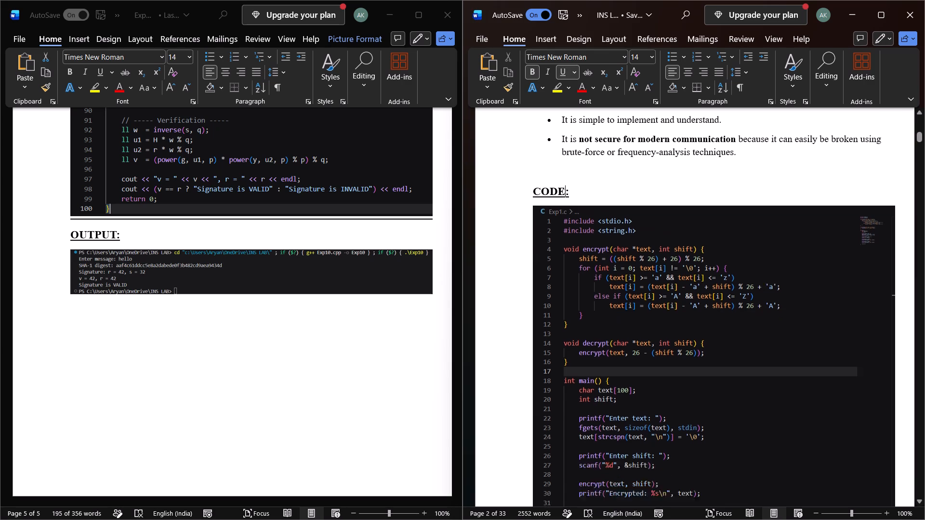
{"action": "scroll", "coordinate": [674, 250], "scroll_direction": "down", "scroll_amount": 4}
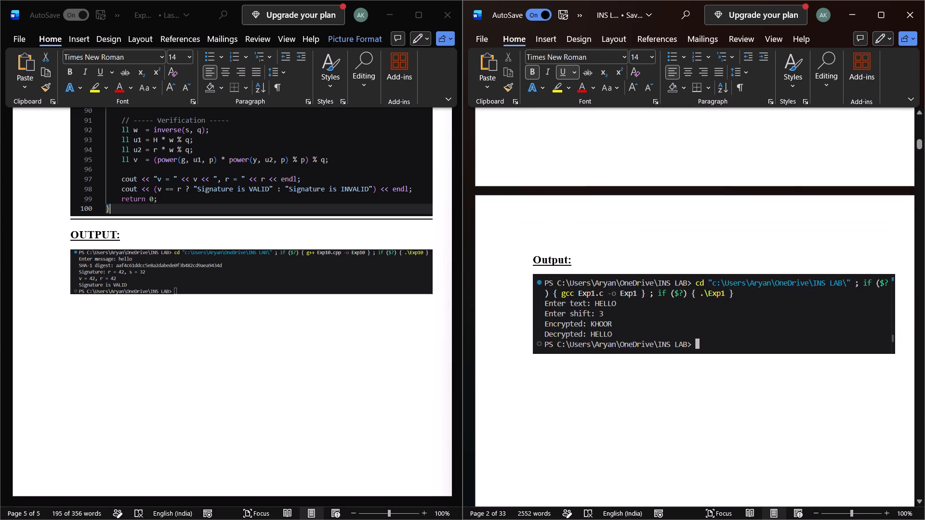
{"action": "scroll", "coordinate": [607, 185], "scroll_direction": "up", "scroll_amount": 8}
{"action": "scroll", "coordinate": [607, 185], "scroll_direction": "down", "scroll_amount": 2}
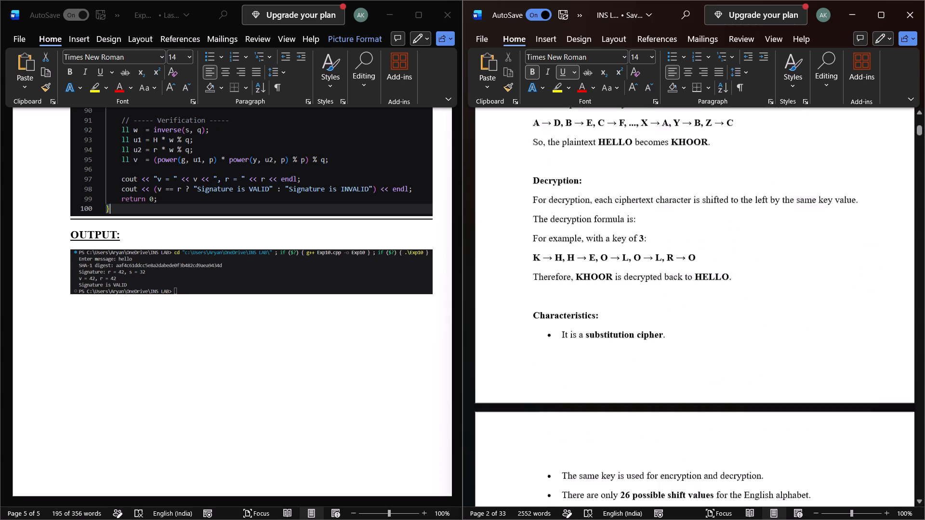
{"action": "scroll", "coordinate": [607, 185], "scroll_direction": "down", "scroll_amount": 6}
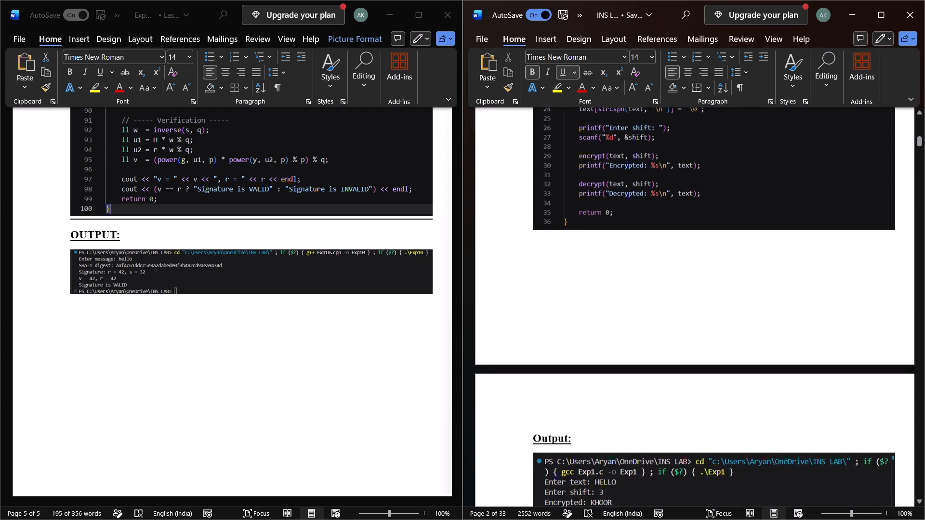
{"action": "scroll", "coordinate": [607, 185], "scroll_direction": "down", "scroll_amount": 2}
{"action": "left_click", "coordinate": [564, 233]}
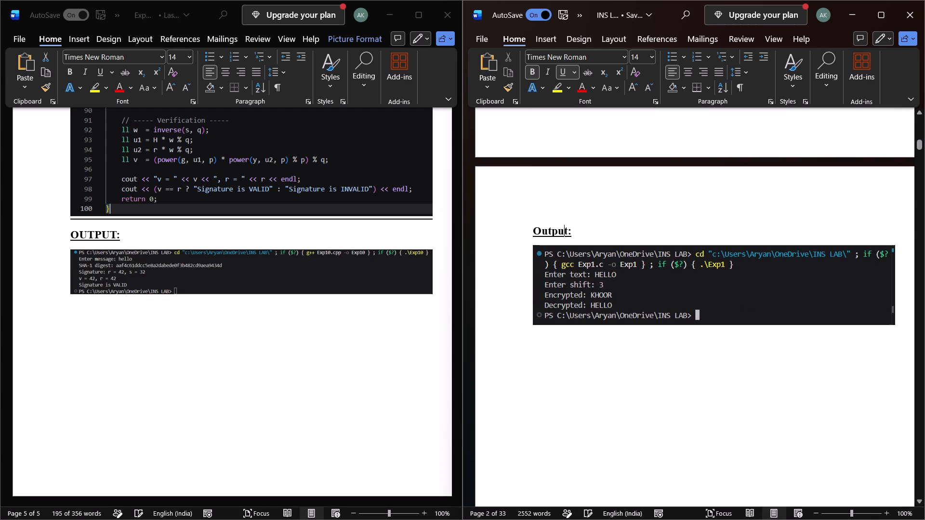
{"action": "key", "text": "Right"}
{"action": "key", "text": "BackSpace"}
{"action": "key", "text": "BackSpace"}
{"action": "key", "text": "BackSpace"}
{"action": "key", "text": "BackSpace"}
{"action": "key", "text": "BackSpace"}
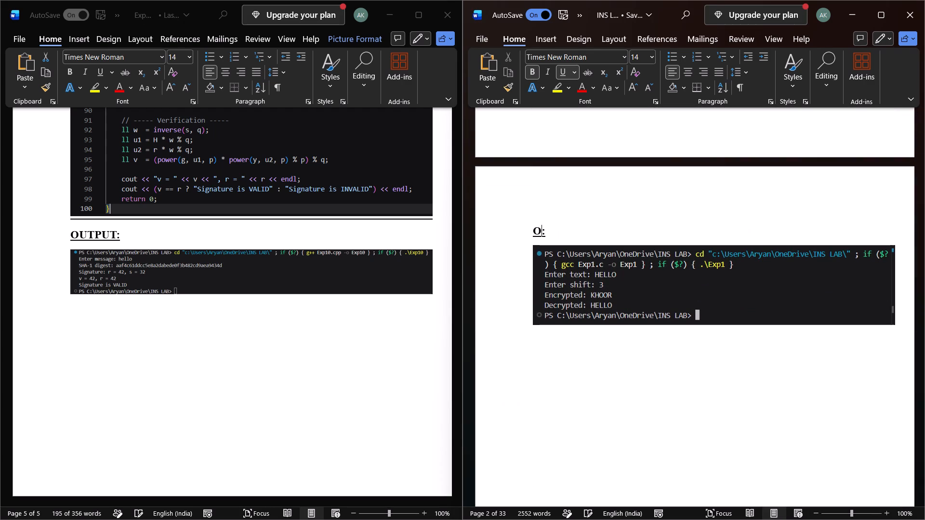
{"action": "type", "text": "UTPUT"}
Change Experiment 2's "Aim:" label to uppercase "AIM:".
{"action": "scroll", "coordinate": [564, 233], "scroll_direction": "down", "scroll_amount": 5}
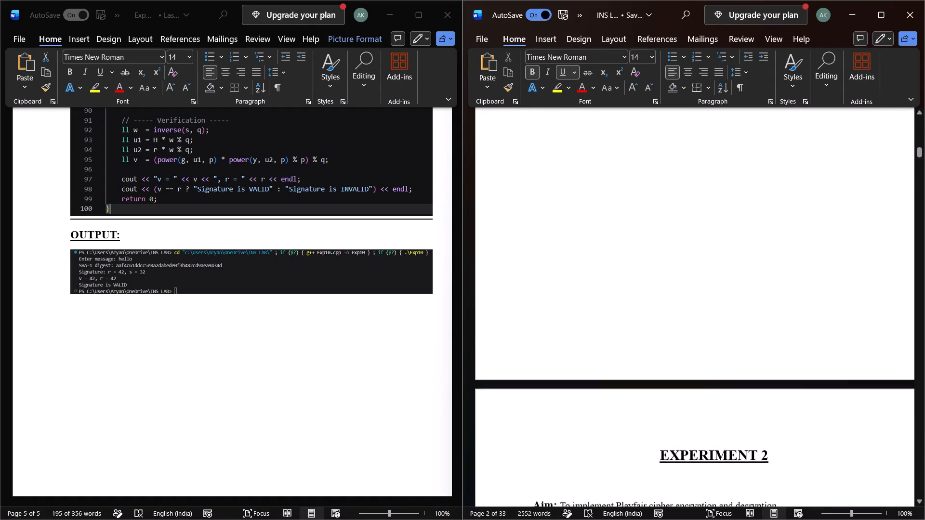
{"action": "scroll", "coordinate": [564, 233], "scroll_direction": "down", "scroll_amount": 5}
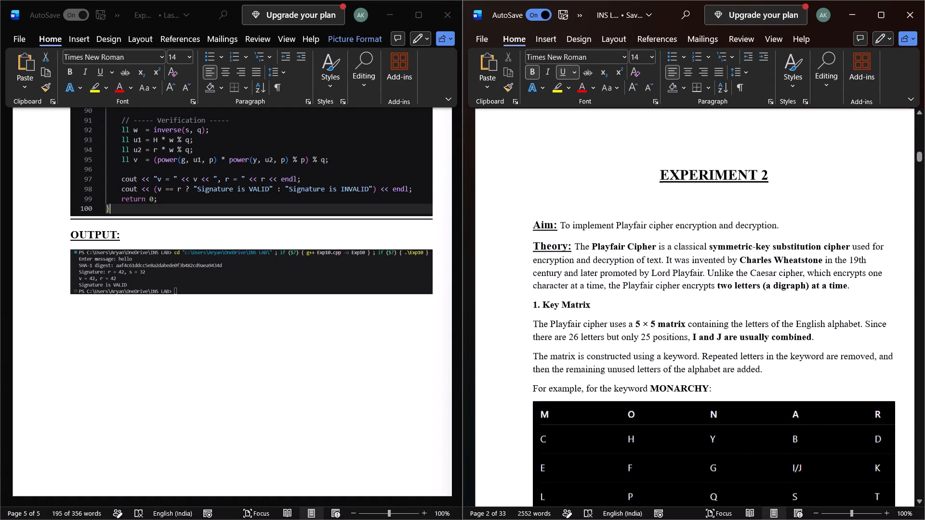
{"action": "left_click", "coordinate": [555, 225]}
{"action": "key", "text": "BackSpace"}
{"action": "key", "text": "BackSpace"}
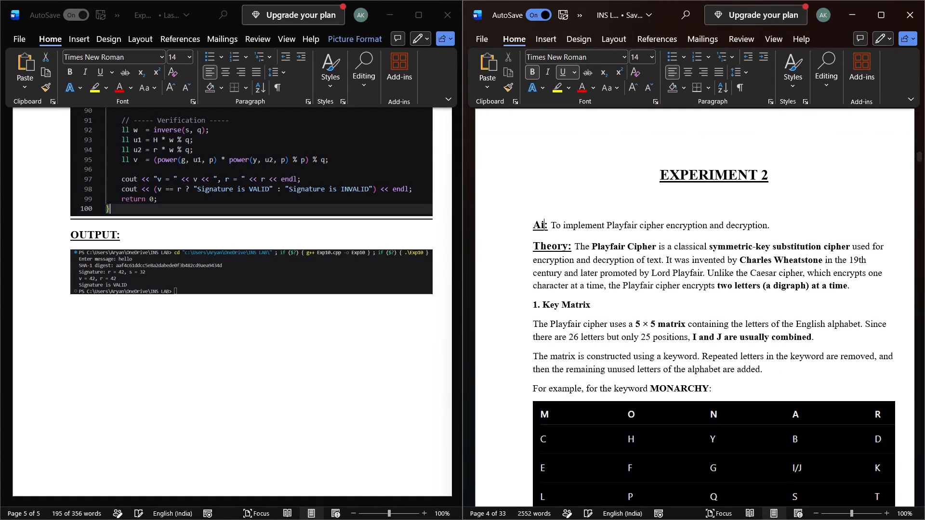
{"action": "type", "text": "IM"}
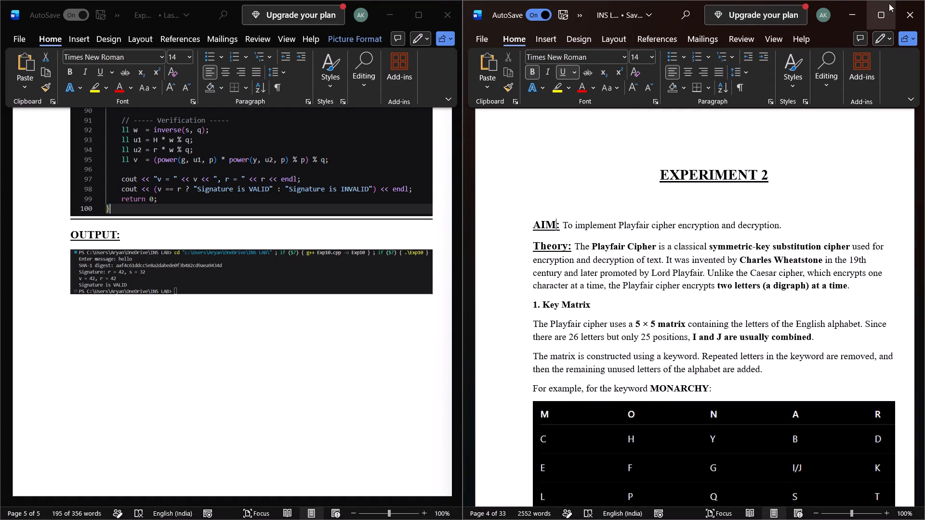
Close the separate Experiment 10 document and maximize the INS LAB FILE window.
{"action": "left_click", "coordinate": [449, 14]}
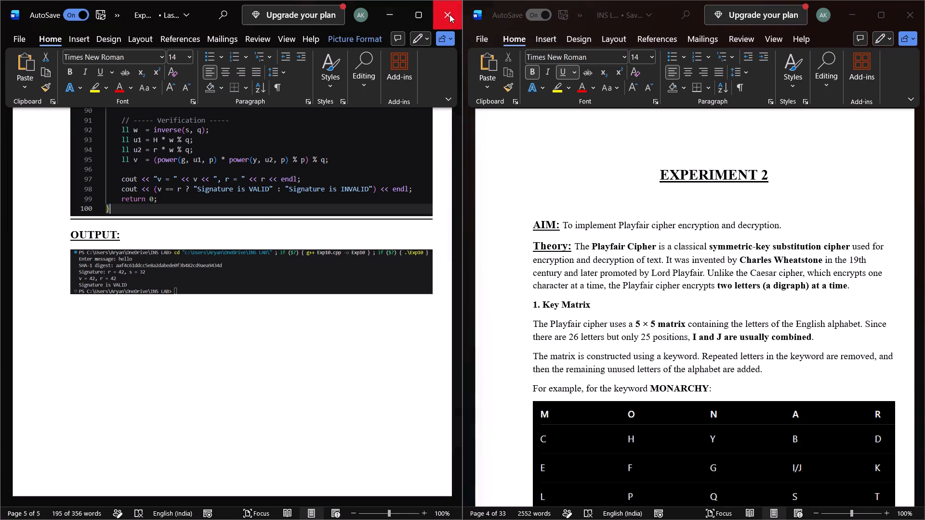
{"action": "left_click", "coordinate": [876, 9]}
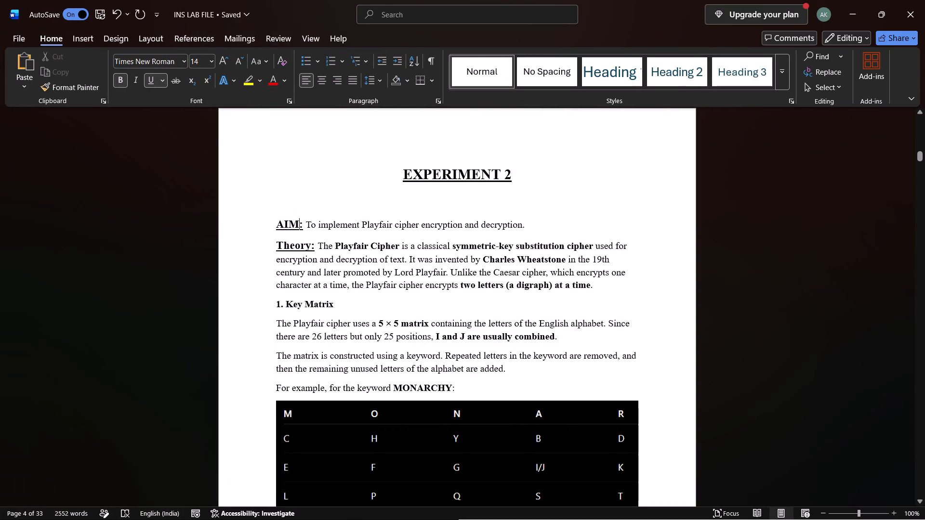
Change Experiment 2's "Theory:" label to uppercase "THEORY:".
{"action": "left_click", "coordinate": [311, 247]}
{"action": "key", "text": "BackSpace"}
{"action": "key", "text": "BackSpace"}
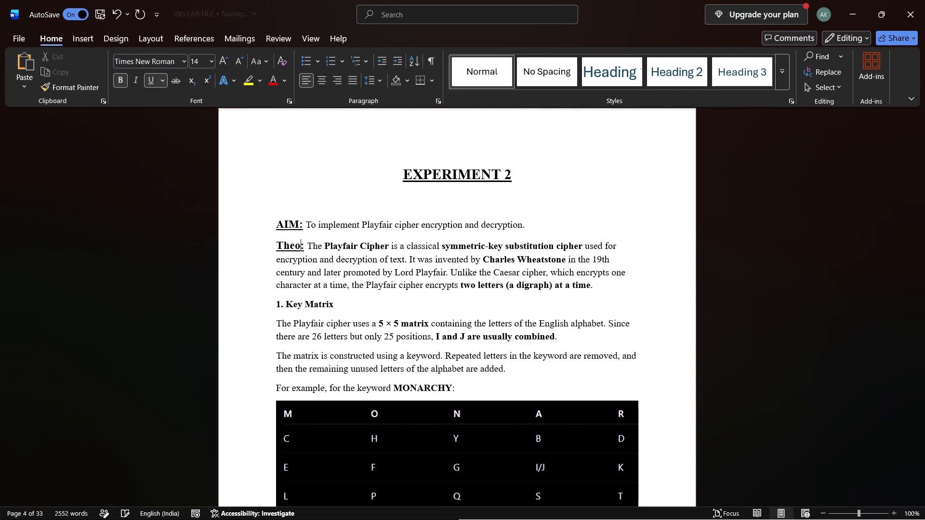
{"action": "key", "text": "BackSpace"}
{"action": "key", "text": "BackSpace"}
{"action": "key", "text": "BackSpace"}
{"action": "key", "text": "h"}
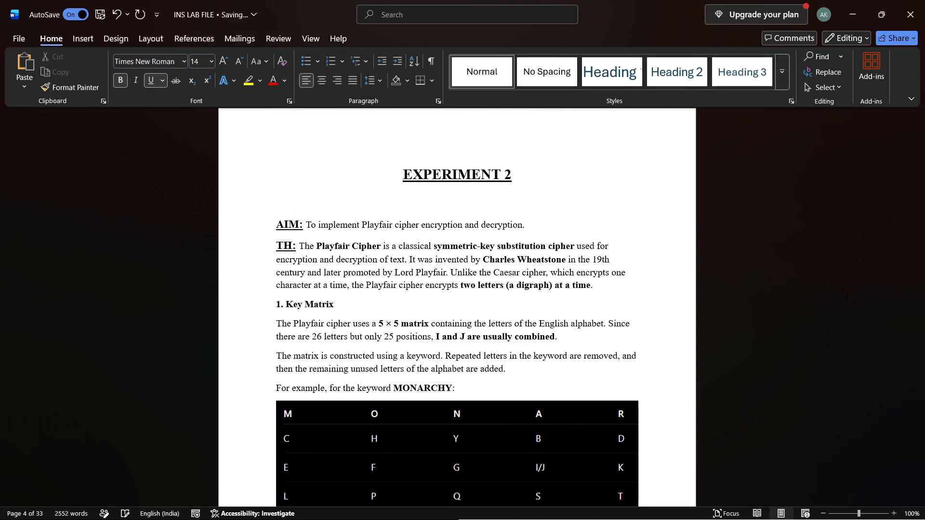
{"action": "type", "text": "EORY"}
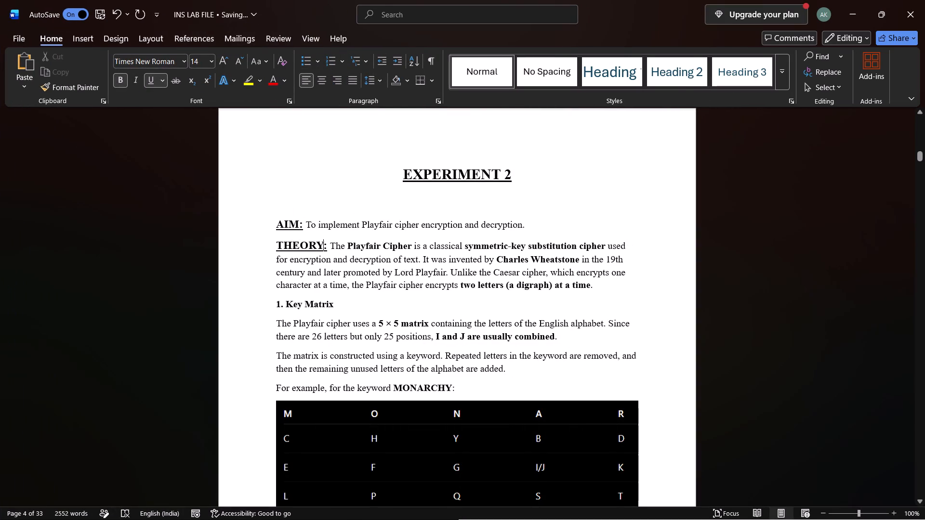
Move Experiment 2's theory text onto its own line below the "THEORY:" heading.
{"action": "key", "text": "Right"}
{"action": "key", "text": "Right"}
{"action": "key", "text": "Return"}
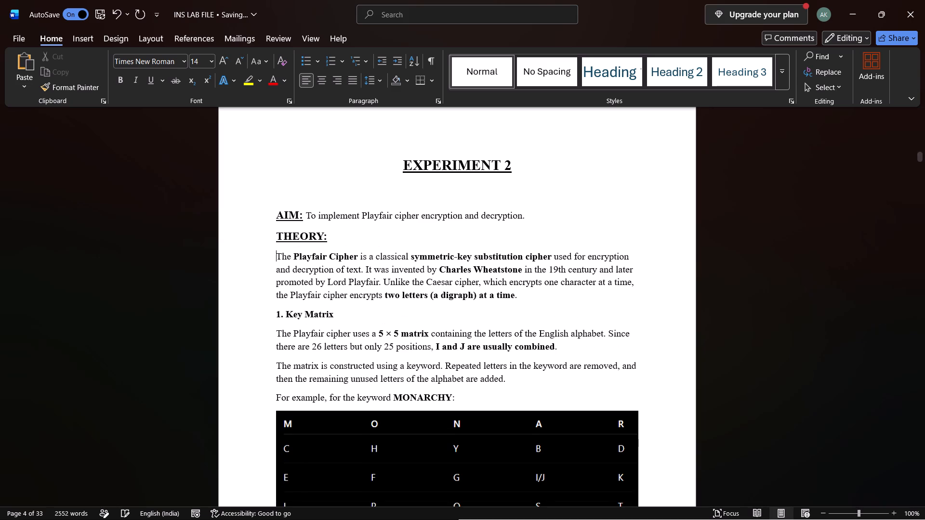
Reduce the height of Experiment 2's first code screenshot (lines 1–36) below the "CODE:" heading.
{"action": "scroll", "coordinate": [385, 258], "scroll_direction": "down", "scroll_amount": 6}
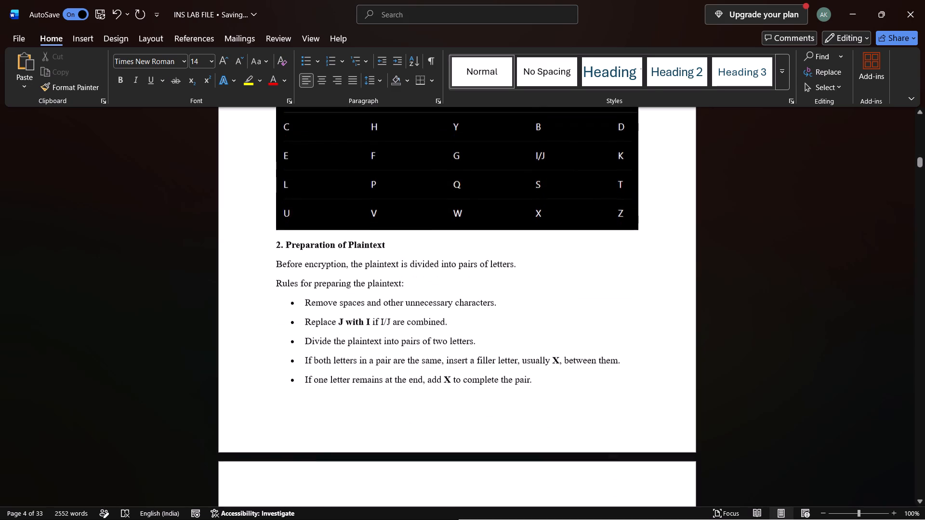
{"action": "scroll", "coordinate": [385, 258], "scroll_direction": "down", "scroll_amount": 8}
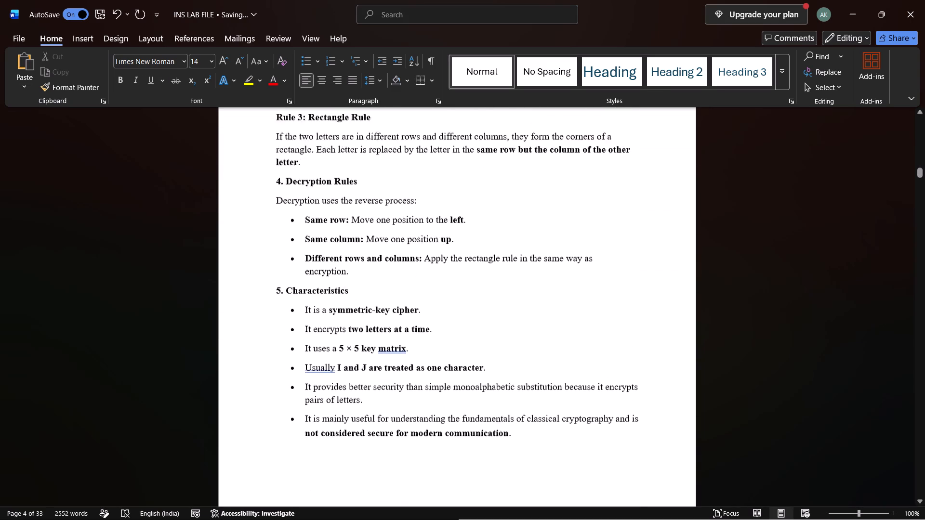
{"action": "scroll", "coordinate": [385, 258], "scroll_direction": "down", "scroll_amount": 6}
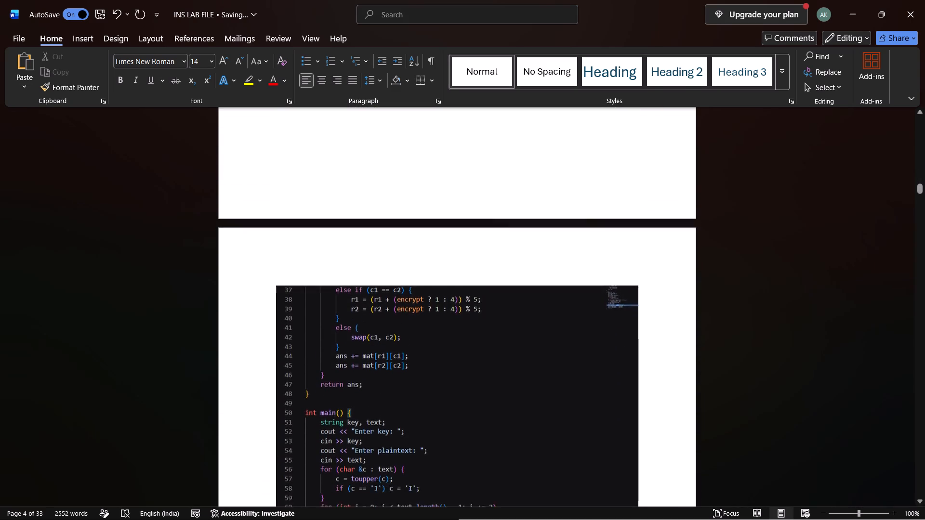
{"action": "scroll", "coordinate": [385, 258], "scroll_direction": "down", "scroll_amount": 4}
{"action": "scroll", "coordinate": [385, 258], "scroll_direction": "up", "scroll_amount": 1}
{"action": "scroll", "coordinate": [385, 258], "scroll_direction": "down", "scroll_amount": 1}
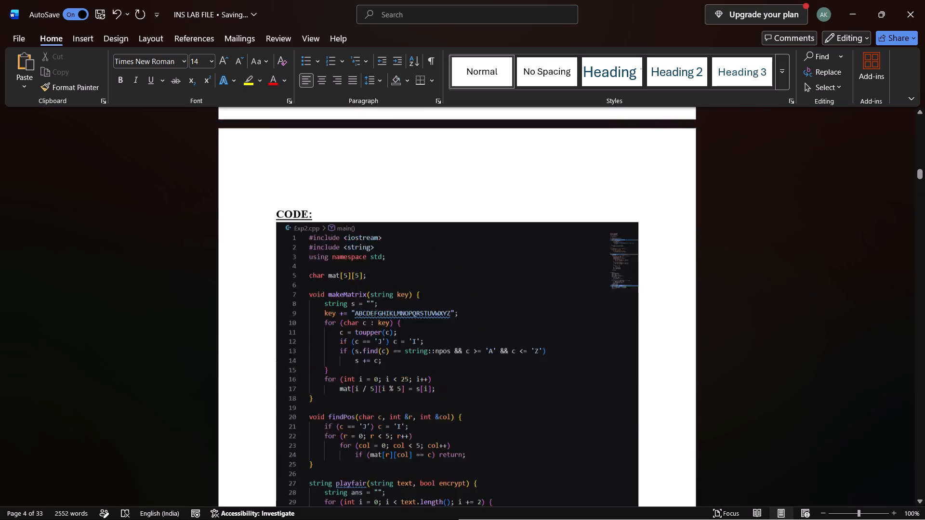
{"action": "scroll", "coordinate": [385, 258], "scroll_direction": "down", "scroll_amount": 4}
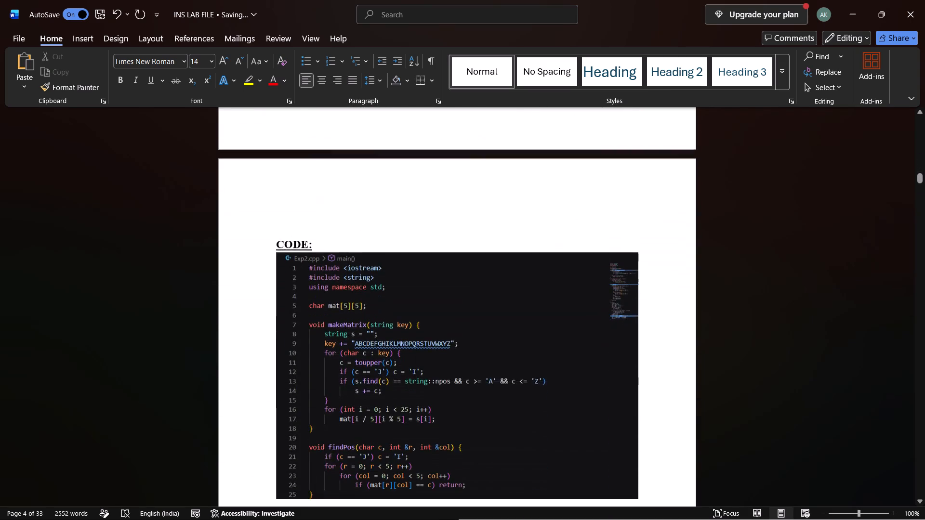
{"action": "scroll", "coordinate": [385, 258], "scroll_direction": "down", "scroll_amount": 4}
{"action": "left_click", "coordinate": [478, 145]}
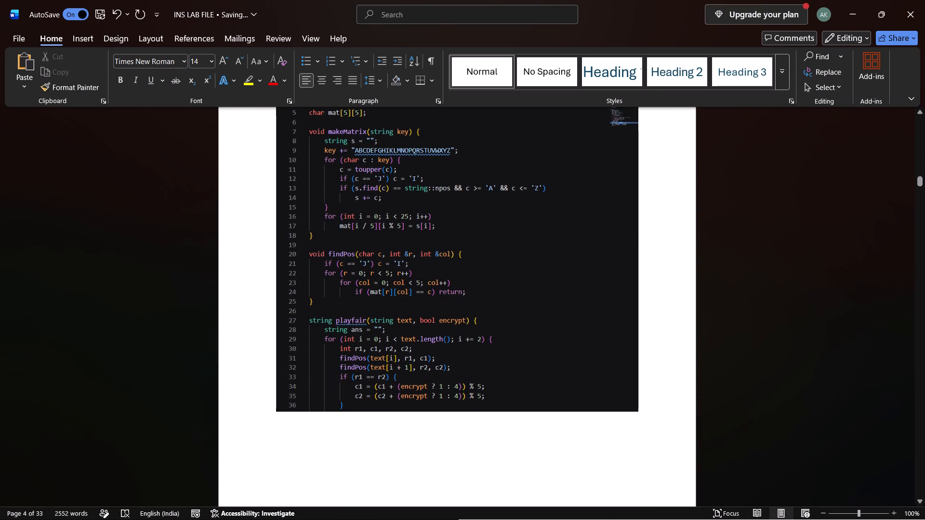
{"action": "left_click_drag", "start_coordinate": [458, 414], "coordinate": [458, 377]}
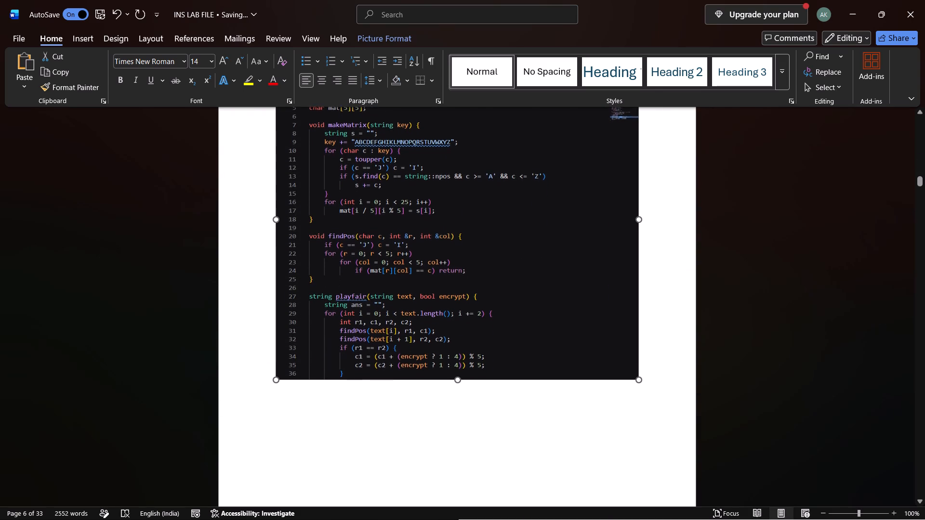
{"action": "left_click_drag", "start_coordinate": [458, 377], "coordinate": [456, 364]}
Reduce the height of Experiment 2's second code screenshot (lines 37–71) above the "Output:" heading.
{"action": "scroll", "coordinate": [456, 364], "scroll_direction": "down", "scroll_amount": 5}
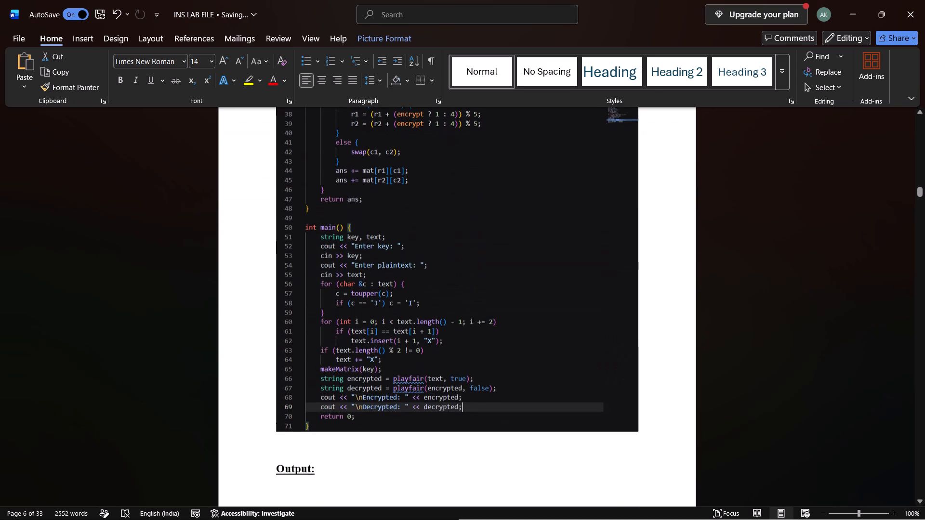
{"action": "left_click", "coordinate": [437, 356]}
{"action": "left_click_drag", "start_coordinate": [459, 429], "coordinate": [454, 371]}
{"action": "left_click_drag", "start_coordinate": [459, 372], "coordinate": [459, 363]}
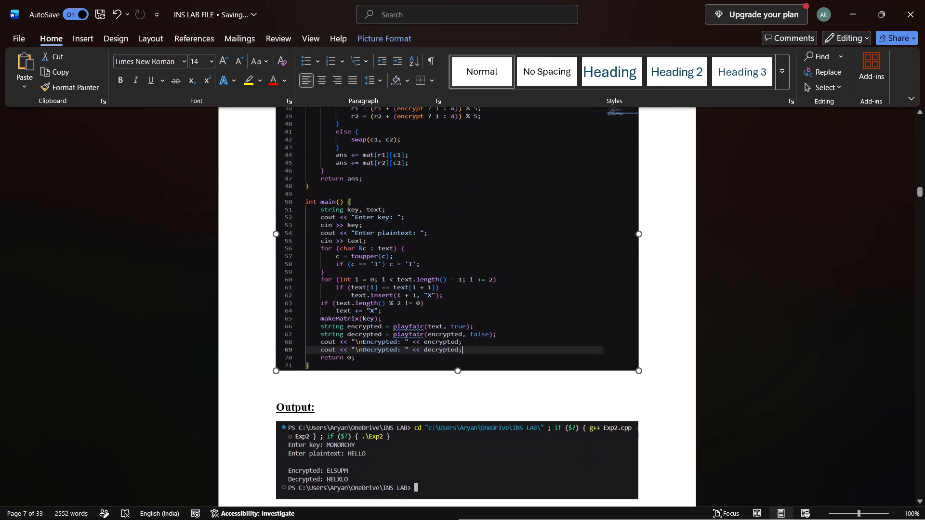
{"action": "left_click_drag", "start_coordinate": [459, 363], "coordinate": [458, 351]}
{"action": "left_click_drag", "start_coordinate": [458, 351], "coordinate": [458, 335]}
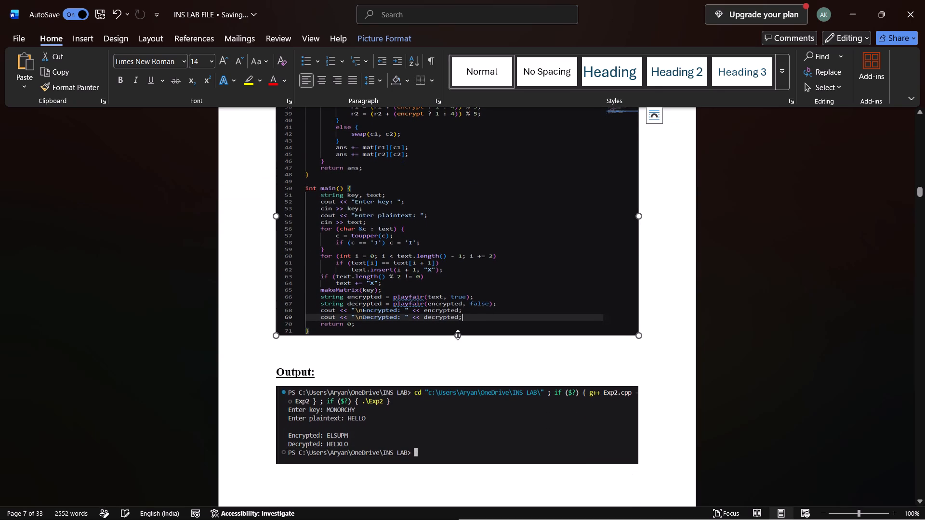
Shrink Experiment 2's first code screenshot further so both code screenshots fit on the same page.
{"action": "scroll", "coordinate": [454, 277], "scroll_direction": "up", "scroll_amount": 4}
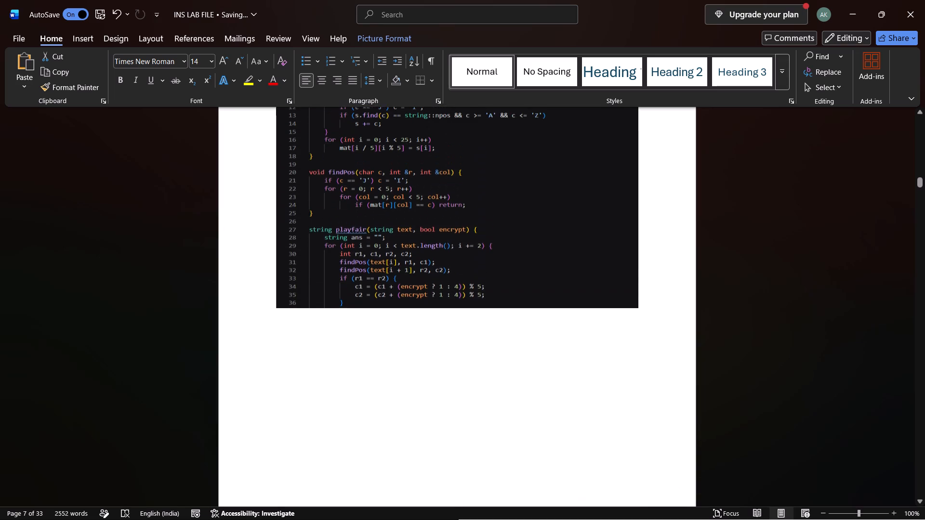
{"action": "scroll", "coordinate": [454, 277], "scroll_direction": "up", "scroll_amount": 1}
{"action": "left_click", "coordinate": [454, 277]}
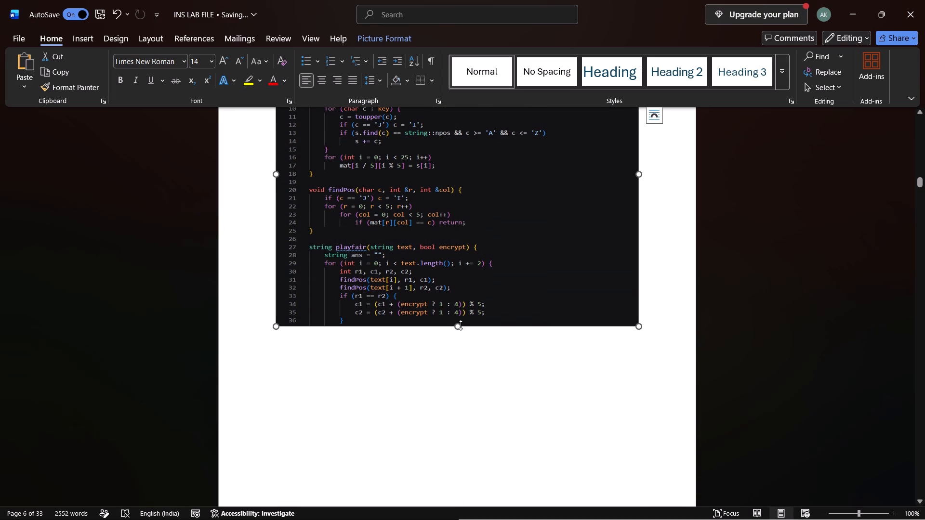
{"action": "left_click_drag", "start_coordinate": [457, 326], "coordinate": [455, 310]}
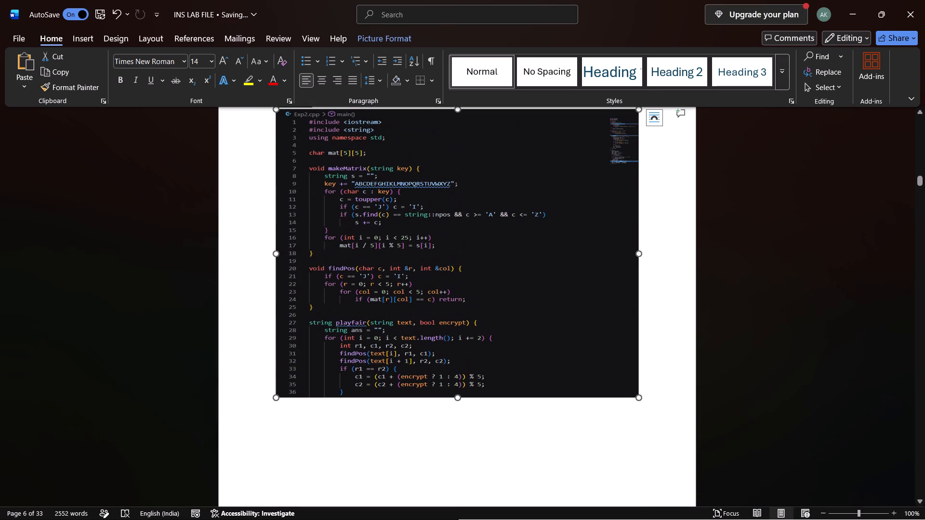
{"action": "left_click_drag", "start_coordinate": [458, 398], "coordinate": [457, 381]}
{"action": "left_click_drag", "start_coordinate": [458, 381], "coordinate": [459, 388]}
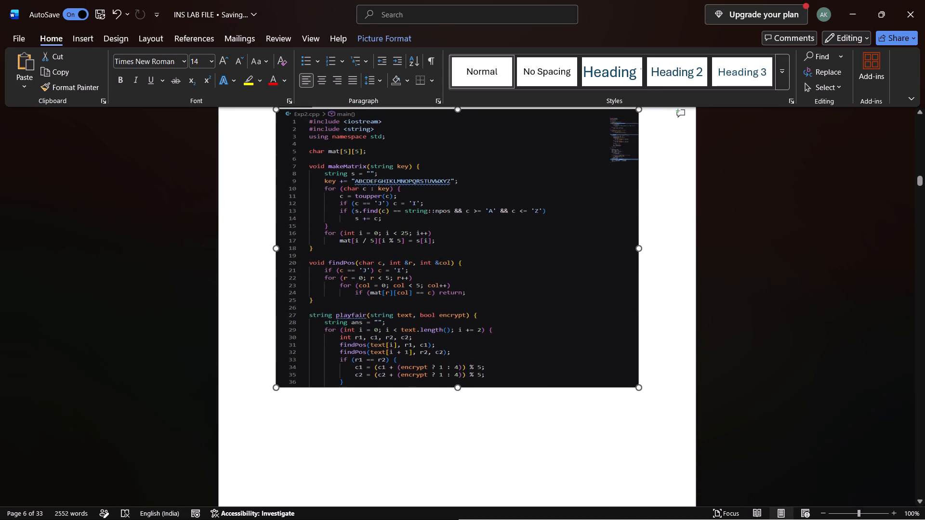
{"action": "left_click_drag", "start_coordinate": [459, 388], "coordinate": [459, 388]}
{"action": "left_click_drag", "start_coordinate": [459, 388], "coordinate": [459, 382]}
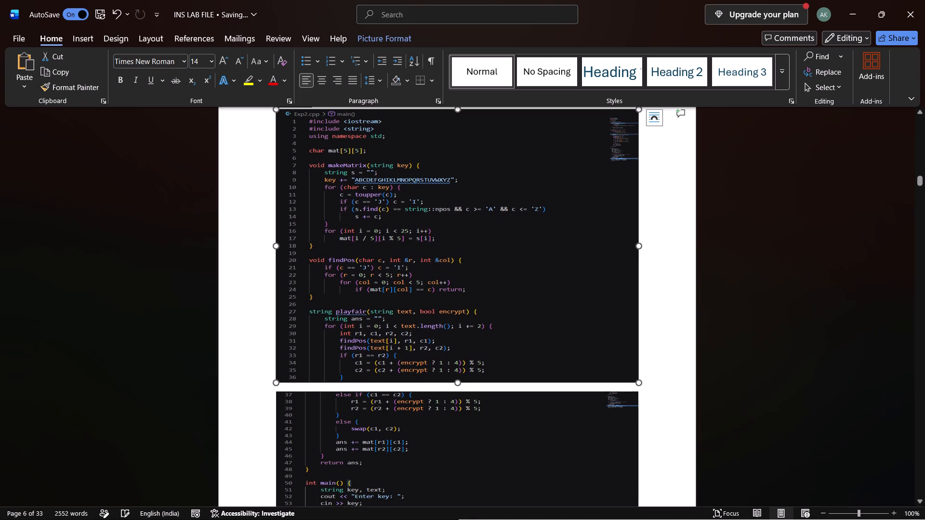
{"action": "scroll", "coordinate": [465, 359], "scroll_direction": "down", "scroll_amount": 2}
{"action": "left_click", "coordinate": [450, 295]}
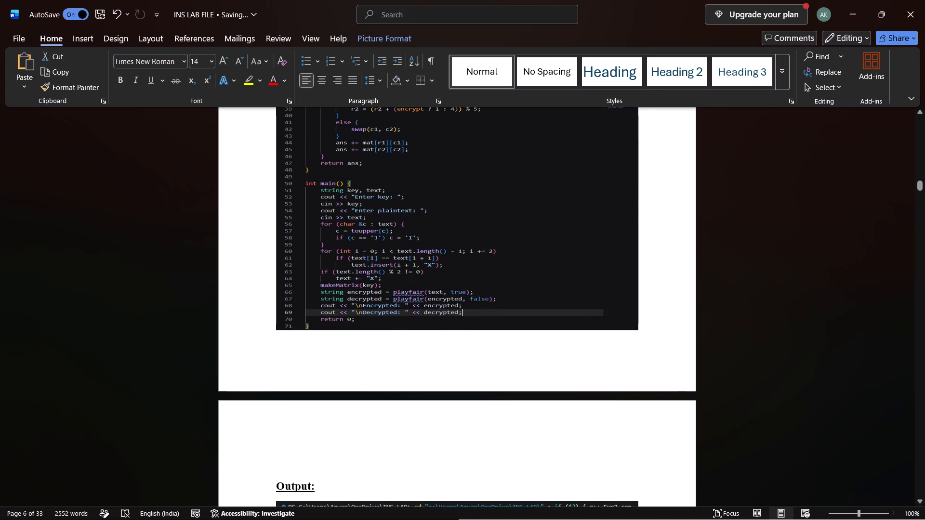
{"action": "left_click", "coordinate": [457, 330]}
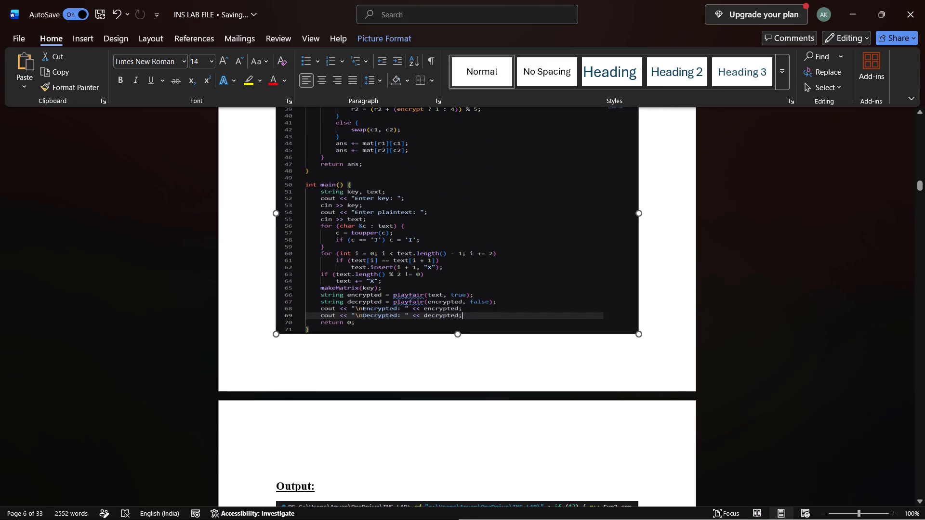
Remove the blank line above Experiment 2's "Output:" heading.
{"action": "scroll", "coordinate": [457, 331], "scroll_direction": "down", "scroll_amount": 1}
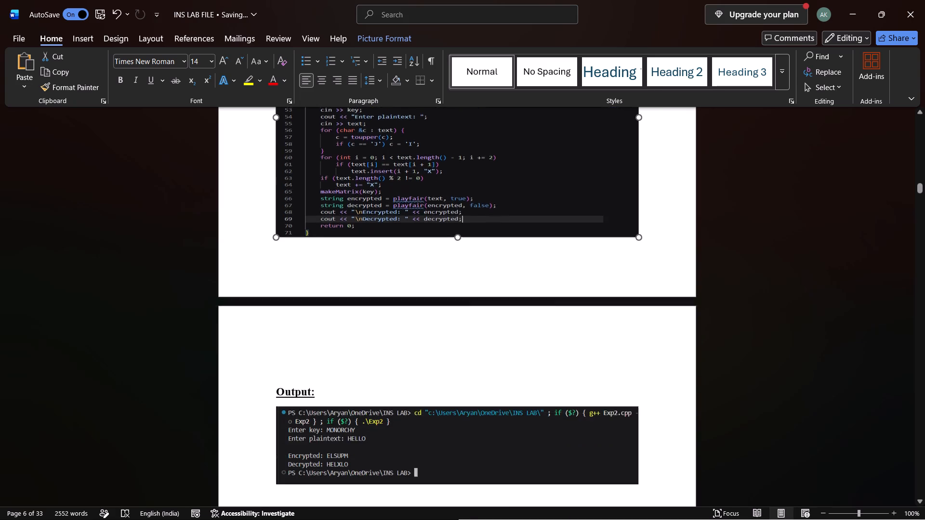
{"action": "scroll", "coordinate": [457, 331], "scroll_direction": "down", "scroll_amount": 1}
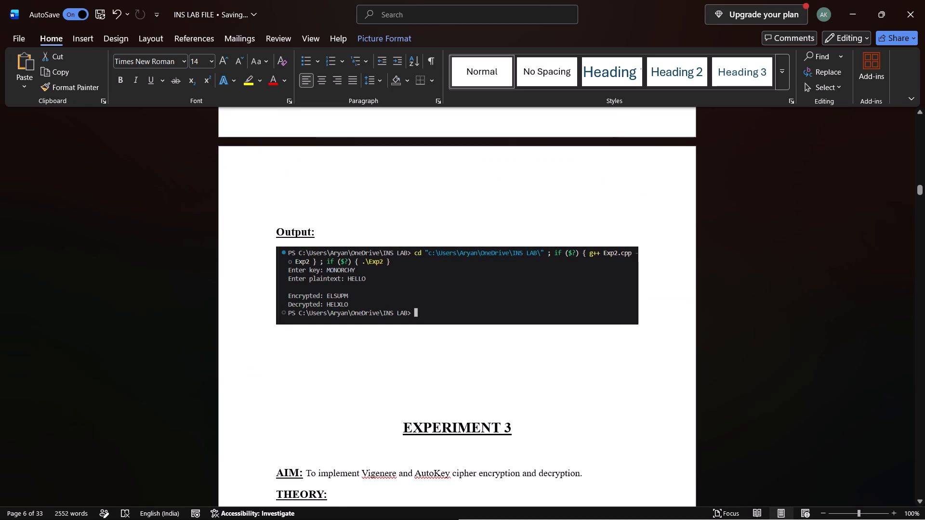
{"action": "left_click", "coordinate": [275, 231]}
{"action": "key", "text": "Up"}
{"action": "key", "text": "Up"}
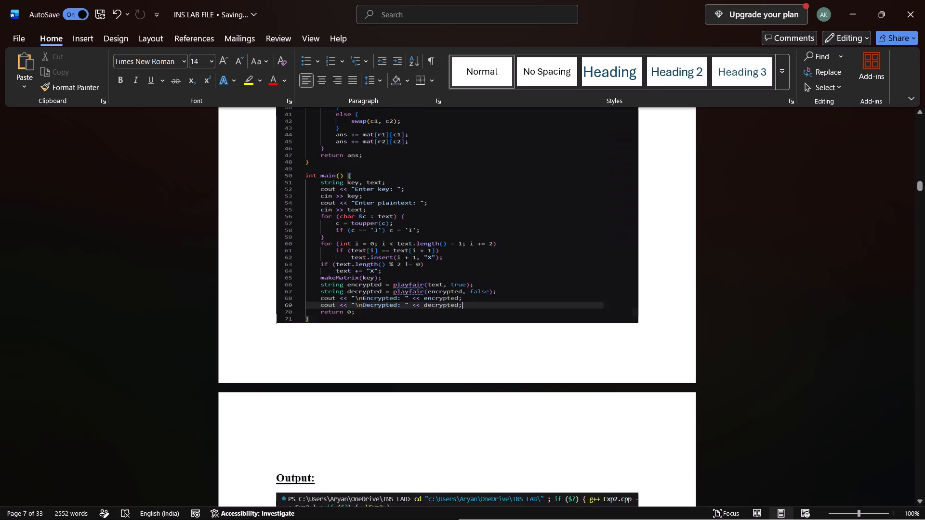
{"action": "key", "text": "Down"}
{"action": "key", "text": "BackSpace"}
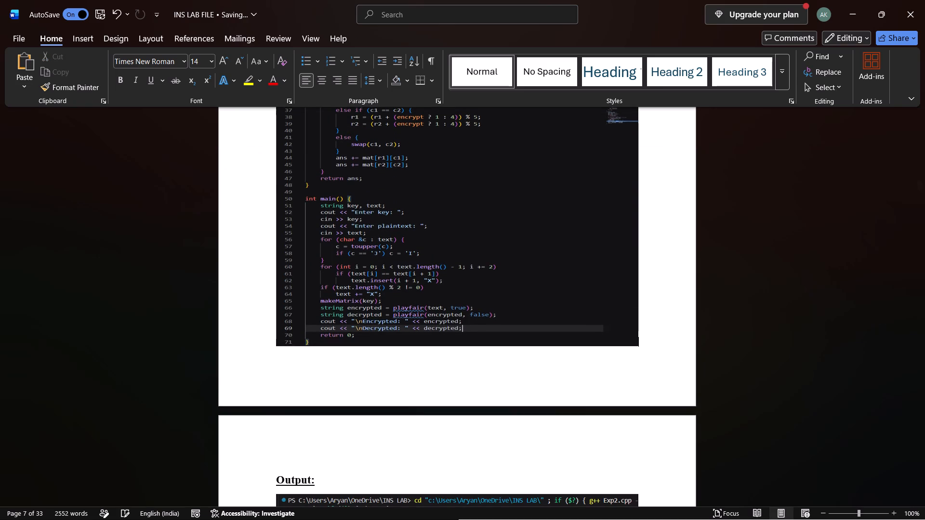
Insert two blank lines above the "EXPERIMENT 3" heading.
{"action": "scroll", "coordinate": [376, 289], "scroll_direction": "down", "scroll_amount": 6}
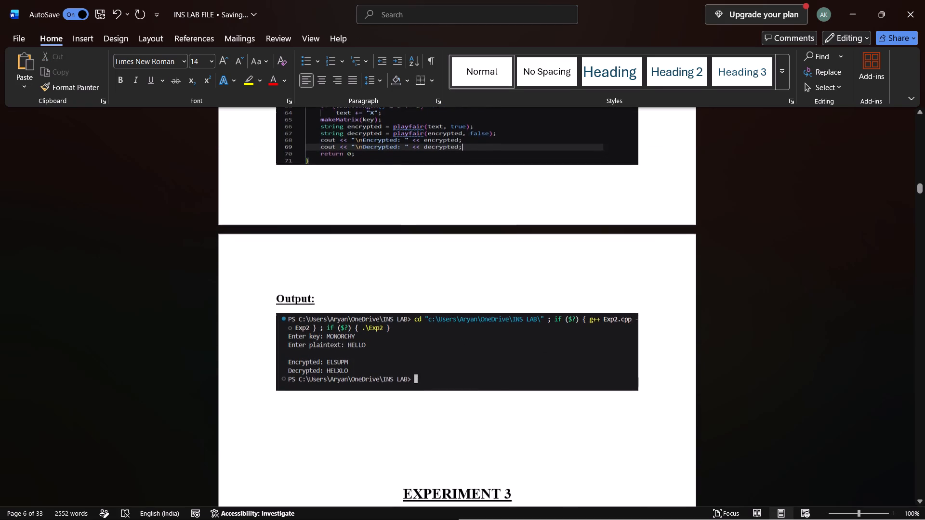
{"action": "scroll", "coordinate": [376, 289], "scroll_direction": "down", "scroll_amount": 2}
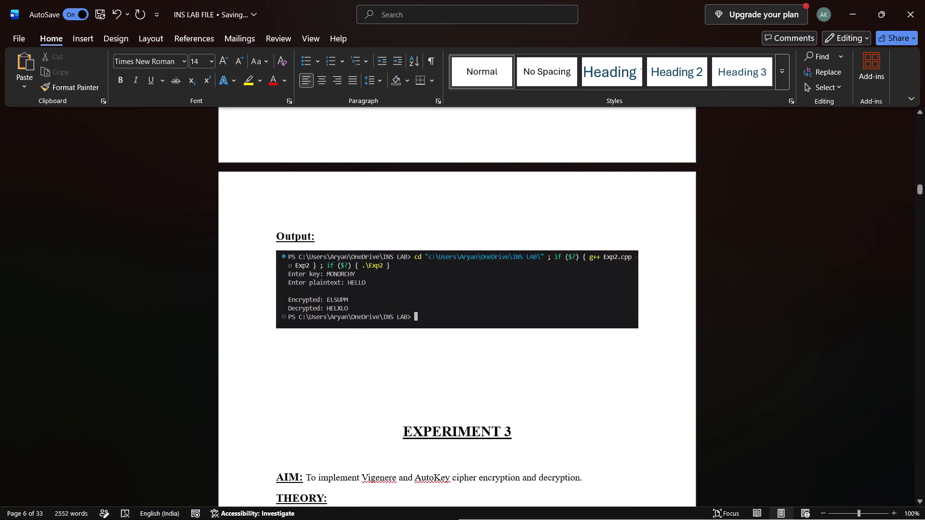
{"action": "left_click", "coordinate": [400, 433]}
{"action": "key", "text": "Return"}
{"action": "key", "text": "Return"}
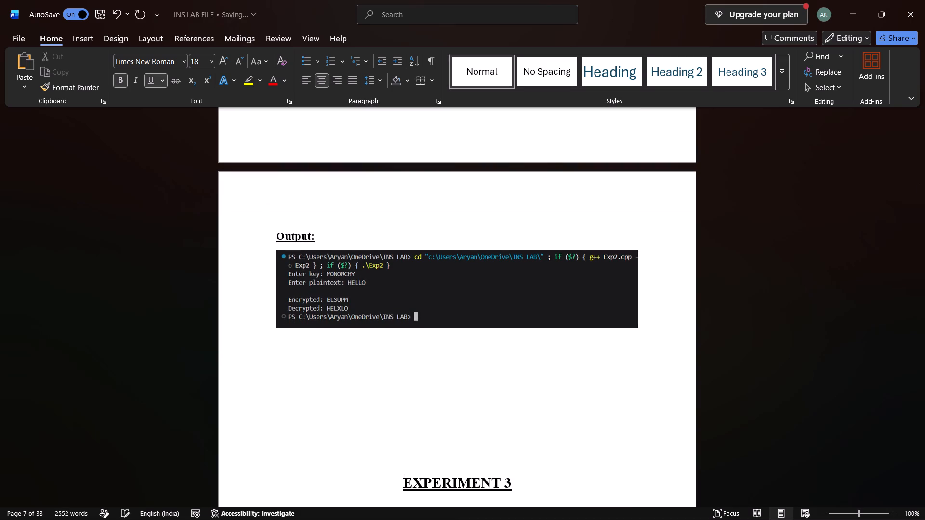
Change Experiment 2's "Output:" label to uppercase "OUTPUT:".
{"action": "scroll", "coordinate": [400, 433], "scroll_direction": "down", "scroll_amount": 3}
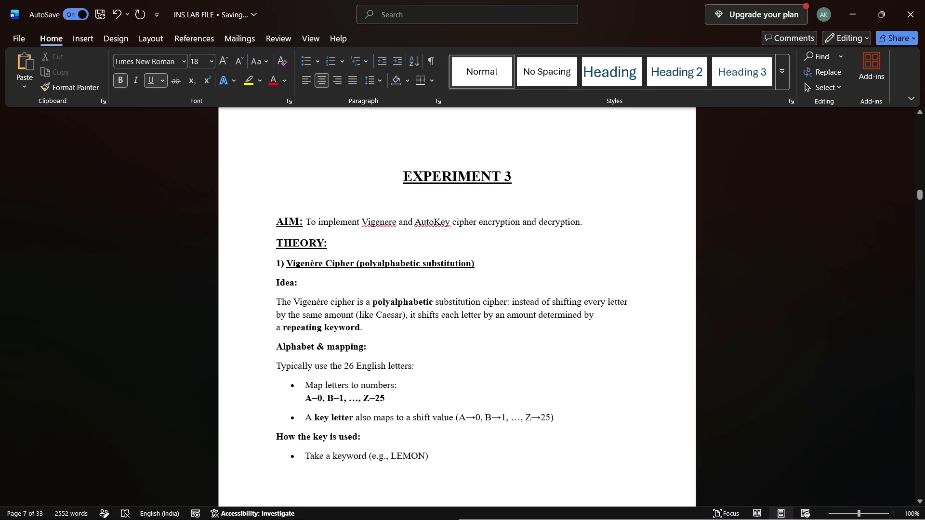
{"action": "scroll", "coordinate": [400, 433], "scroll_direction": "up", "scroll_amount": 8}
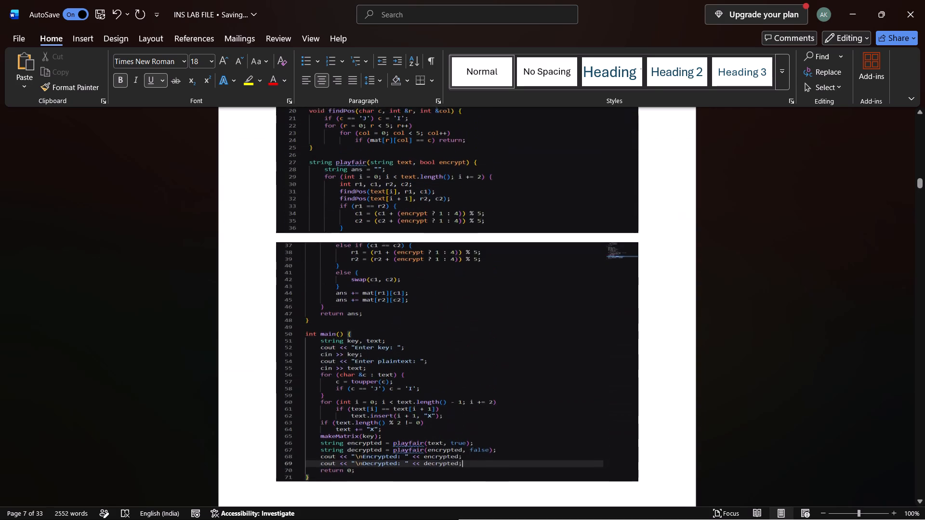
{"action": "scroll", "coordinate": [400, 433], "scroll_direction": "up", "scroll_amount": 2}
{"action": "scroll", "coordinate": [400, 433], "scroll_direction": "down", "scroll_amount": 4}
{"action": "left_click", "coordinate": [400, 433]}
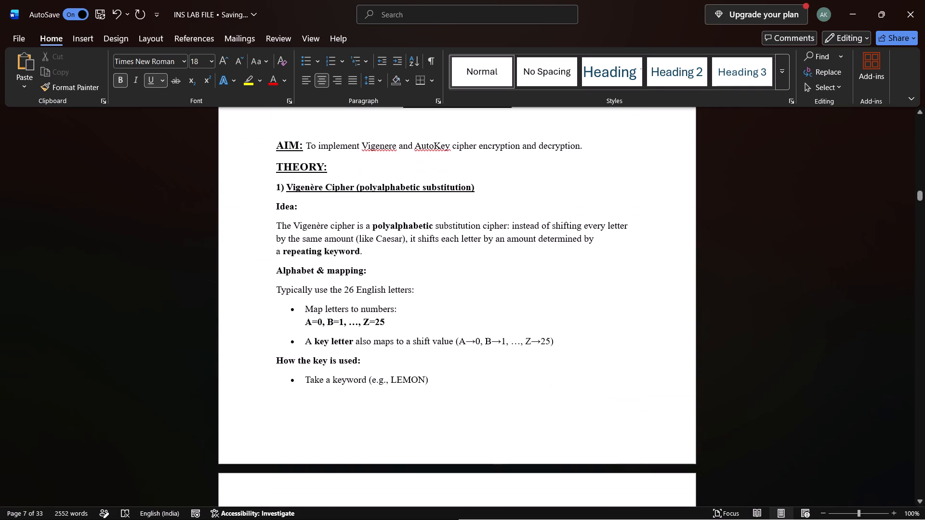
{"action": "scroll", "coordinate": [363, 378], "scroll_direction": "up", "scroll_amount": 3}
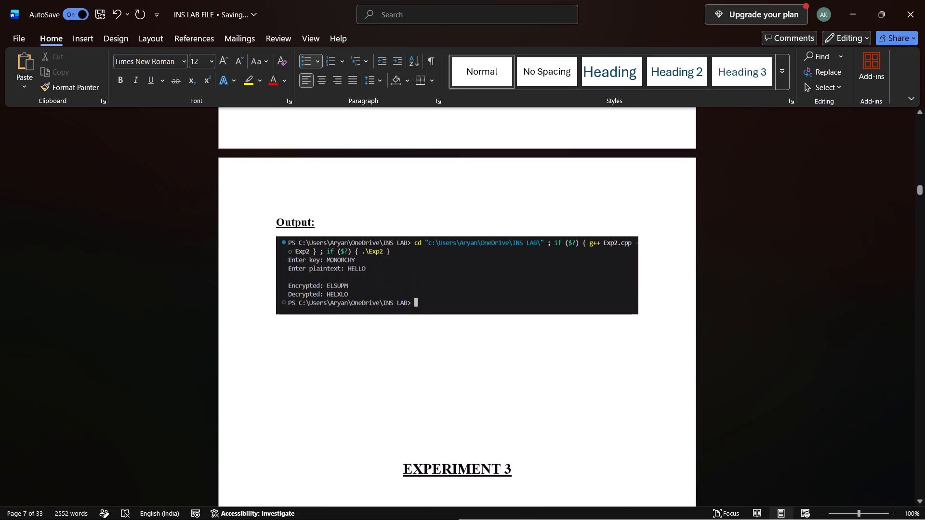
{"action": "left_click", "coordinate": [310, 225]}
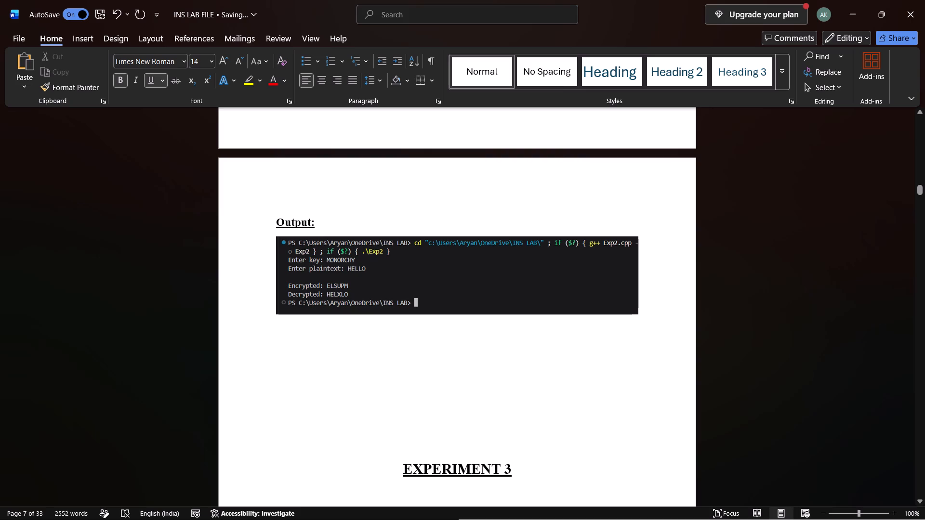
{"action": "key", "text": "BackSpace"}
{"action": "key", "text": "BackSpace"}
{"action": "key", "text": "BackSpace"}
{"action": "key", "text": "BackSpace"}
{"action": "key", "text": "BackSpace"}
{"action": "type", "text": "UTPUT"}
Add blank lines before the "EXPERIMENT 3" heading to push it to the top of the next page.
{"action": "scroll", "coordinate": [310, 225], "scroll_direction": "down", "scroll_amount": 2}
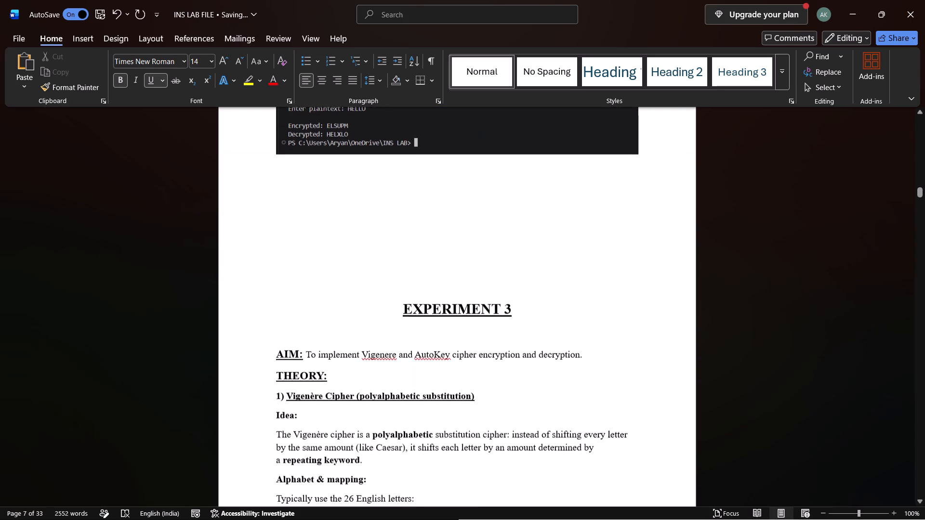
{"action": "left_click", "coordinate": [383, 302]}
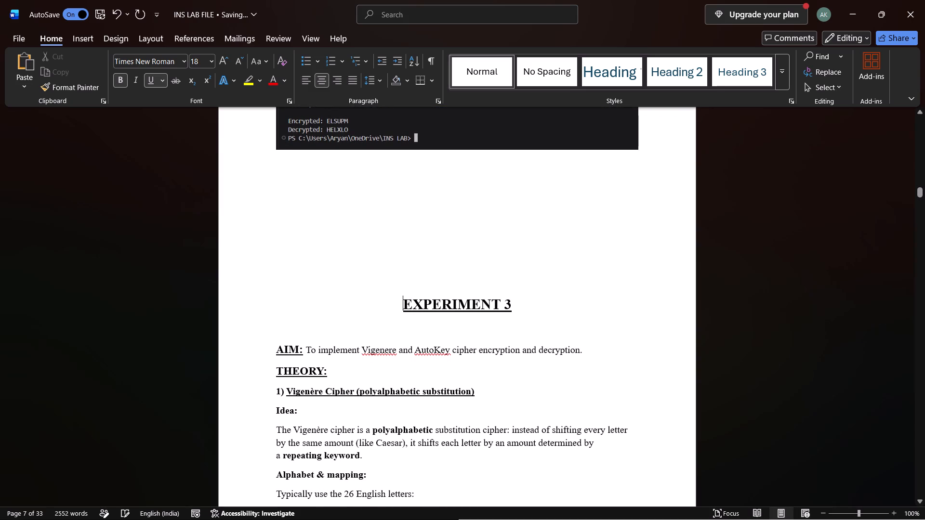
{"action": "key", "text": "Return"}
{"action": "key", "text": "Return"}
{"action": "key", "text": "Return"}
{"action": "key", "text": "Return"}
{"action": "scroll", "coordinate": [383, 302], "scroll_direction": "down", "scroll_amount": 6}
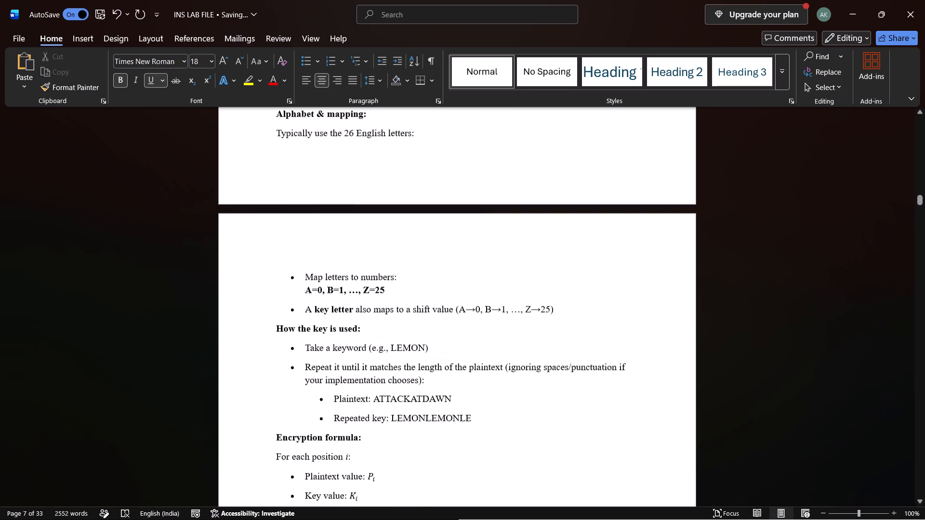
{"action": "key", "text": "Return"}
{"action": "key", "text": "Return"}
{"action": "key", "text": "Return"}
{"action": "key", "text": "Return"}
{"action": "key", "text": "Return"}
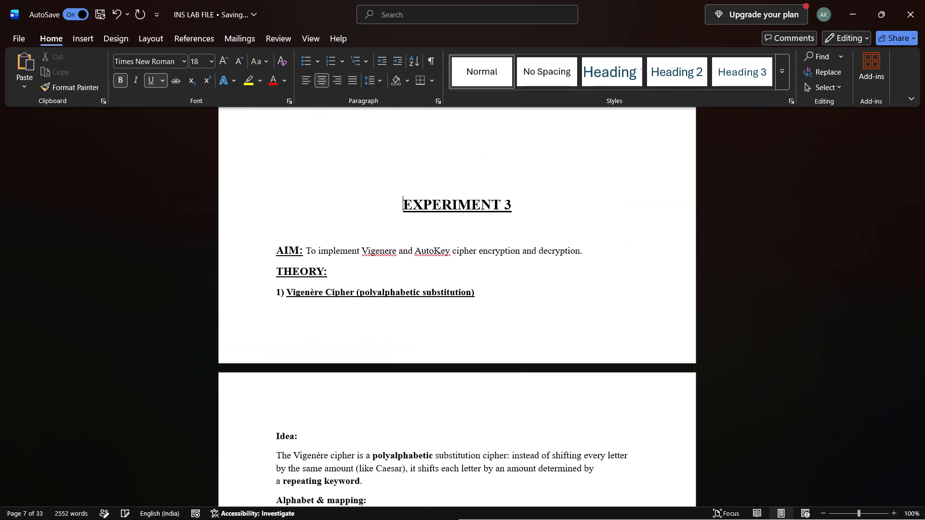
{"action": "key", "text": "Return"}
{"action": "key", "text": "Return"}
{"action": "key", "text": "Return"}
{"action": "scroll", "coordinate": [383, 302], "scroll_direction": "down", "scroll_amount": 1}
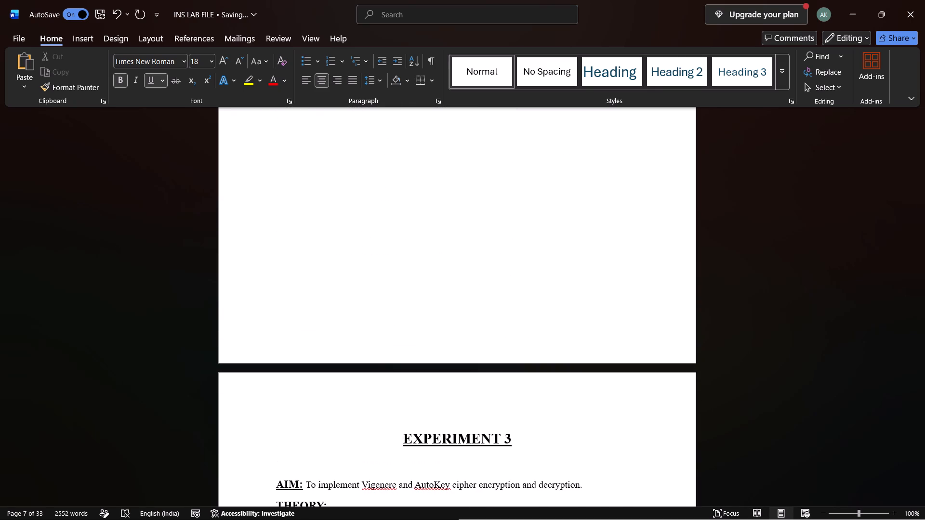
Remove the bullet from the empty list line above Experiment 3's "PROGRAM:" heading.
{"action": "scroll", "coordinate": [383, 302], "scroll_direction": "down", "scroll_amount": 6}
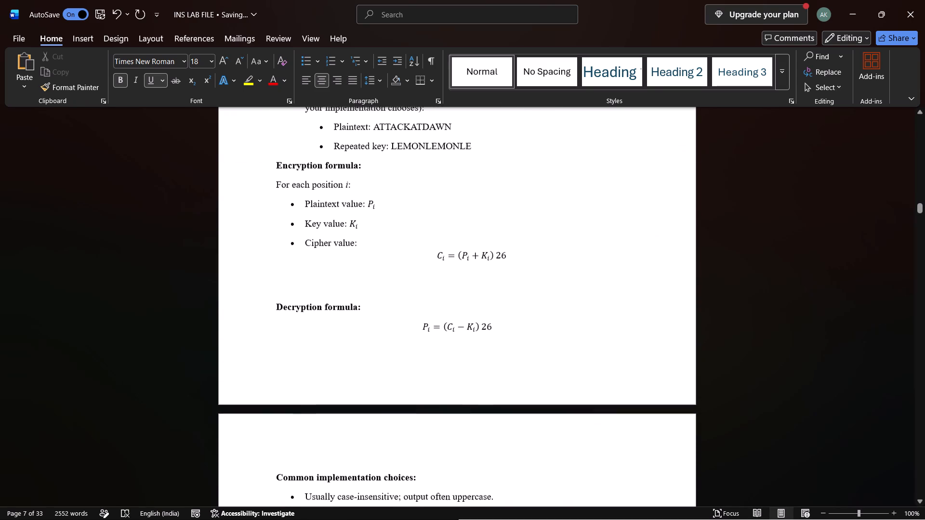
{"action": "scroll", "coordinate": [383, 302], "scroll_direction": "down", "scroll_amount": 5}
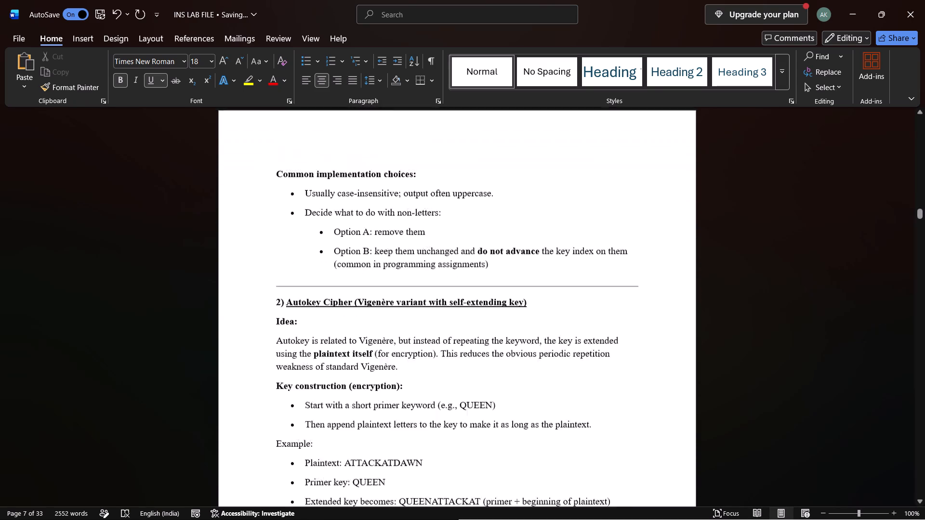
{"action": "scroll", "coordinate": [383, 302], "scroll_direction": "down", "scroll_amount": 8}
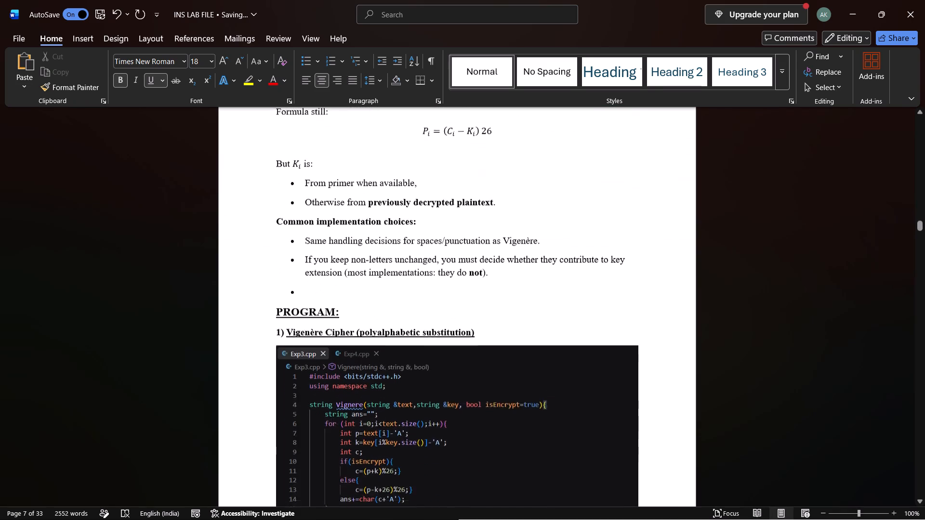
{"action": "scroll", "coordinate": [383, 302], "scroll_direction": "down", "scroll_amount": 1}
{"action": "left_click", "coordinate": [305, 274]}
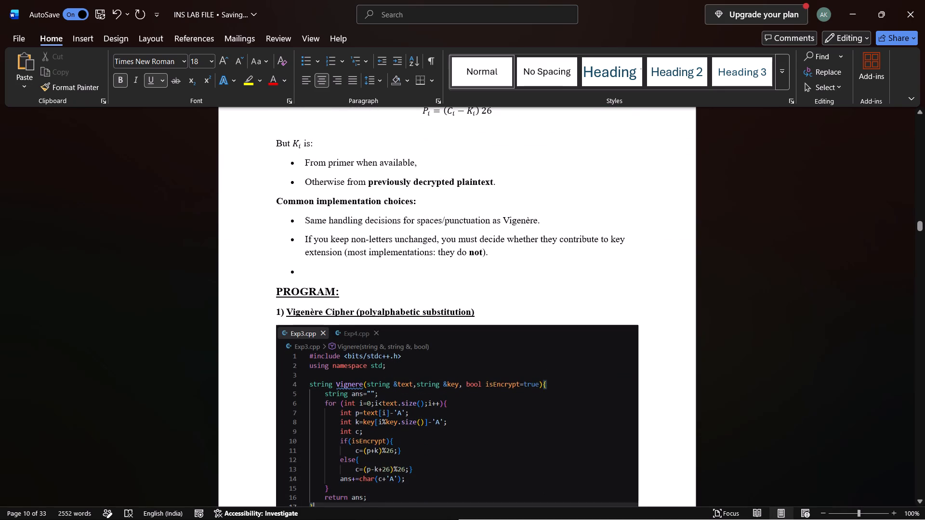
{"action": "key", "text": "BackSpace"}
{"action": "key", "text": "BackSpace"}
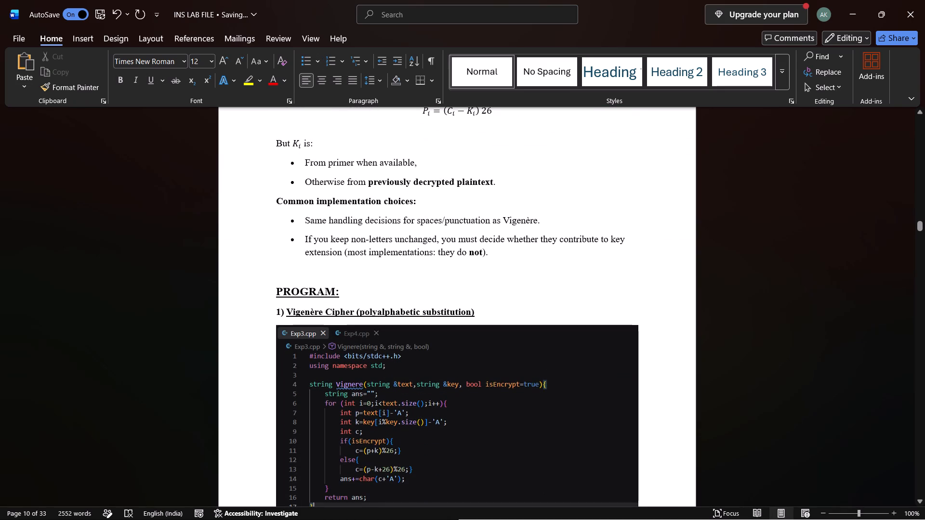
Change Experiment 3's "PROGRAM:" heading to "CODE:".
{"action": "left_click", "coordinate": [337, 291]}
{"action": "key", "text": "BackSpace"}
{"action": "key", "text": "BackSpace"}
{"action": "key", "text": "BackSpace"}
{"action": "key", "text": "BackSpace"}
{"action": "key", "text": "BackSpace"}
{"action": "key", "text": "BackSpace"}
{"action": "key", "text": "BackSpace"}
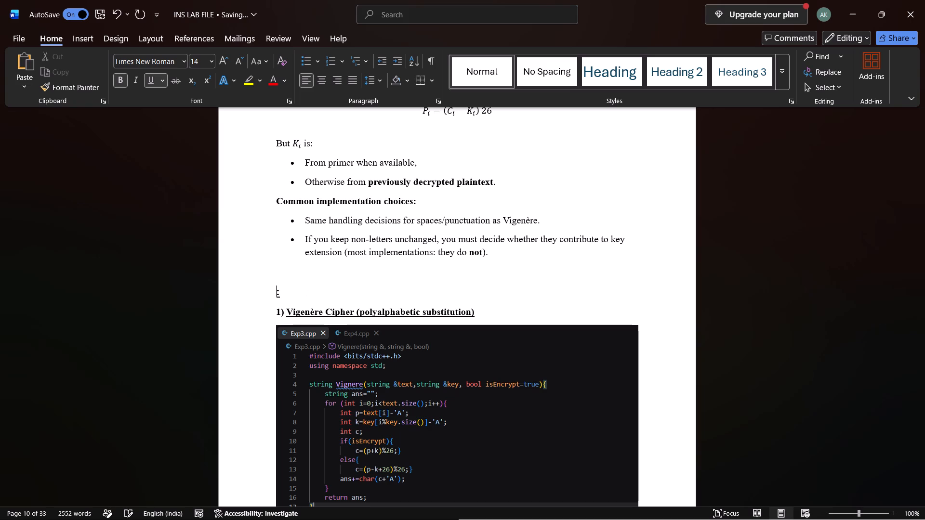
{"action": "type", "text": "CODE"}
Change Experiment 4's "PROGRAM:" heading to "CODE:", keeping its colon and formatting.
{"action": "scroll", "coordinate": [337, 291], "scroll_direction": "down", "scroll_amount": 2}
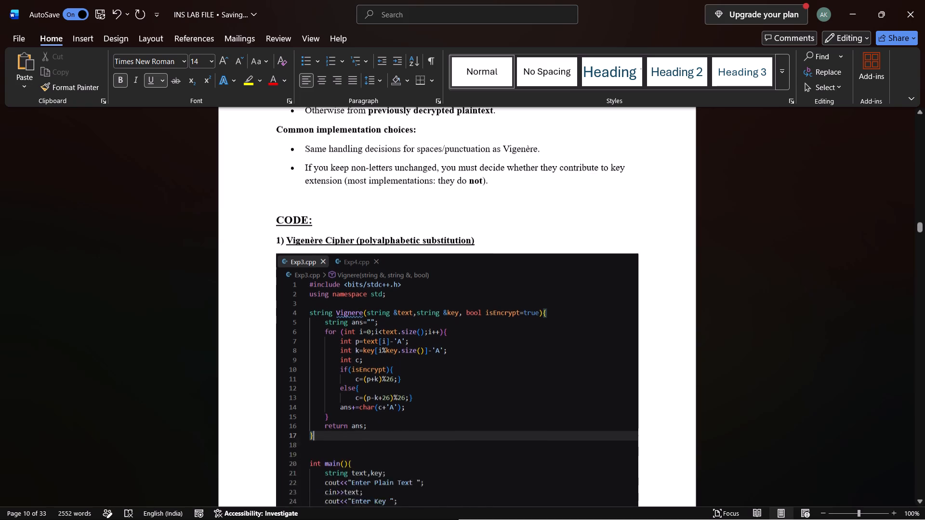
{"action": "scroll", "coordinate": [337, 291], "scroll_direction": "down", "scroll_amount": 7}
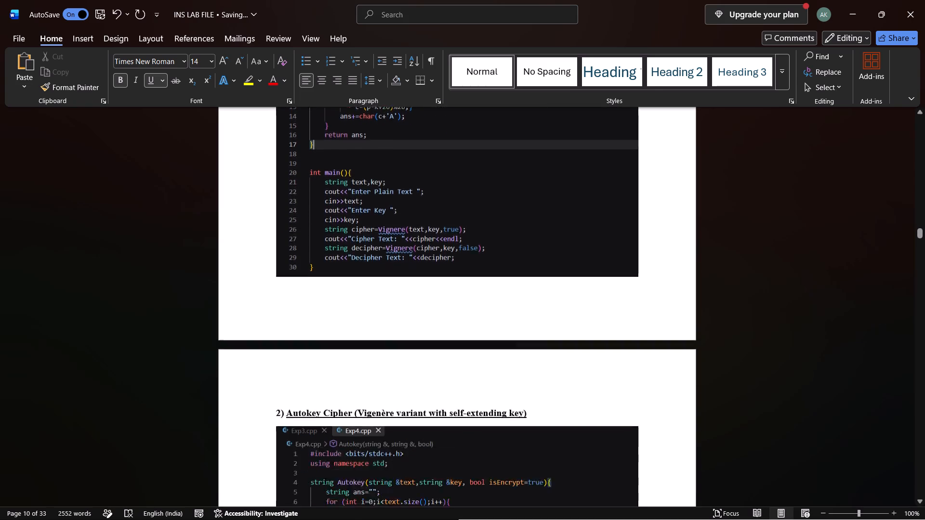
{"action": "scroll", "coordinate": [337, 291], "scroll_direction": "down", "scroll_amount": 5}
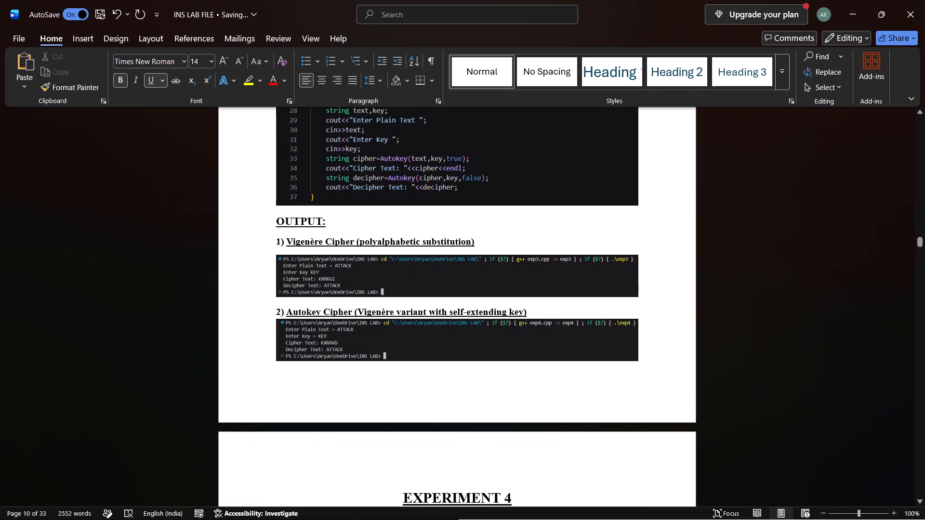
{"action": "scroll", "coordinate": [320, 223], "scroll_direction": "down", "scroll_amount": 2}
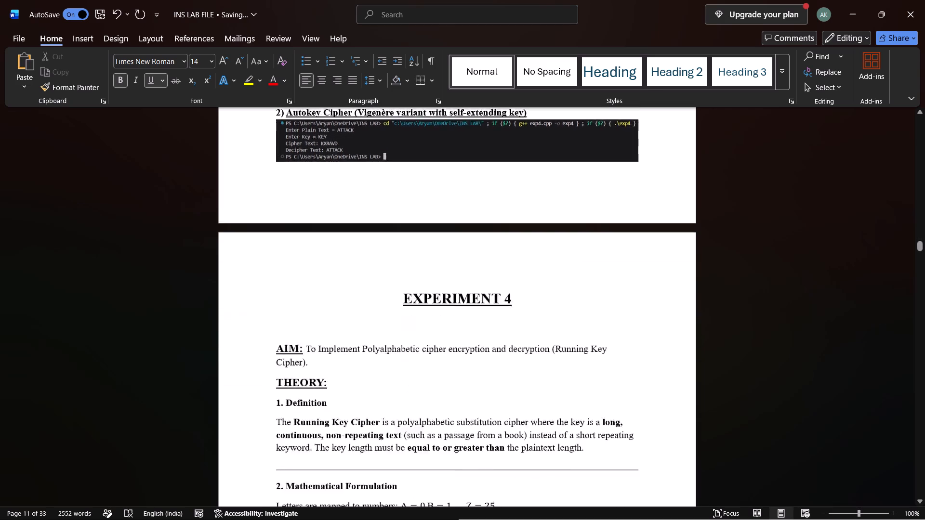
{"action": "scroll", "coordinate": [320, 223], "scroll_direction": "down", "scroll_amount": 2}
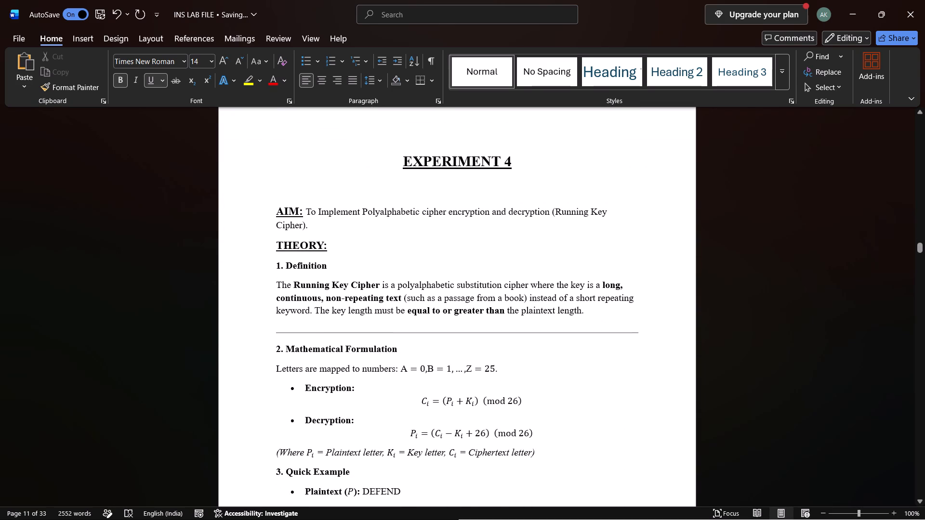
{"action": "scroll", "coordinate": [327, 263], "scroll_direction": "down", "scroll_amount": 8}
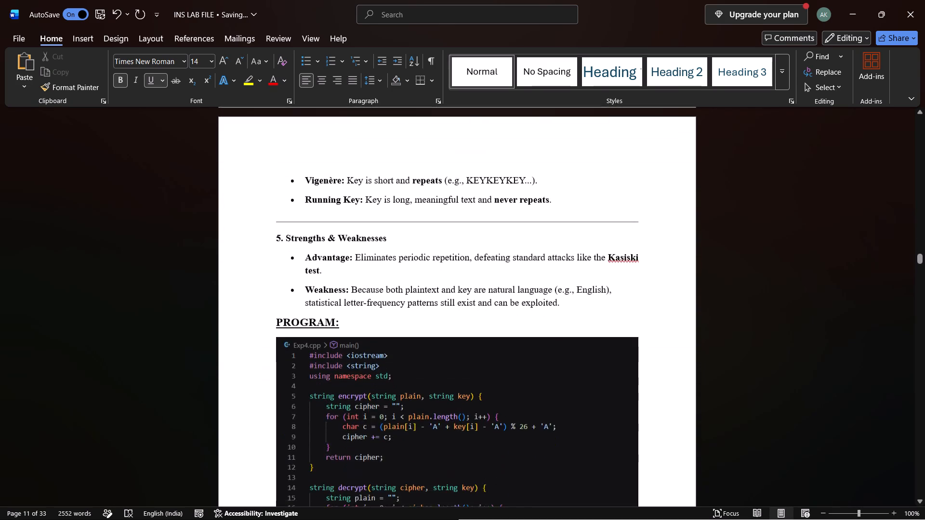
{"action": "scroll", "coordinate": [327, 263], "scroll_direction": "down", "scroll_amount": 2}
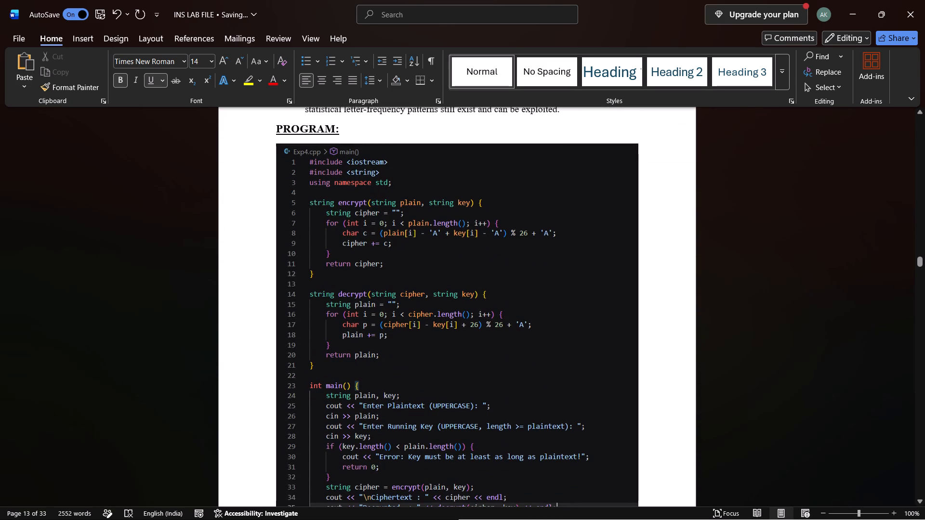
{"action": "left_click", "coordinate": [334, 134]}
{"action": "key", "text": "BackSpace"}
{"action": "key", "text": "BackSpace"}
{"action": "key", "text": "BackSpace"}
{"action": "key", "text": "BackSpace"}
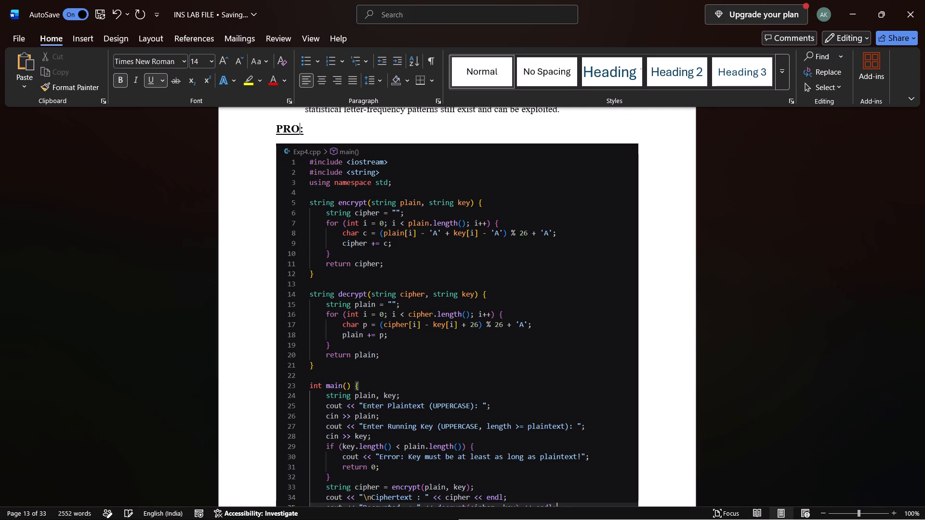
{"action": "key", "text": "BackSpace"}
{"action": "key", "text": "BackSpace"}
{"action": "key", "text": "BackSpace"}
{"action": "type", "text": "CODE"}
Change Experiment 5's "PROGRAM:" heading above the Exp5.cpp screenshot to "CODE:".
{"action": "scroll", "coordinate": [334, 134], "scroll_direction": "down", "scroll_amount": 3}
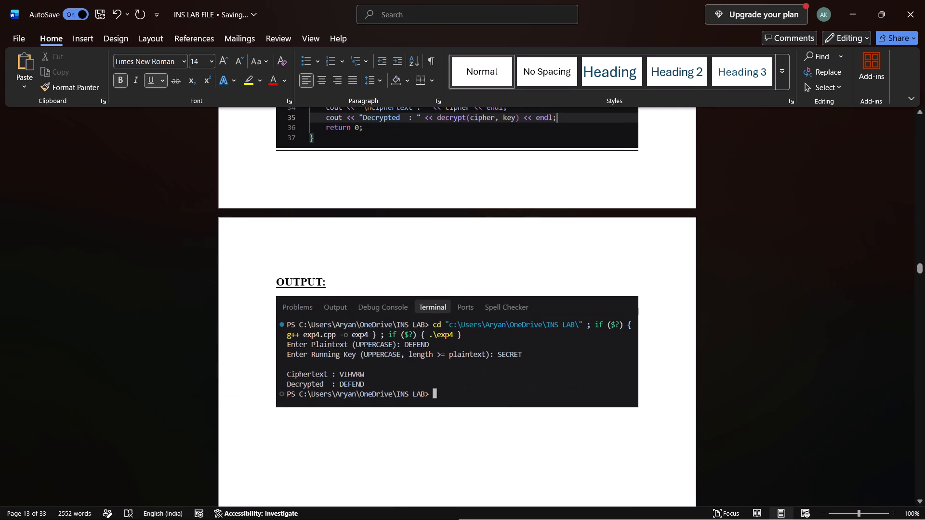
{"action": "scroll", "coordinate": [432, 130], "scroll_direction": "down", "scroll_amount": 8}
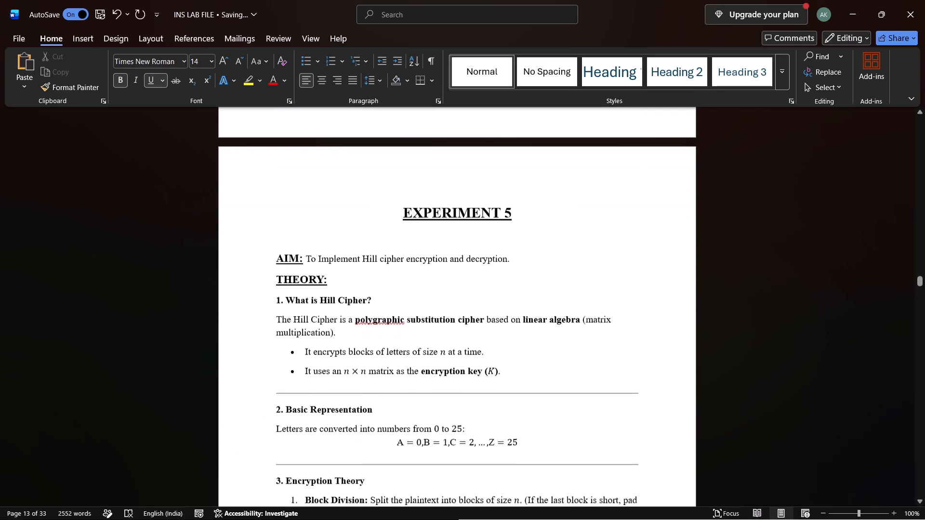
{"action": "scroll", "coordinate": [432, 130], "scroll_direction": "down", "scroll_amount": 6}
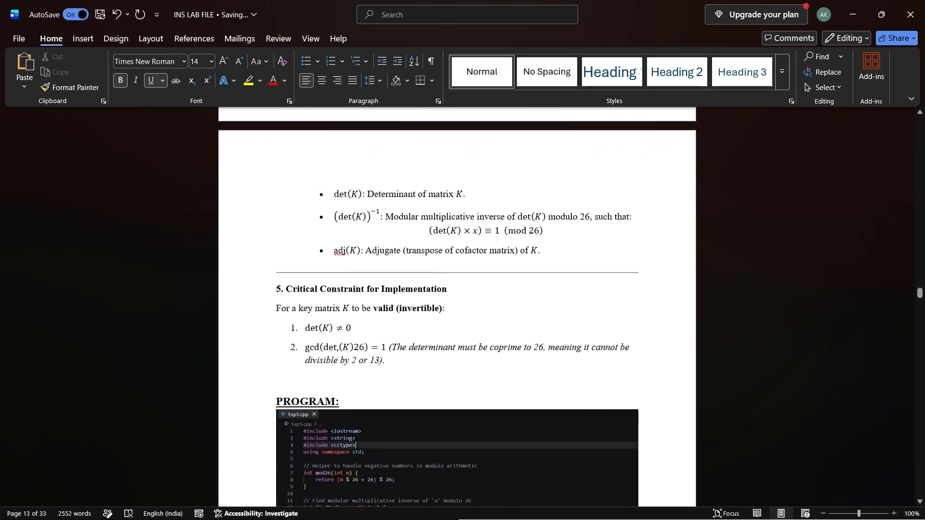
{"action": "scroll", "coordinate": [432, 130], "scroll_direction": "down", "scroll_amount": 2}
{"action": "left_click", "coordinate": [334, 264]}
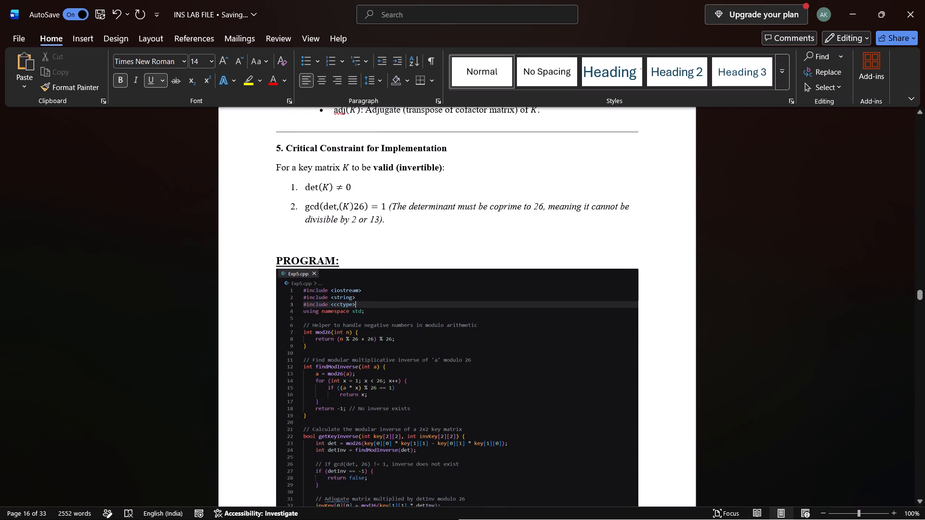
{"action": "key", "text": "BackSpace"}
{"action": "key", "text": "BackSpace"}
{"action": "key", "text": "BackSpace"}
{"action": "key", "text": "BackSpace"}
{"action": "key", "text": "BackSpace"}
{"action": "key", "text": "BackSpace"}
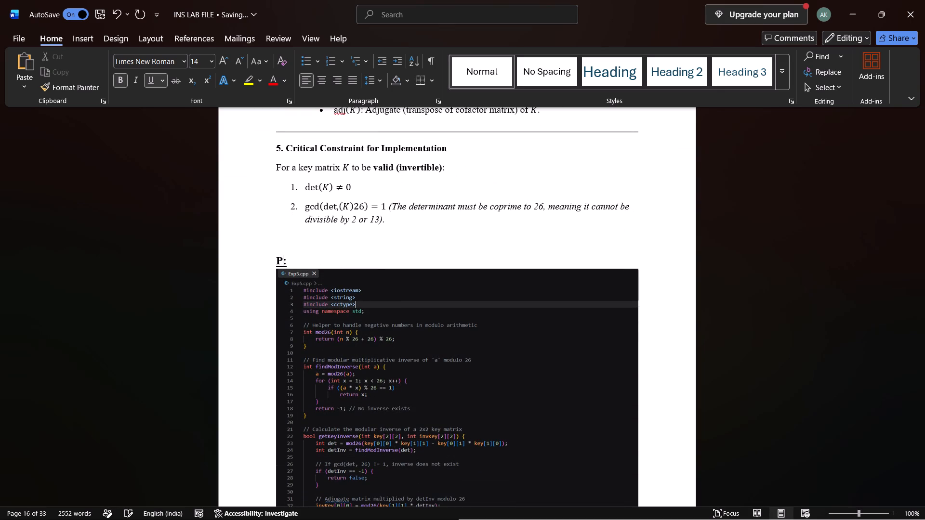
{"action": "key", "text": "BackSpace"}
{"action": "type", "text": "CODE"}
Review the headings and page layout from Experiment 5's code through the end of Experiment 10, then return to Experiment 1.
{"action": "scroll", "coordinate": [334, 264], "scroll_direction": "down", "scroll_amount": 9}
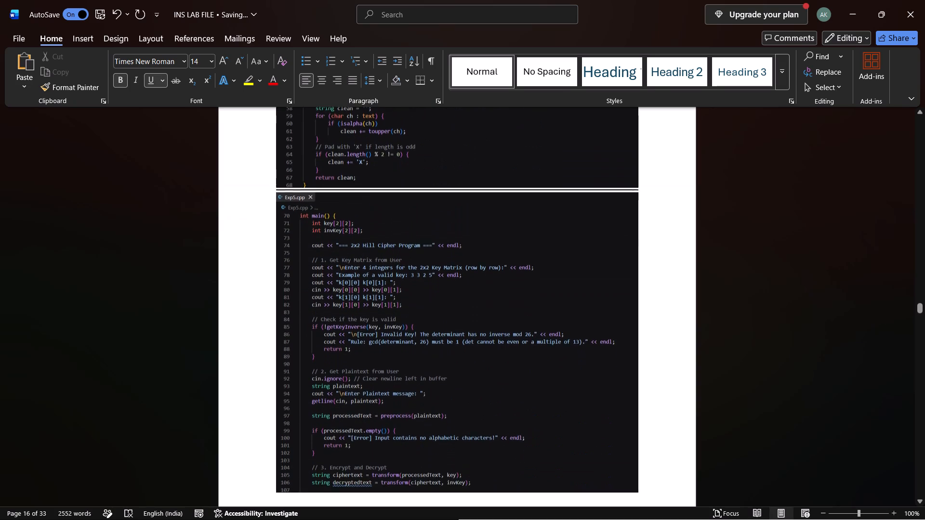
{"action": "scroll", "coordinate": [334, 264], "scroll_direction": "down", "scroll_amount": 5}
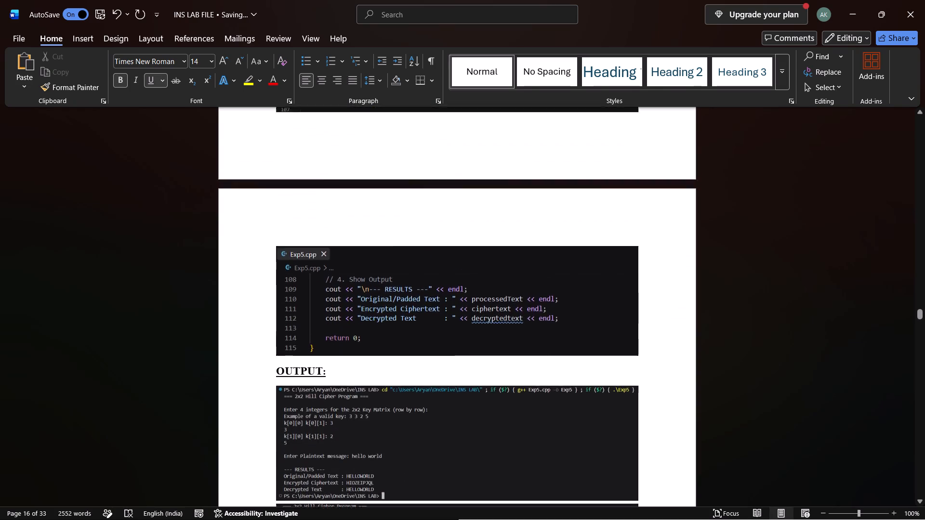
{"action": "scroll", "coordinate": [334, 264], "scroll_direction": "down", "scroll_amount": 6}
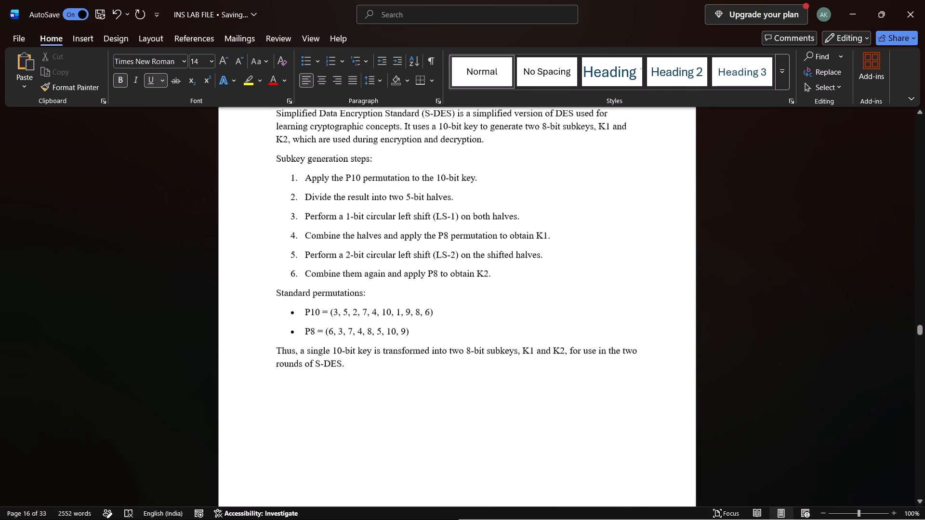
{"action": "scroll", "coordinate": [334, 264], "scroll_direction": "down", "scroll_amount": 6}
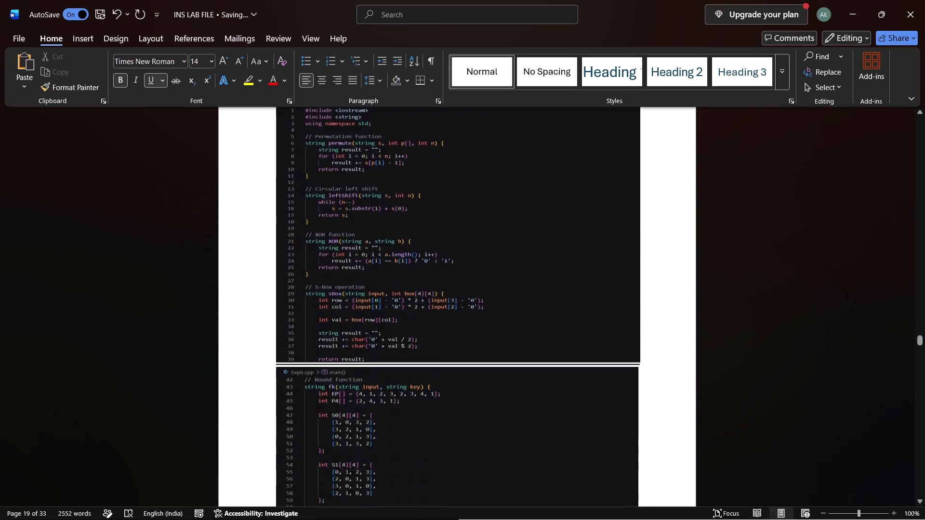
{"action": "scroll", "coordinate": [334, 264], "scroll_direction": "down", "scroll_amount": 11}
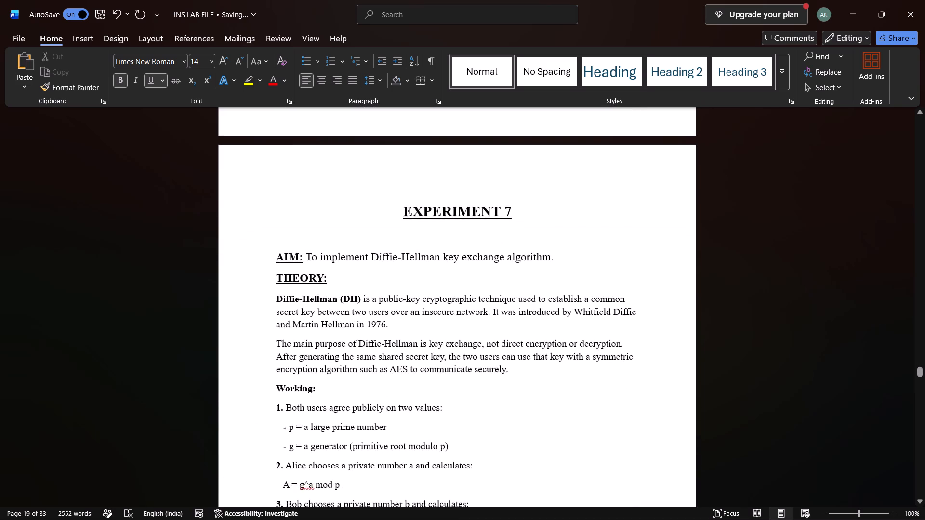
{"action": "scroll", "coordinate": [334, 264], "scroll_direction": "down", "scroll_amount": 7}
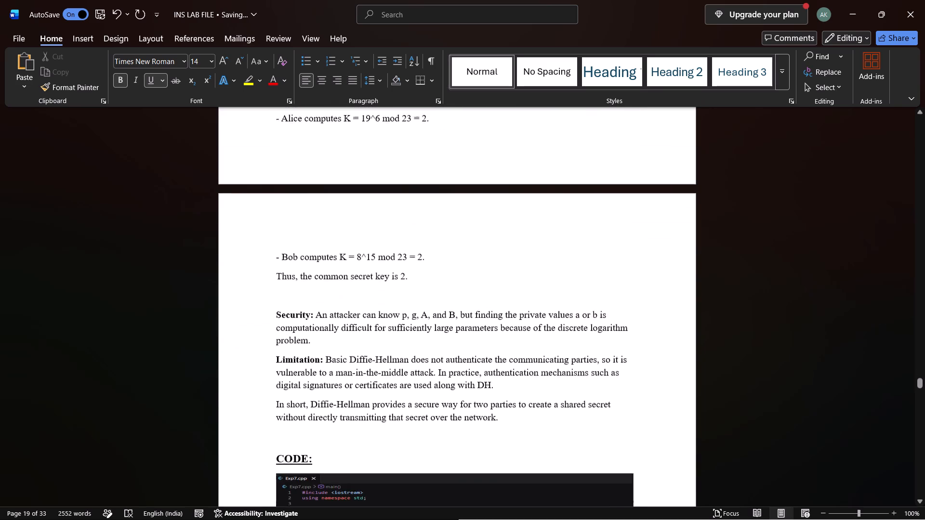
{"action": "scroll", "coordinate": [334, 264], "scroll_direction": "down", "scroll_amount": 8}
{"action": "scroll", "coordinate": [334, 264], "scroll_direction": "up", "scroll_amount": 1}
{"action": "scroll", "coordinate": [334, 264], "scroll_direction": "down", "scroll_amount": 1}
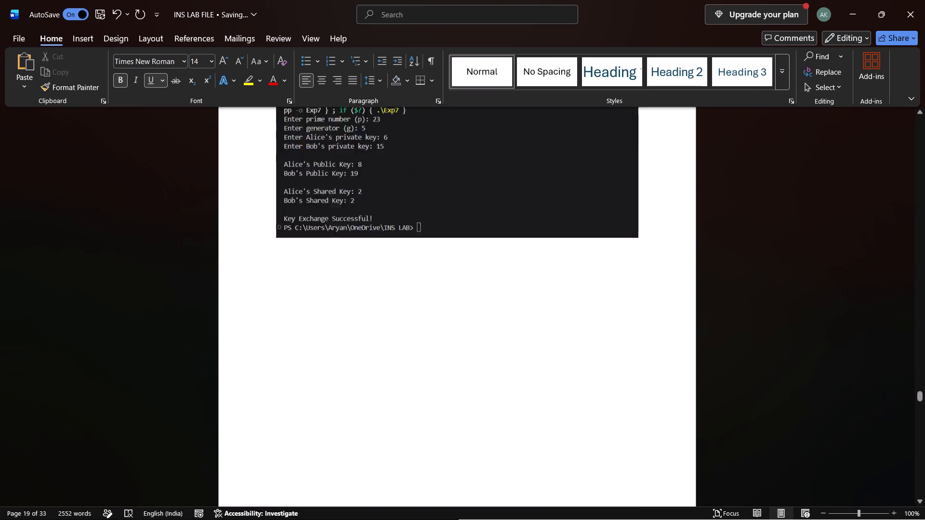
{"action": "scroll", "coordinate": [334, 264], "scroll_direction": "down", "scroll_amount": 5}
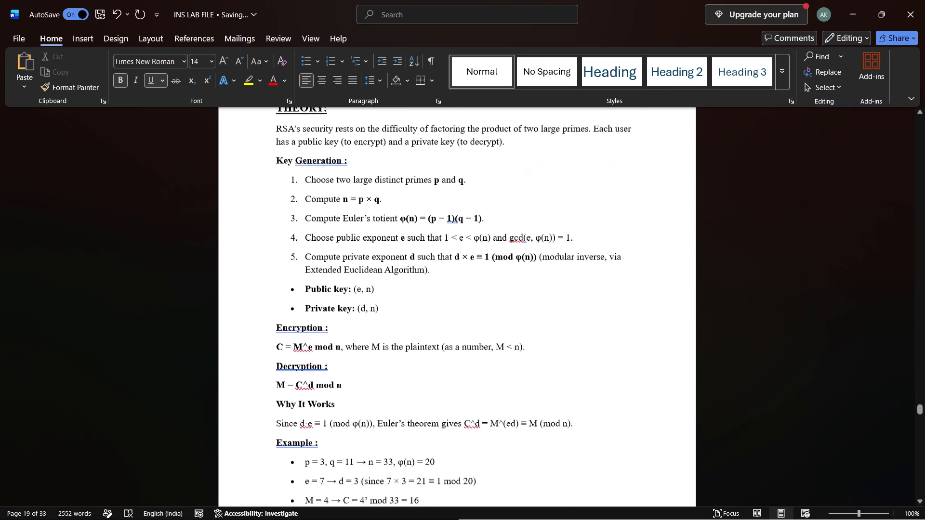
{"action": "scroll", "coordinate": [334, 264], "scroll_direction": "down", "scroll_amount": 10}
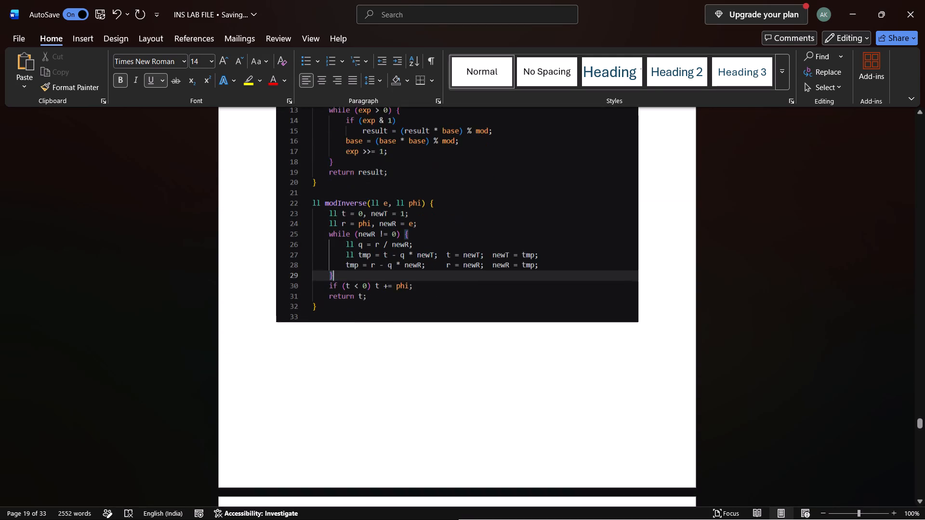
{"action": "scroll", "coordinate": [334, 264], "scroll_direction": "down", "scroll_amount": 8}
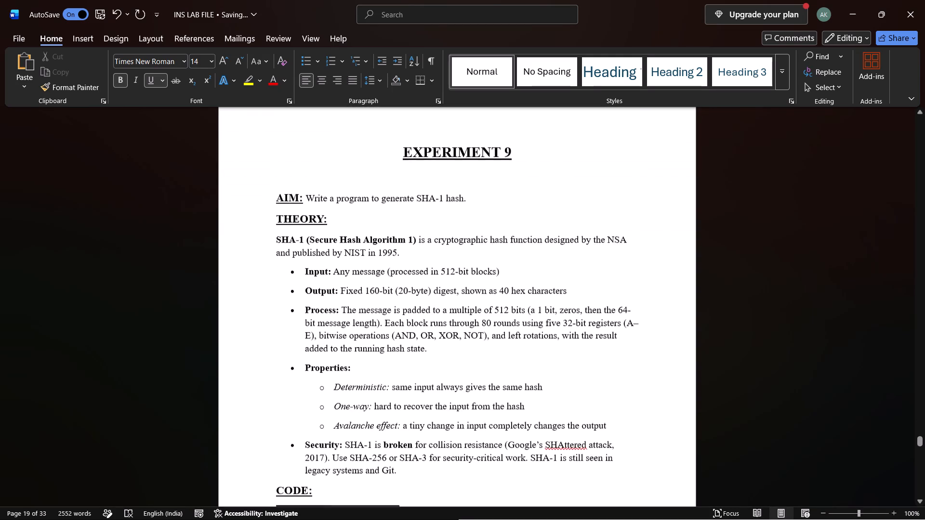
{"action": "scroll", "coordinate": [334, 264], "scroll_direction": "down", "scroll_amount": 19}
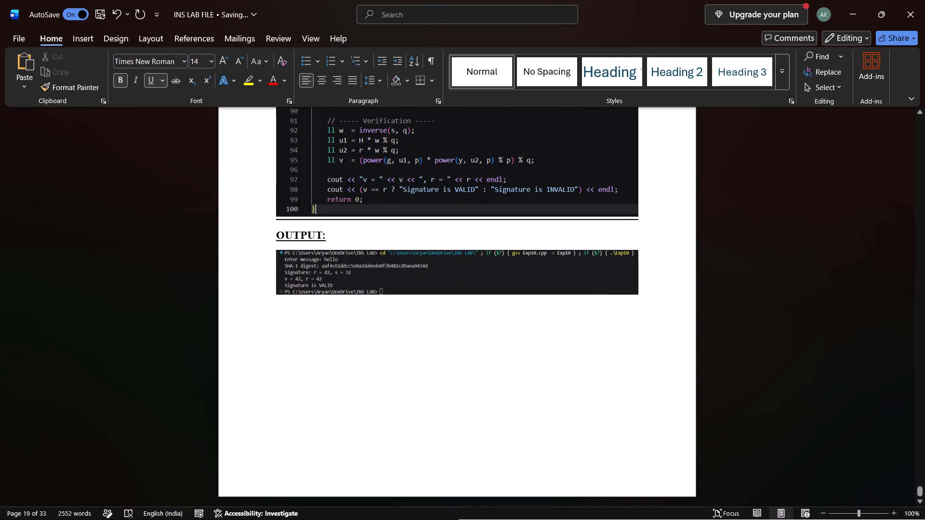
{"action": "scroll", "coordinate": [334, 264], "scroll_direction": "down", "scroll_amount": 2}
{"action": "scroll", "coordinate": [334, 264], "scroll_direction": "up", "scroll_amount": 12}
{"action": "scroll", "coordinate": [334, 264], "scroll_direction": "up", "scroll_amount": 11}
{"action": "scroll", "coordinate": [334, 264], "scroll_direction": "up", "scroll_amount": 11}
{"action": "scroll", "coordinate": [334, 264], "scroll_direction": "up", "scroll_amount": 12}
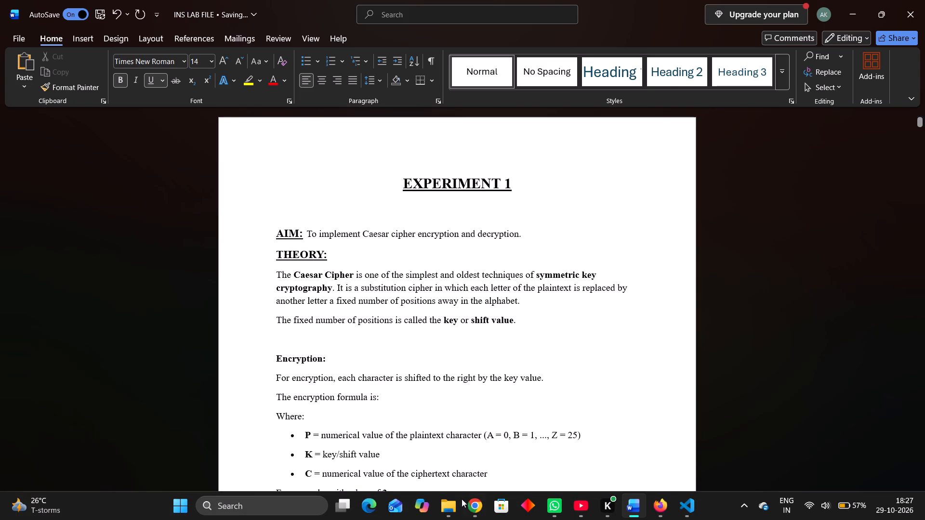
Search the Home location in File Explorer for "Format" and look through the results for a lab file template.
{"action": "left_click", "coordinate": [446, 509]}
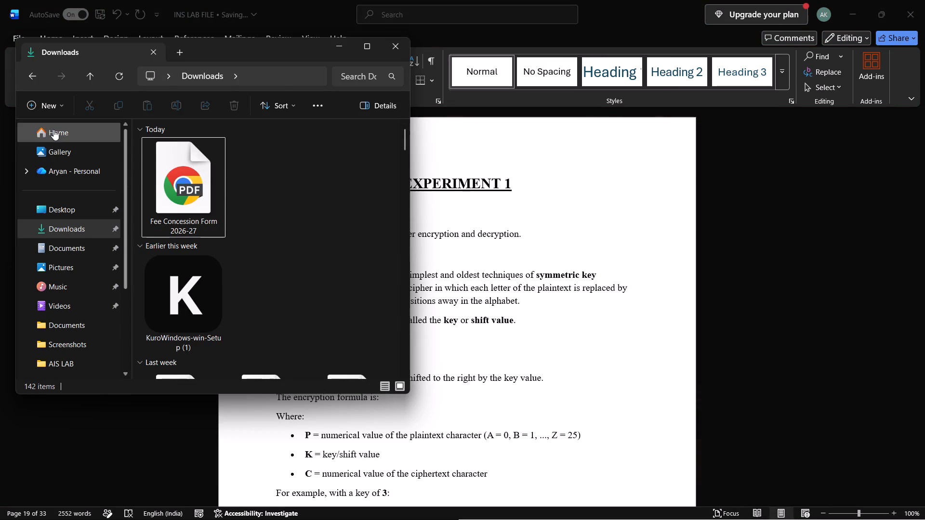
{"action": "left_click", "coordinate": [88, 127]}
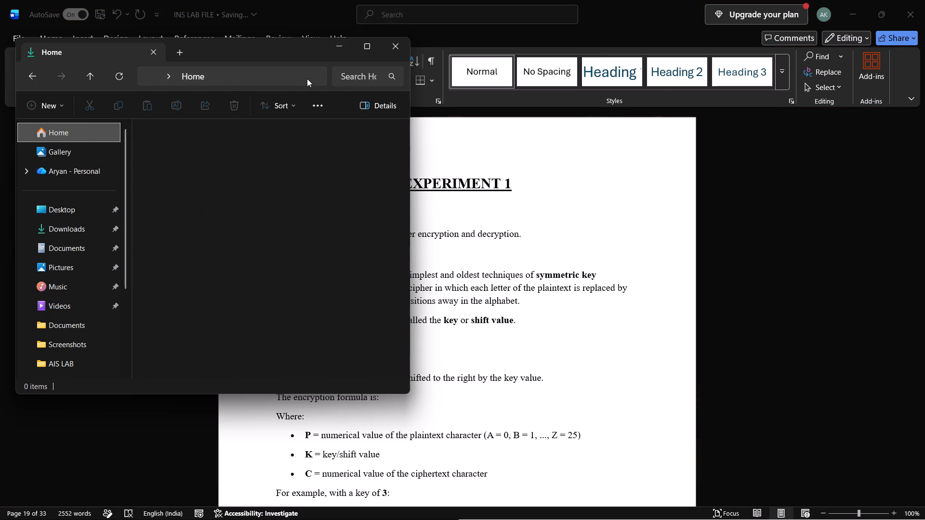
{"action": "left_click", "coordinate": [351, 76]}
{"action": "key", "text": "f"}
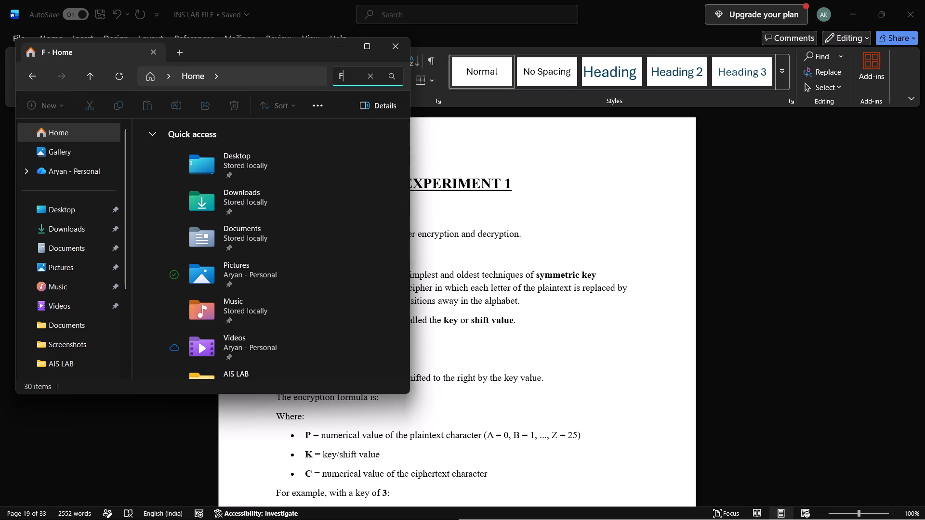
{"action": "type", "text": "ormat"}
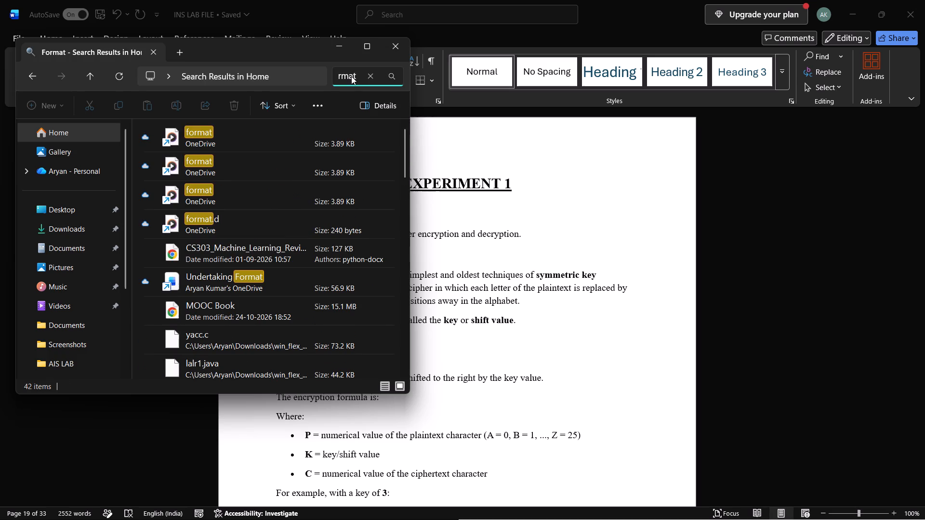
{"action": "scroll", "coordinate": [286, 167], "scroll_direction": "down", "scroll_amount": 1}
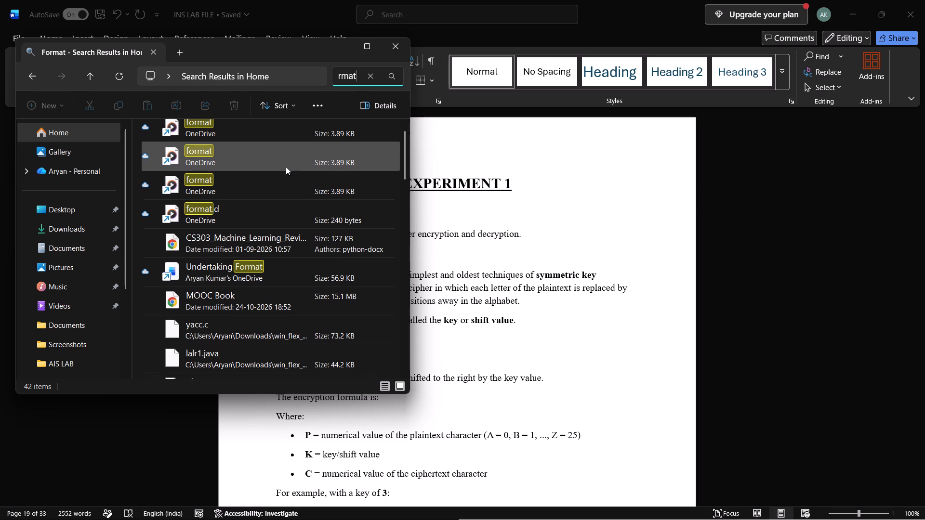
{"action": "scroll", "coordinate": [286, 167], "scroll_direction": "down", "scroll_amount": 2}
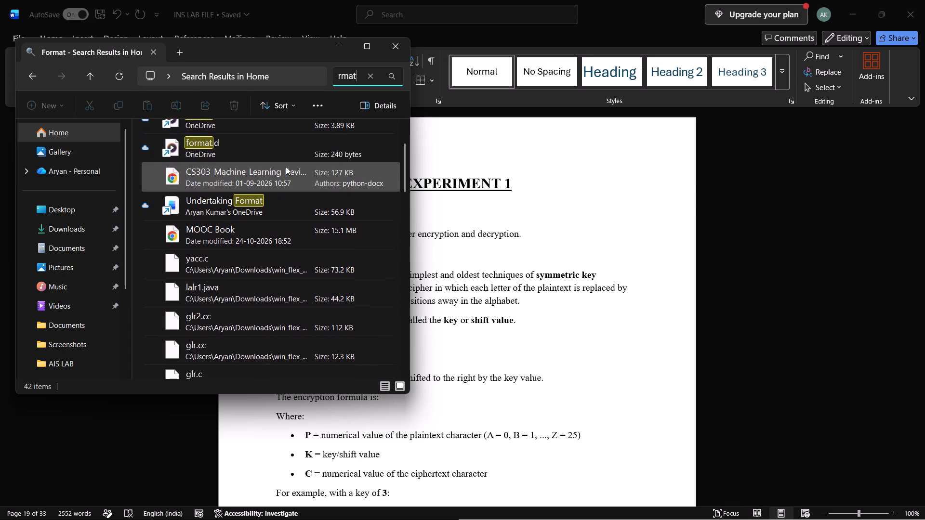
{"action": "scroll", "coordinate": [286, 167], "scroll_direction": "down", "scroll_amount": 2}
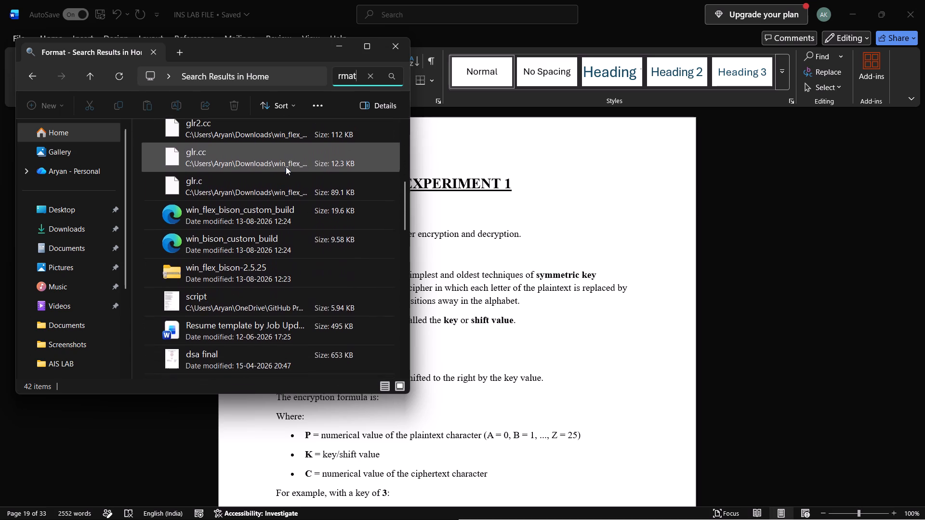
{"action": "scroll", "coordinate": [286, 167], "scroll_direction": "down", "scroll_amount": 2}
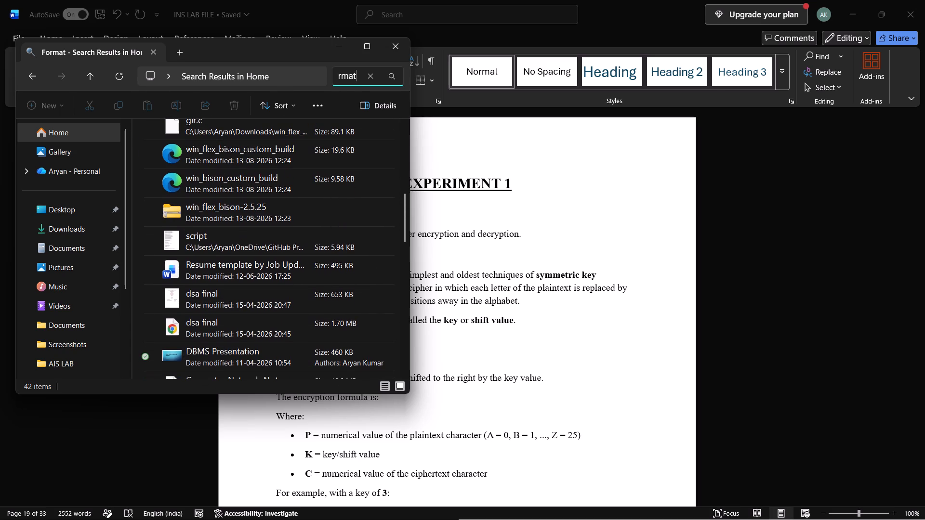
Refine the file search to "file Format" and open the dsa final Word document from the results.
{"action": "left_click", "coordinate": [346, 81]}
{"action": "key", "text": "Left"}
{"action": "key", "text": "Left"}
{"action": "key", "text": "Left"}
{"action": "key", "text": "Left"}
{"action": "key", "text": "Left"}
{"action": "key", "text": "Left"}
{"action": "key", "text": "Left"}
{"action": "key", "text": "Left"}
{"action": "key", "text": "Left"}
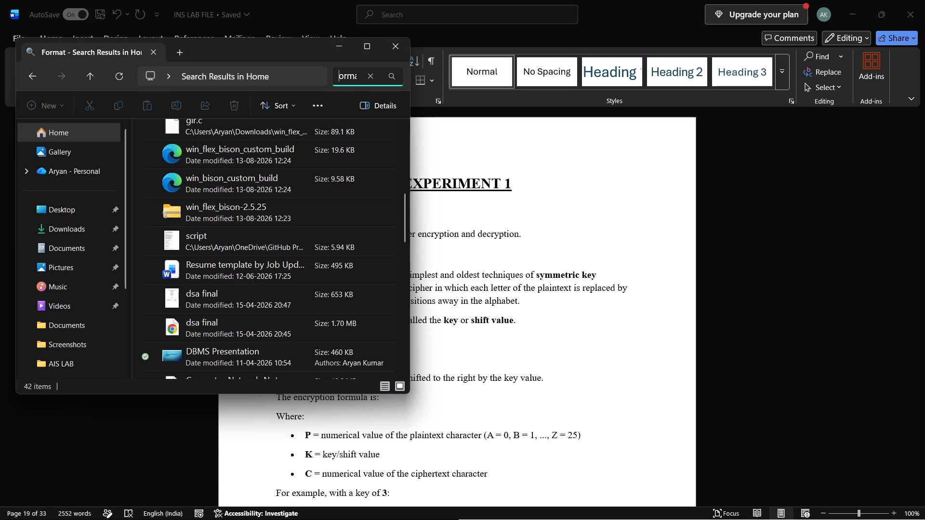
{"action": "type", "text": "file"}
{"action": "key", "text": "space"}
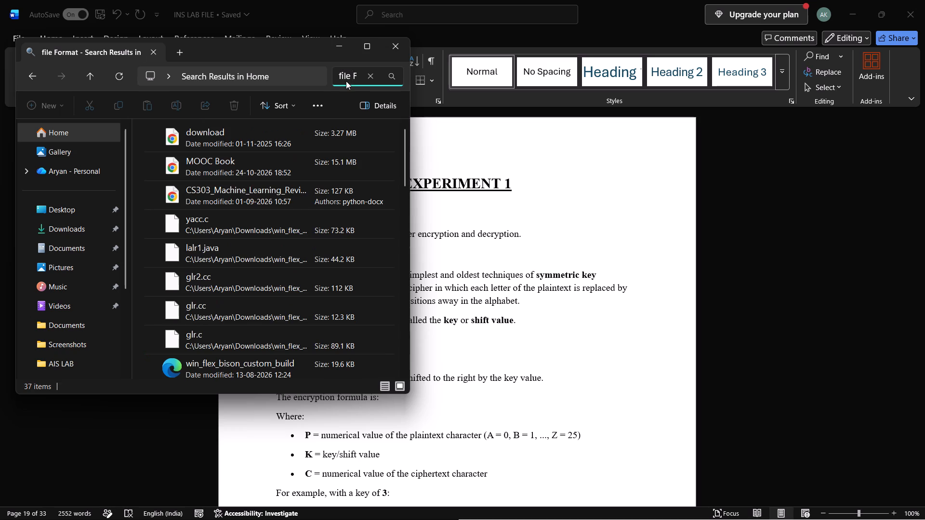
{"action": "scroll", "coordinate": [307, 170], "scroll_direction": "down", "scroll_amount": 3}
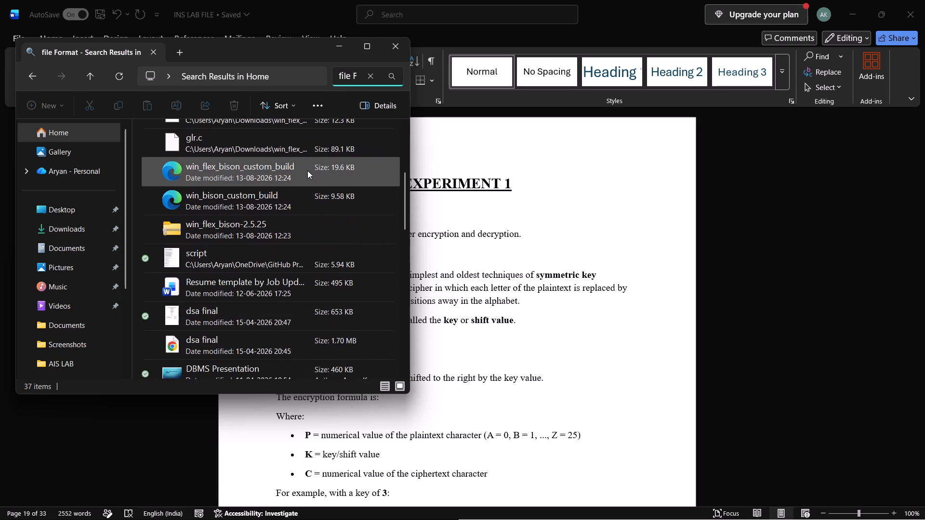
{"action": "scroll", "coordinate": [307, 170], "scroll_direction": "down", "scroll_amount": 3}
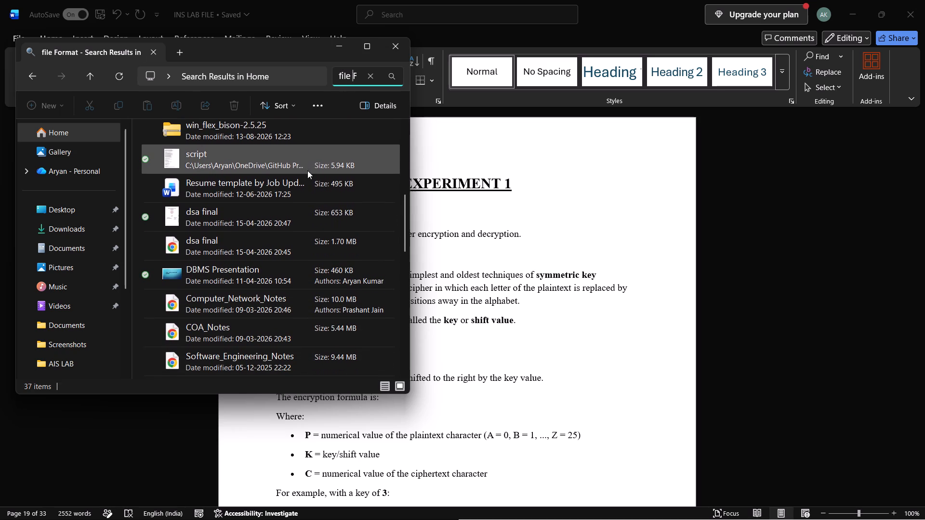
{"action": "double_click", "coordinate": [279, 214]}
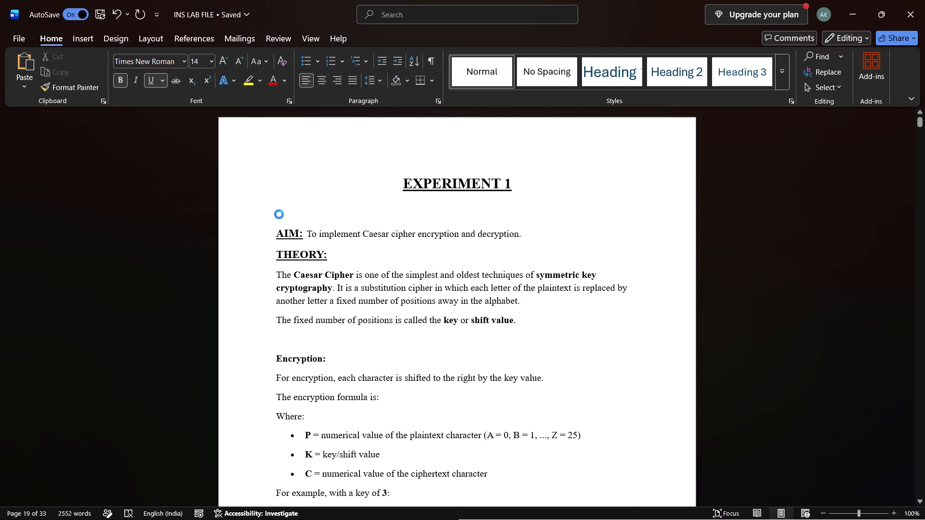
Examine the cover page and the experiment index table of the dsa final document.
{"action": "scroll", "coordinate": [351, 308], "scroll_direction": "right", "scroll_amount": 1}
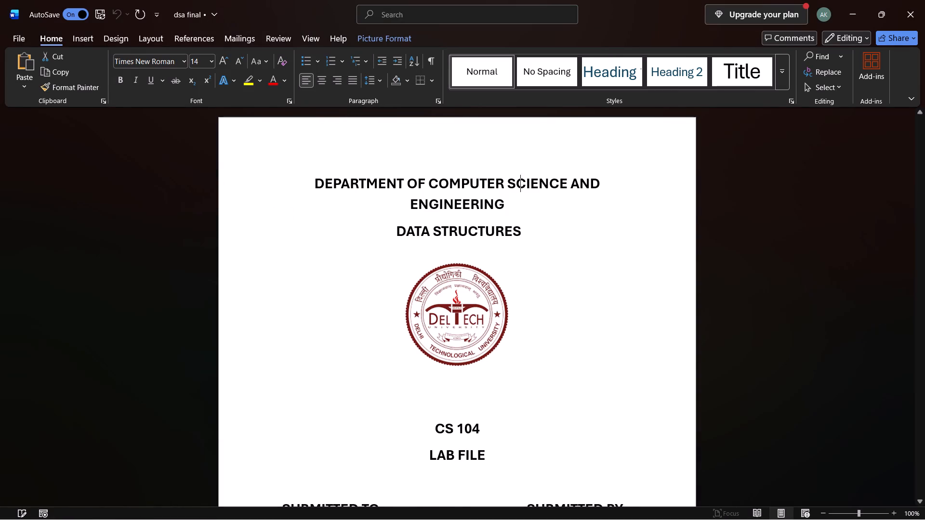
{"action": "scroll", "coordinate": [351, 308], "scroll_direction": "right", "scroll_amount": 1}
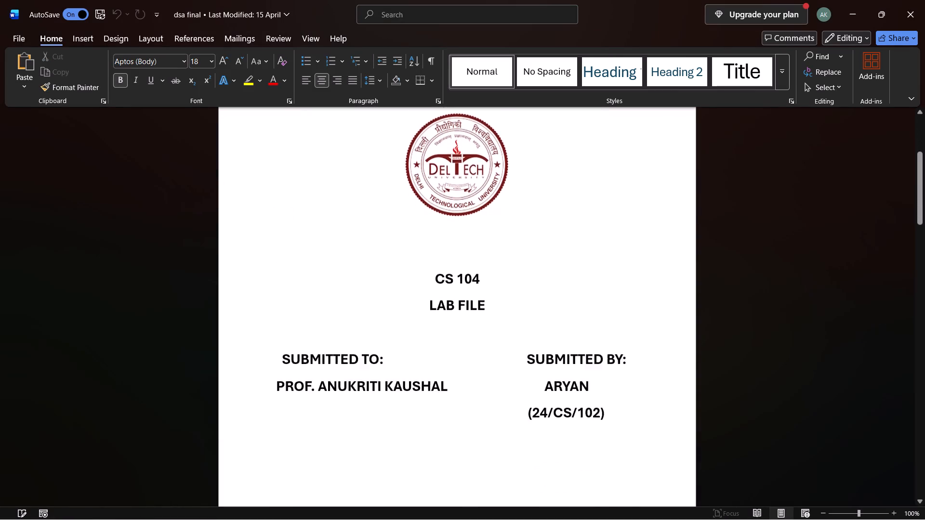
{"action": "scroll", "coordinate": [351, 308], "scroll_direction": "right", "scroll_amount": 1}
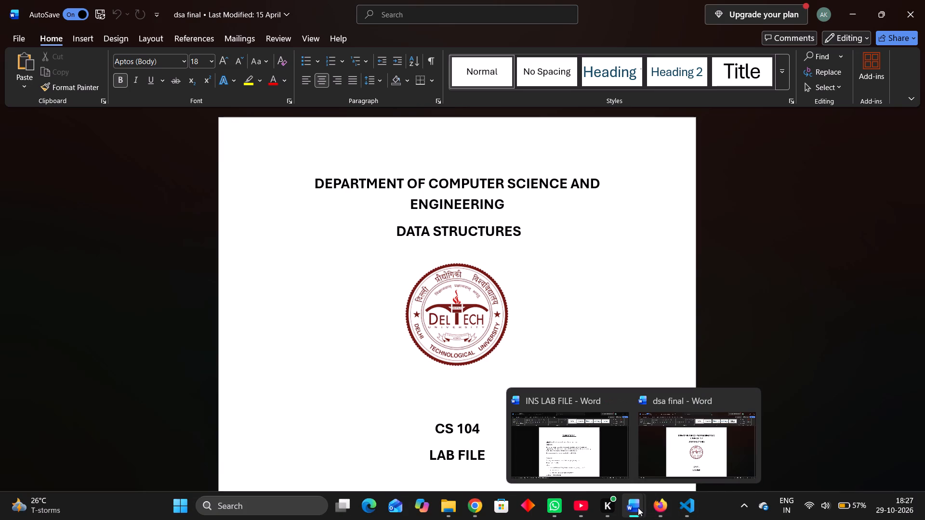
{"action": "scroll", "coordinate": [550, 336], "scroll_direction": "down", "scroll_amount": 2}
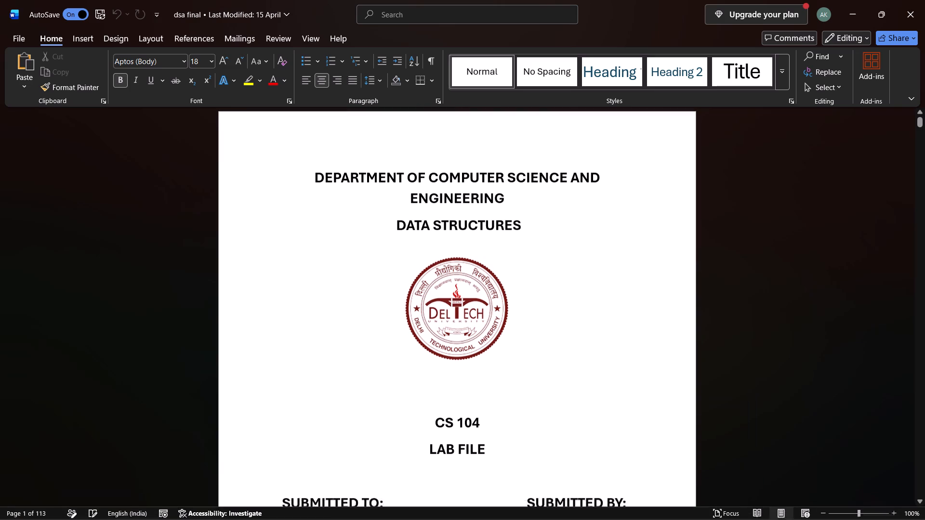
{"action": "scroll", "coordinate": [550, 336], "scroll_direction": "down", "scroll_amount": 9}
{"action": "scroll", "coordinate": [550, 336], "scroll_direction": "up", "scroll_amount": 1}
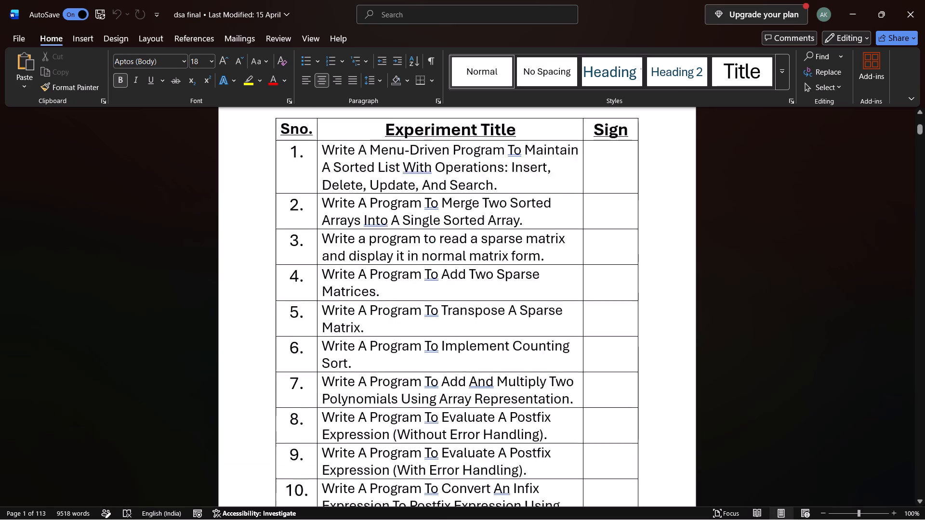
{"action": "scroll", "coordinate": [550, 336], "scroll_direction": "up", "scroll_amount": 1}
{"action": "scroll", "coordinate": [550, 336], "scroll_direction": "down", "scroll_amount": 1}
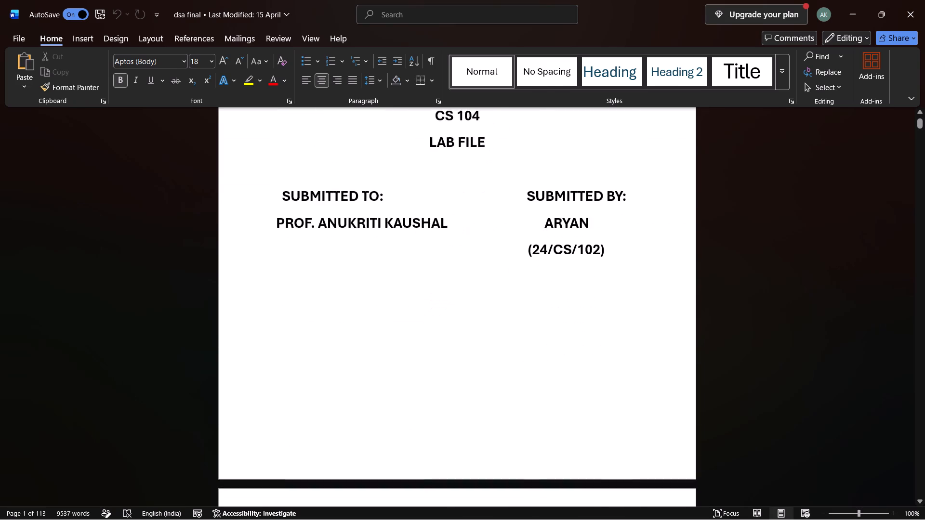
{"action": "scroll", "coordinate": [550, 336], "scroll_direction": "down", "scroll_amount": 3}
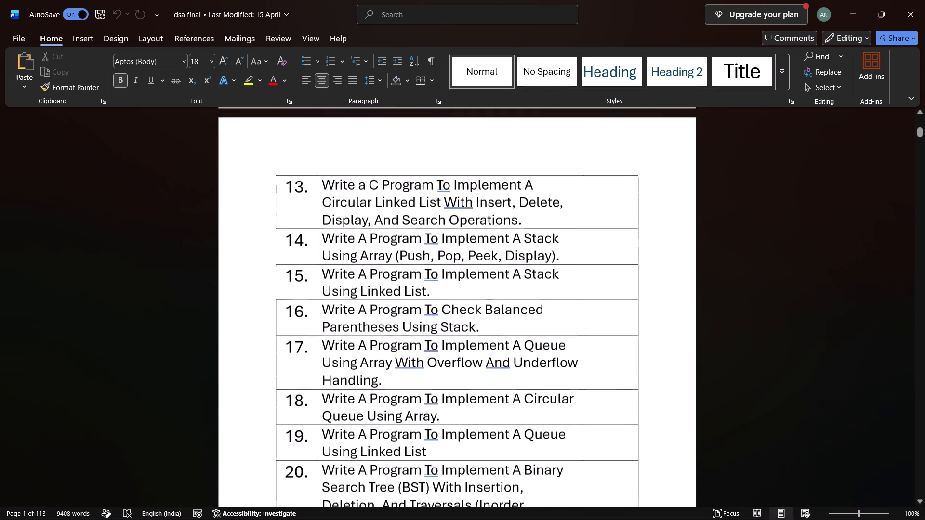
{"action": "scroll", "coordinate": [550, 336], "scroll_direction": "down", "scroll_amount": 5}
{"action": "scroll", "coordinate": [550, 336], "scroll_direction": "up", "scroll_amount": 5}
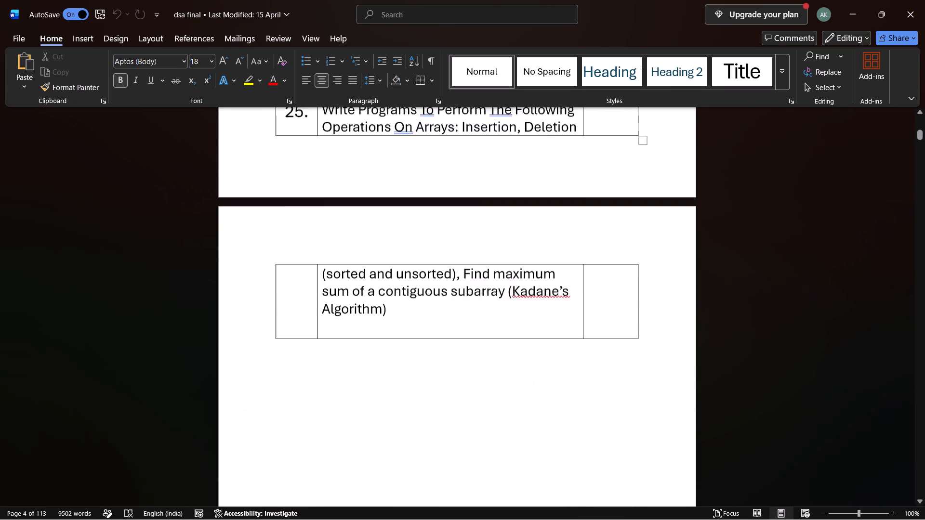
{"action": "scroll", "coordinate": [550, 336], "scroll_direction": "up", "scroll_amount": 16}
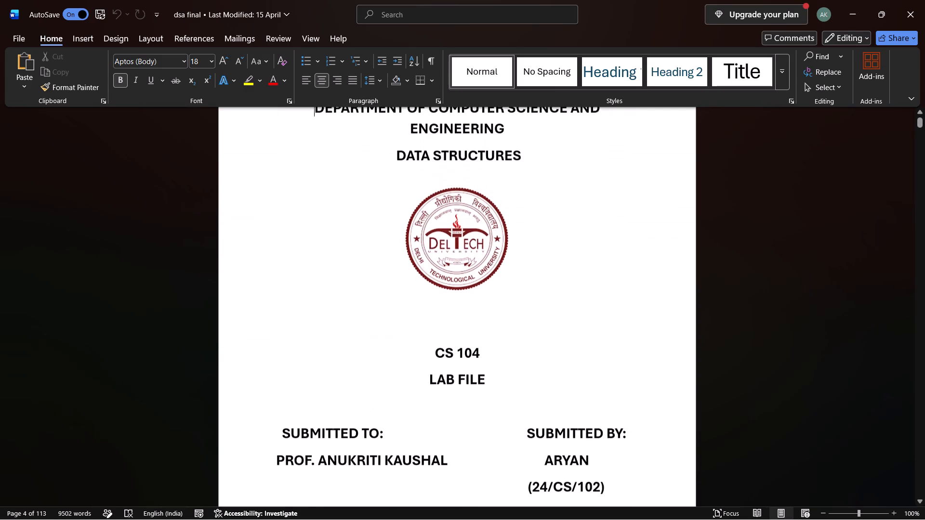
{"action": "scroll", "coordinate": [550, 336], "scroll_direction": "up", "scroll_amount": 3}
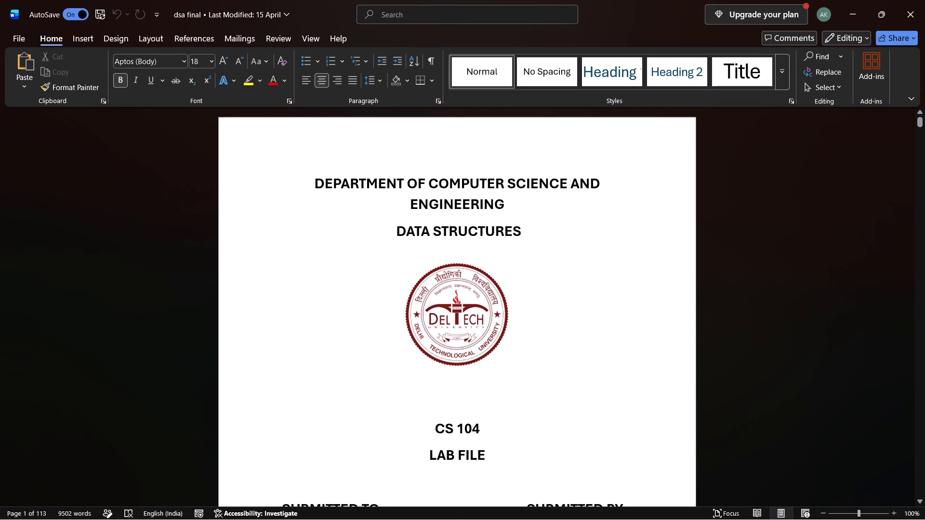
{"action": "scroll", "coordinate": [611, 360], "scroll_direction": "down", "scroll_amount": 3}
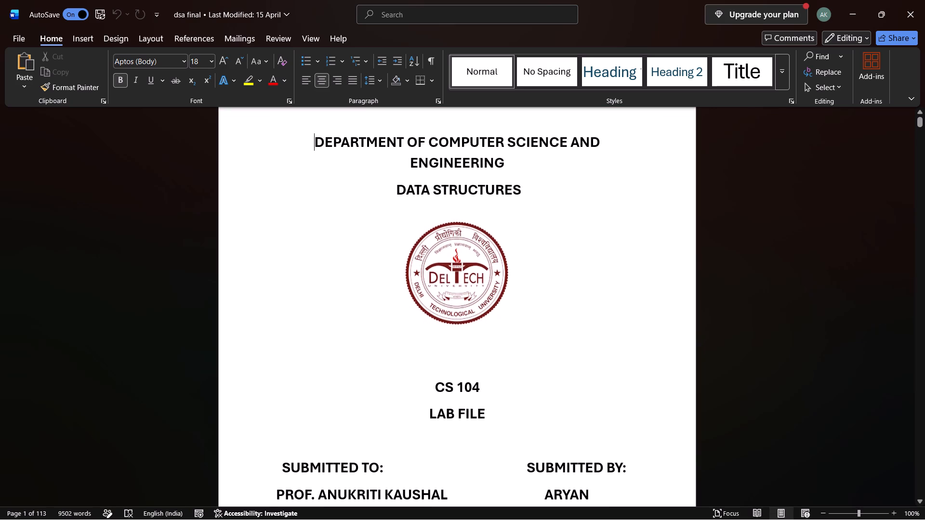
{"action": "scroll", "coordinate": [611, 360], "scroll_direction": "down", "scroll_amount": 1}
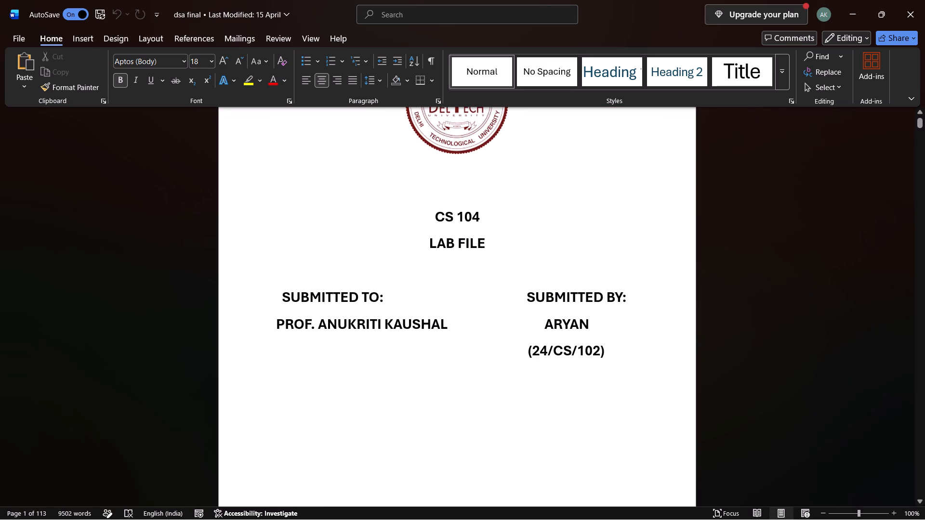
{"action": "scroll", "coordinate": [620, 356], "scroll_direction": "up", "scroll_amount": 3}
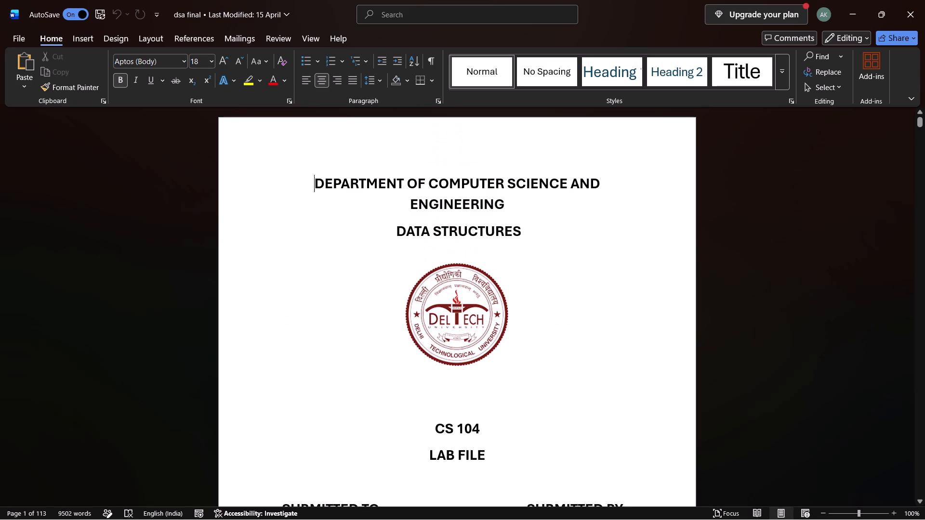
{"action": "scroll", "coordinate": [620, 356], "scroll_direction": "down", "scroll_amount": 1}
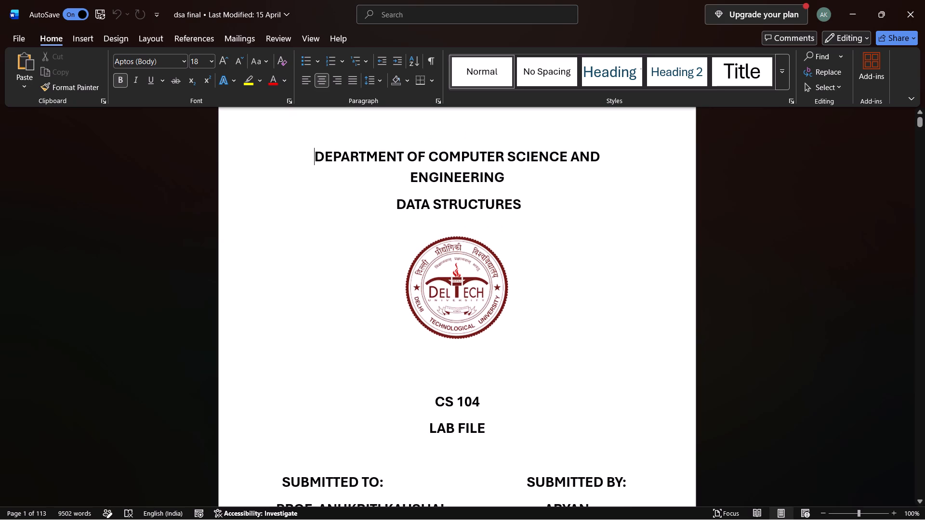
Copy the whole cover page of dsa final, from the department title through the blank lines below the submission details.
{"action": "left_click_drag", "start_coordinate": [300, 154], "coordinate": [432, 423]}
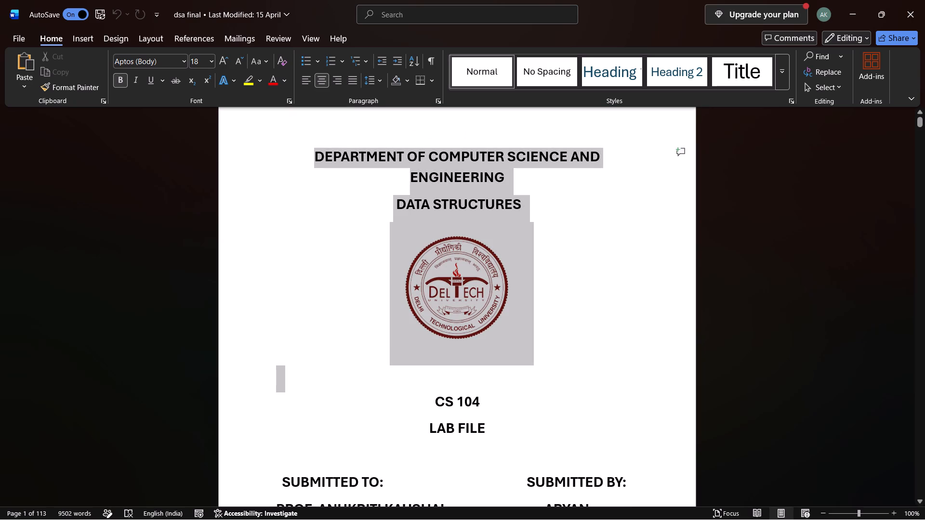
{"action": "left_click_drag", "start_coordinate": [432, 423], "coordinate": [474, 430]}
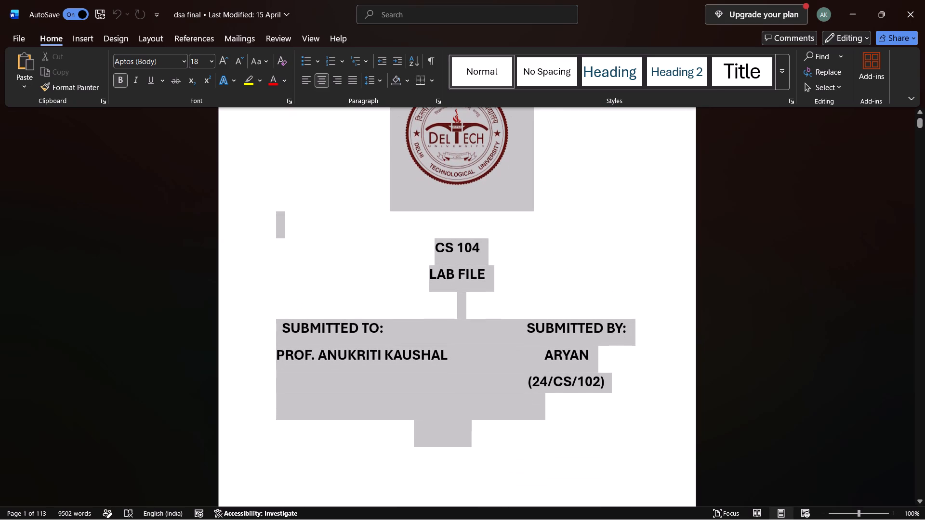
{"action": "left_click_drag", "start_coordinate": [474, 430], "coordinate": [543, 495]}
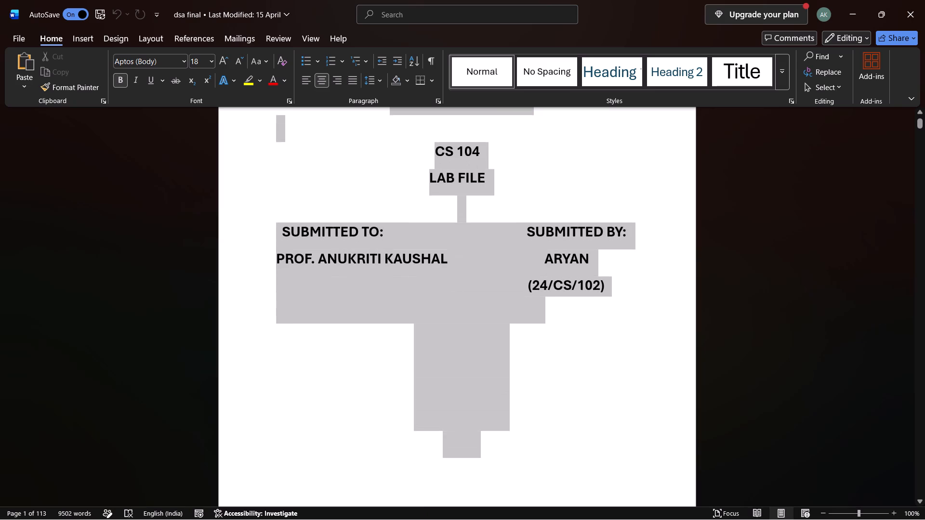
{"action": "left_click_drag", "start_coordinate": [543, 495], "coordinate": [508, 348]}
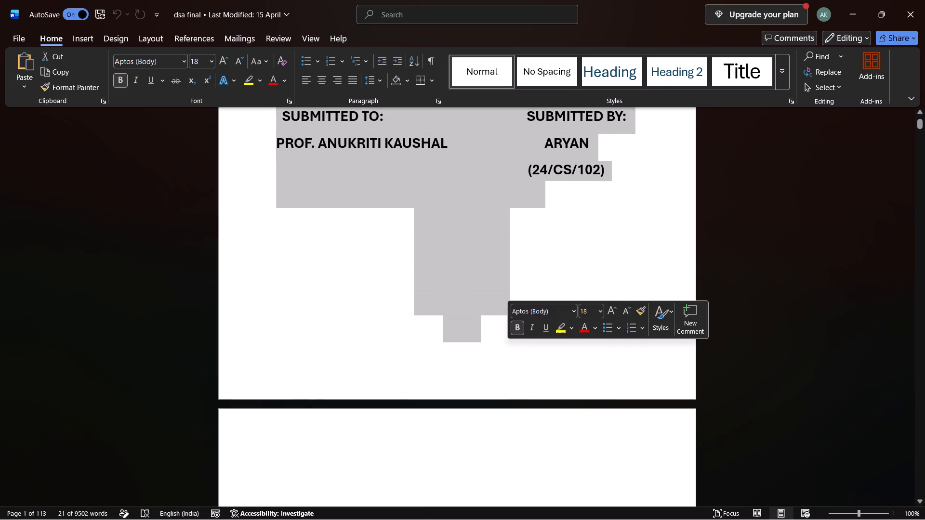
{"action": "key", "text": "ctrl+c"}
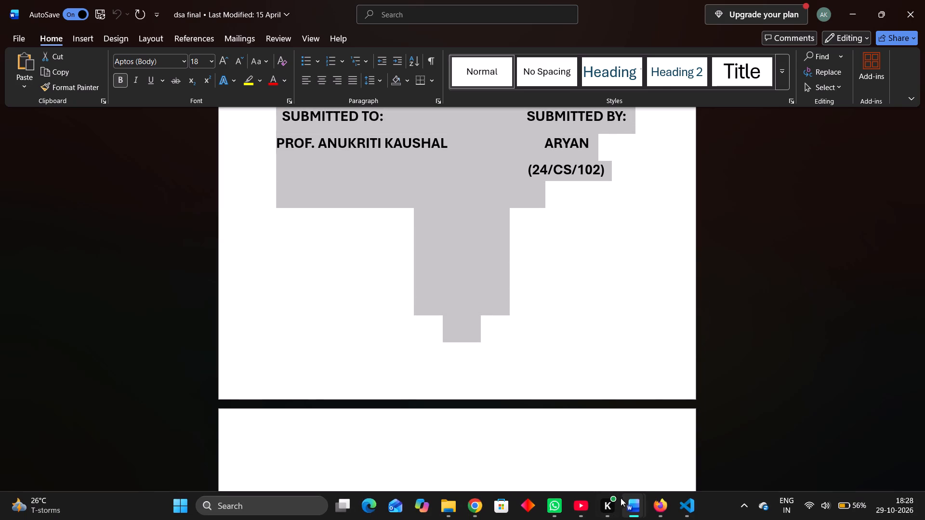
In INS LAB FILE, insert blank lines above the EXPERIMENT 1 heading until it moves onto the second page.
{"action": "left_click", "coordinate": [604, 442]}
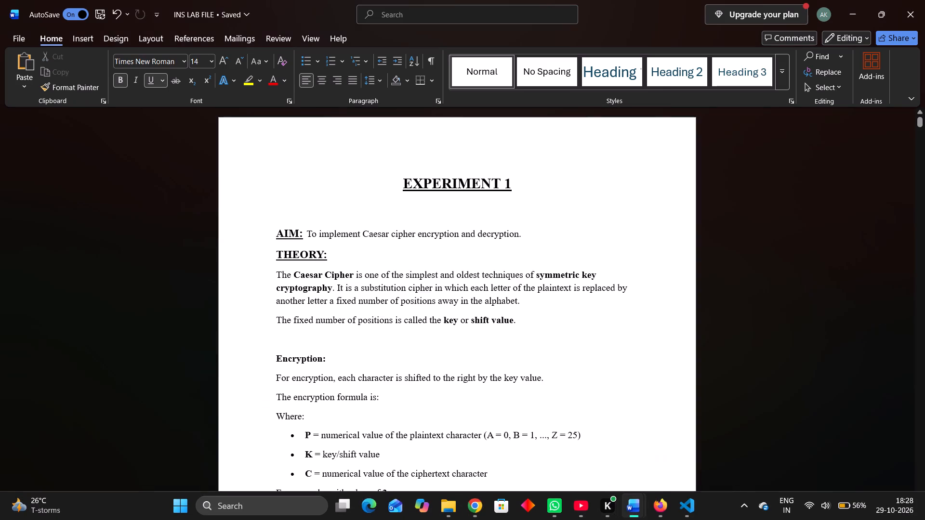
{"action": "left_click", "coordinate": [391, 192]}
{"action": "key", "text": "Return"}
{"action": "key", "text": "Return"}
{"action": "key", "text": "Return"}
{"action": "key", "text": "Return"}
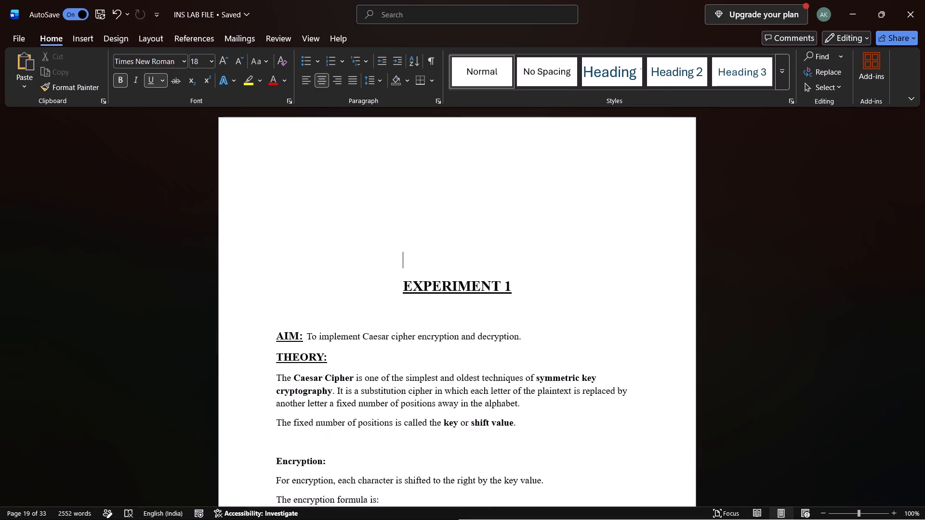
{"action": "key", "text": "Return"}
{"action": "key", "text": "Return"}
{"action": "key", "text": "Return"}
{"action": "key", "text": "Return"}
{"action": "key", "text": "Return"}
{"action": "key", "text": "Return"}
{"action": "key", "text": "Return"}
{"action": "key", "text": "Return"}
{"action": "scroll", "coordinate": [391, 192], "scroll_direction": "down", "scroll_amount": 1}
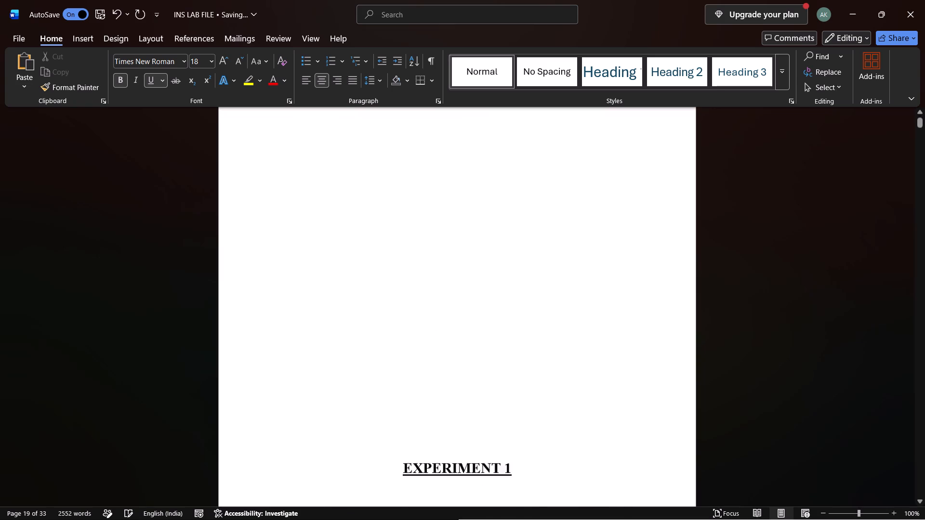
{"action": "scroll", "coordinate": [391, 192], "scroll_direction": "down", "scroll_amount": 3}
{"action": "key", "text": "Return"}
{"action": "key", "text": "Return"}
{"action": "key", "text": "Return"}
{"action": "key", "text": "Return"}
{"action": "key", "text": "Return"}
{"action": "key", "text": "Return"}
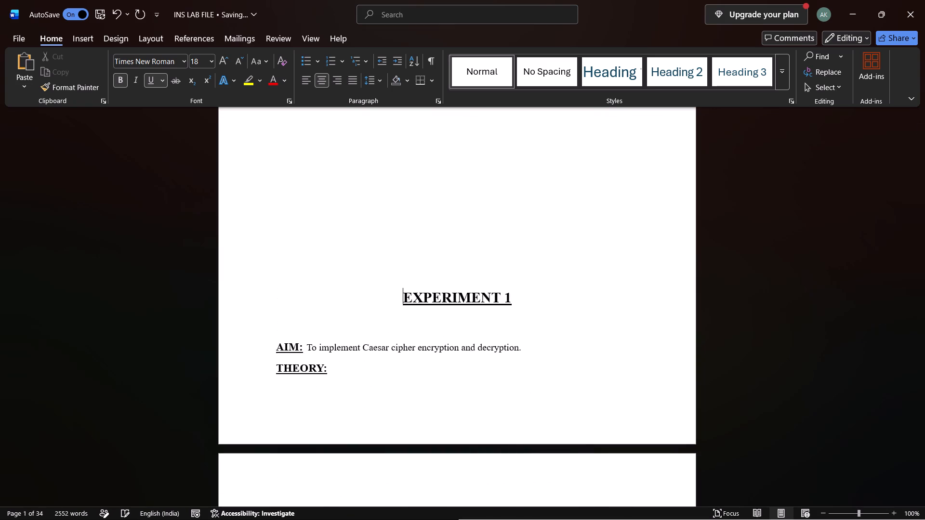
{"action": "key", "text": "Return"}
{"action": "key", "text": "Return"}
{"action": "key", "text": "Return"}
{"action": "key", "text": "Return"}
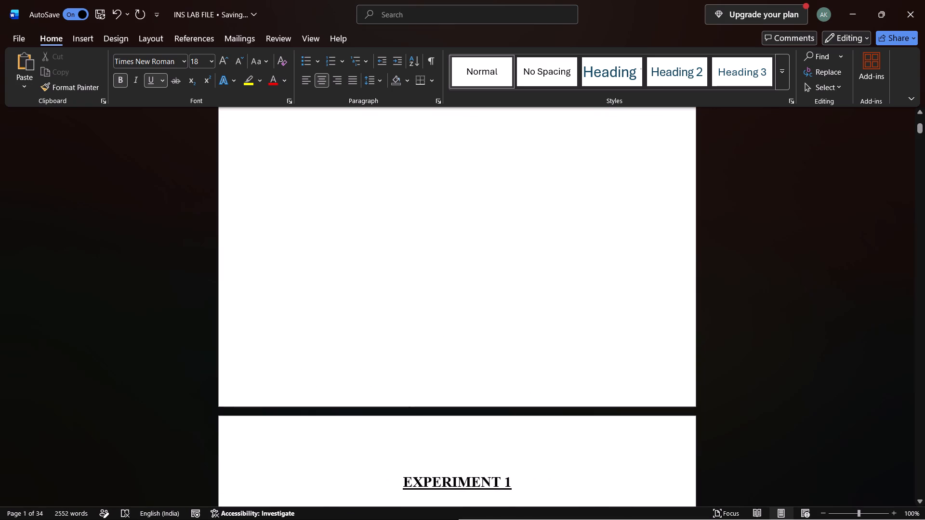
Paste the copied dsa final cover page at the very start of INS LAB FILE.
{"action": "scroll", "coordinate": [410, 117], "scroll_direction": "up", "scroll_amount": 16}
{"action": "left_click", "coordinate": [407, 186]}
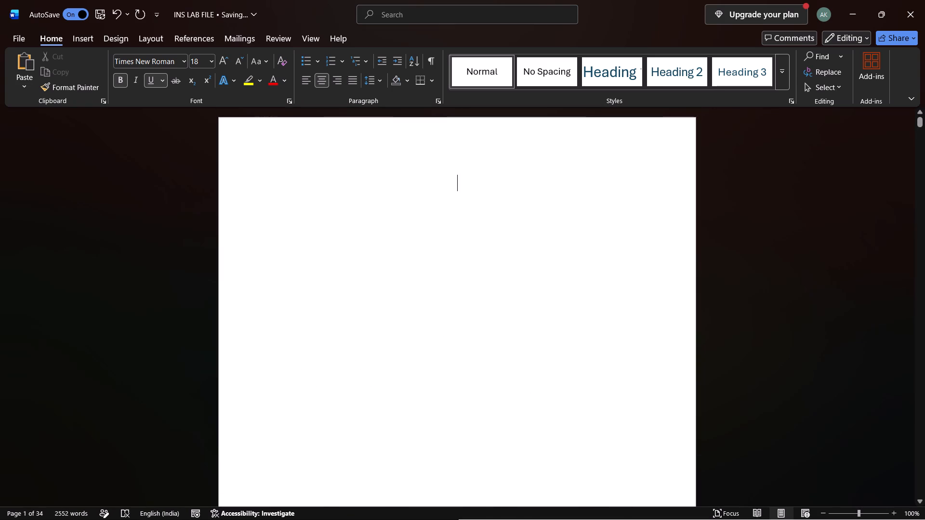
{"action": "key", "text": "Up"}
{"action": "key", "text": "ctrl+v"}
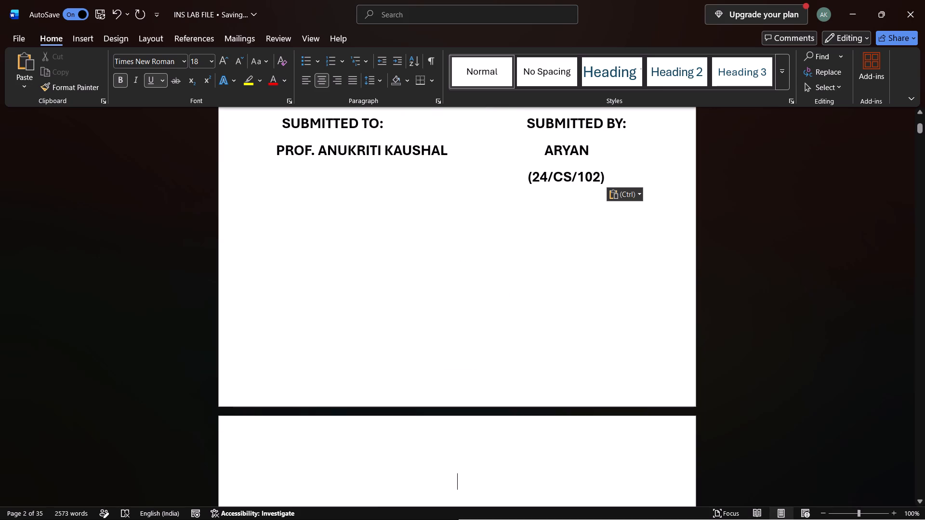
Replace the professor's name under SUBMITTED TO with the name of the teacher who posted the Classroom assignment, in capitals.
{"action": "left_click", "coordinate": [454, 156]}
{"action": "key", "text": "Left"}
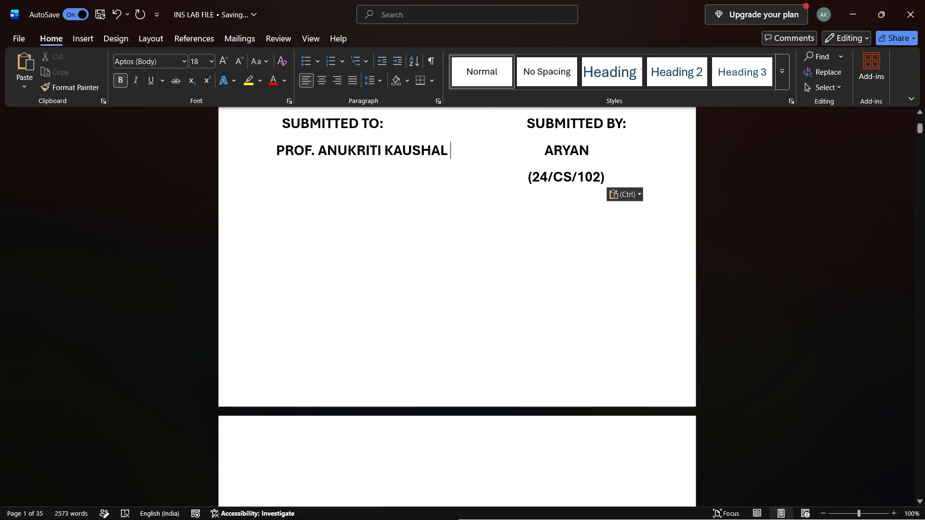
{"action": "left_click", "coordinate": [663, 508]}
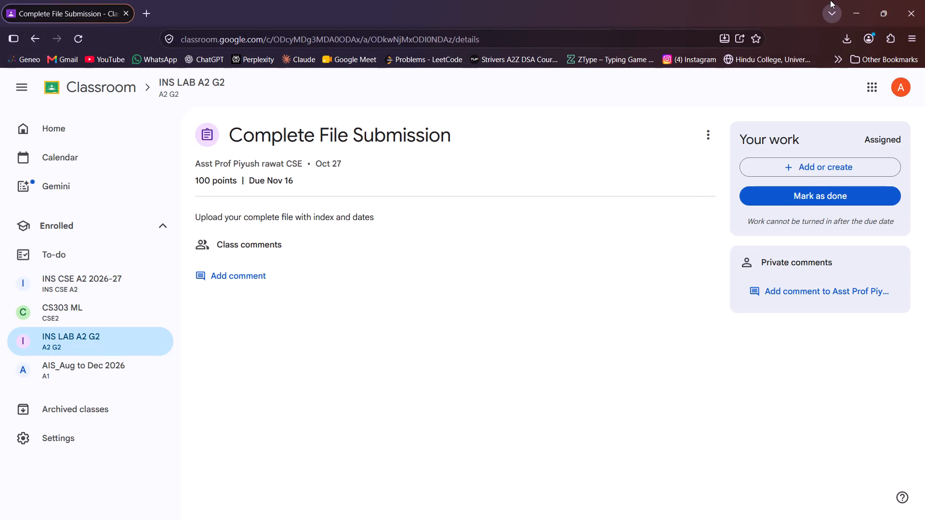
{"action": "left_click", "coordinate": [844, 0]}
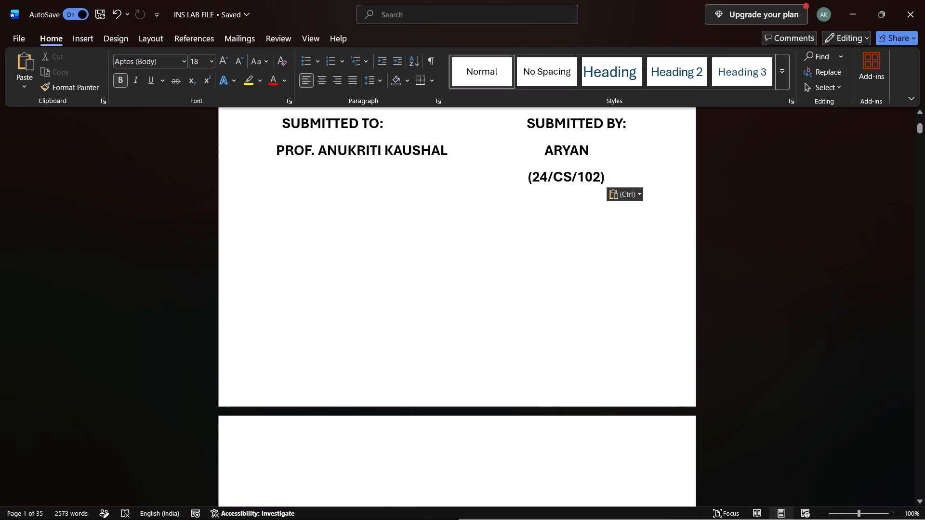
{"action": "key", "text": "BackSpace"}
{"action": "key", "text": "BackSpace"}
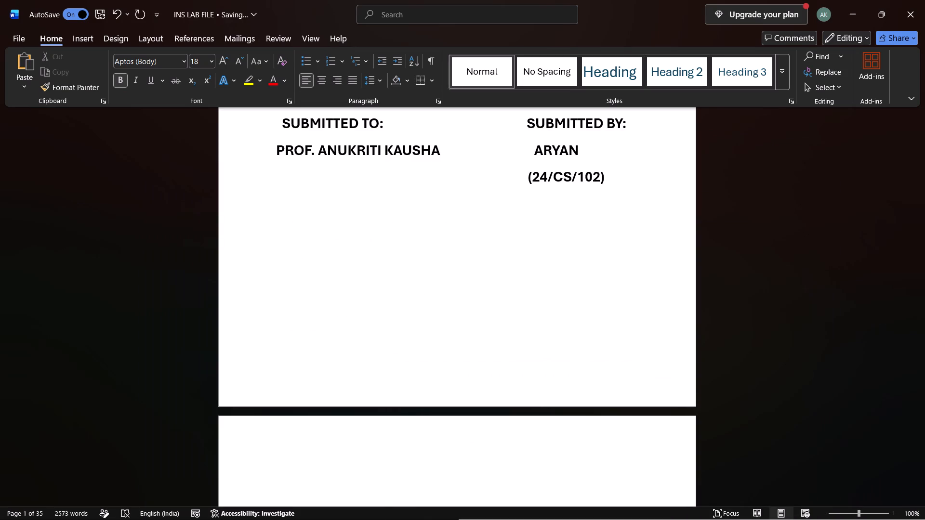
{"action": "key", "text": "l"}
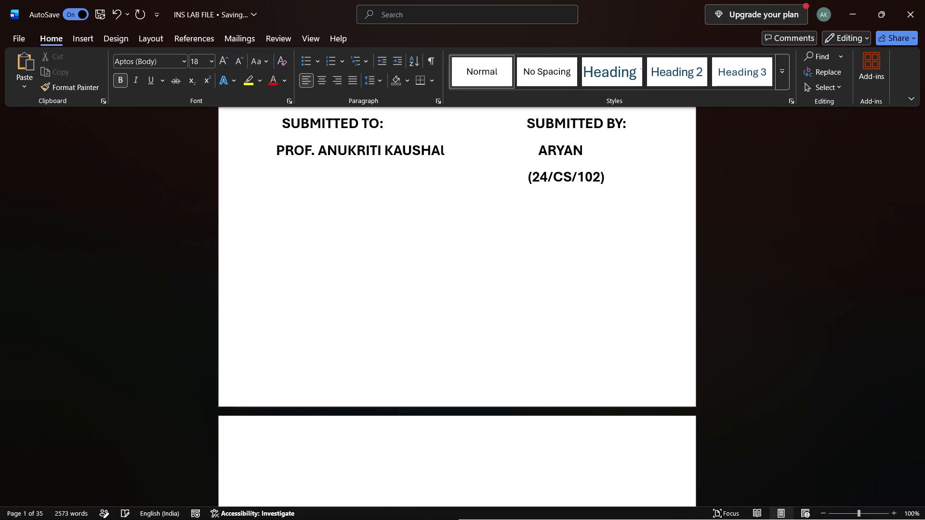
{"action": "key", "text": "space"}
{"action": "key", "text": "Left"}
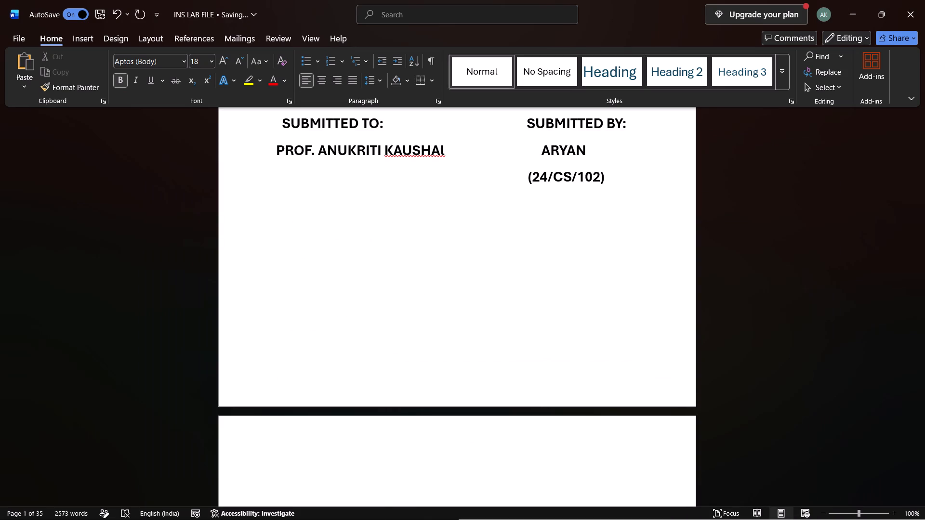
{"action": "key", "text": "BackSpace"}
{"action": "key", "text": "BackSpace"}
{"action": "key", "text": "BackSpace"}
{"action": "key", "text": "BackSpace"}
{"action": "key", "text": "BackSpace"}
{"action": "key", "text": "BackSpace"}
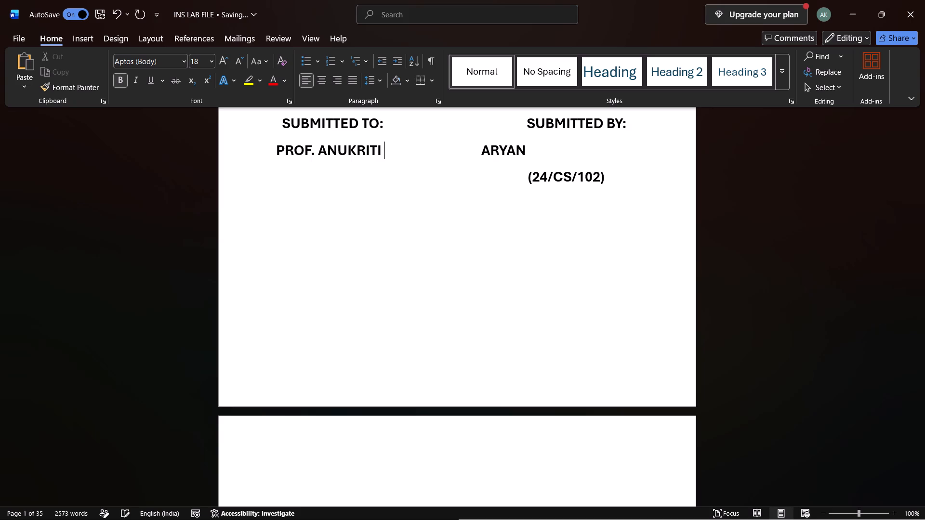
{"action": "key", "text": "BackSpace"}
{"action": "key", "text": "BackSpace"}
{"action": "key", "text": "BackSpace"}
{"action": "key", "text": "BackSpace"}
{"action": "key", "text": "BackSpace"}
{"action": "key", "text": "BackSpace"}
{"action": "key", "text": "BackSpace"}
{"action": "key", "text": "BackSpace"}
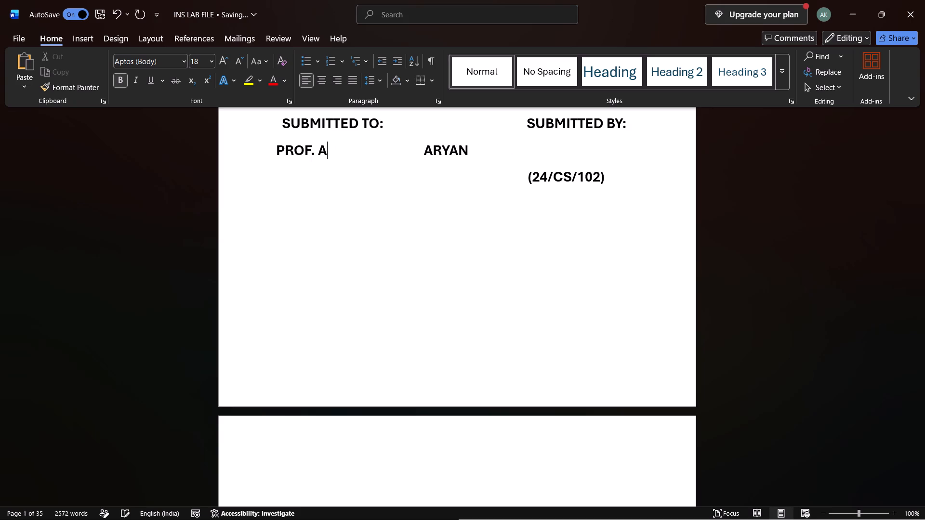
{"action": "key", "text": "BackSpace"}
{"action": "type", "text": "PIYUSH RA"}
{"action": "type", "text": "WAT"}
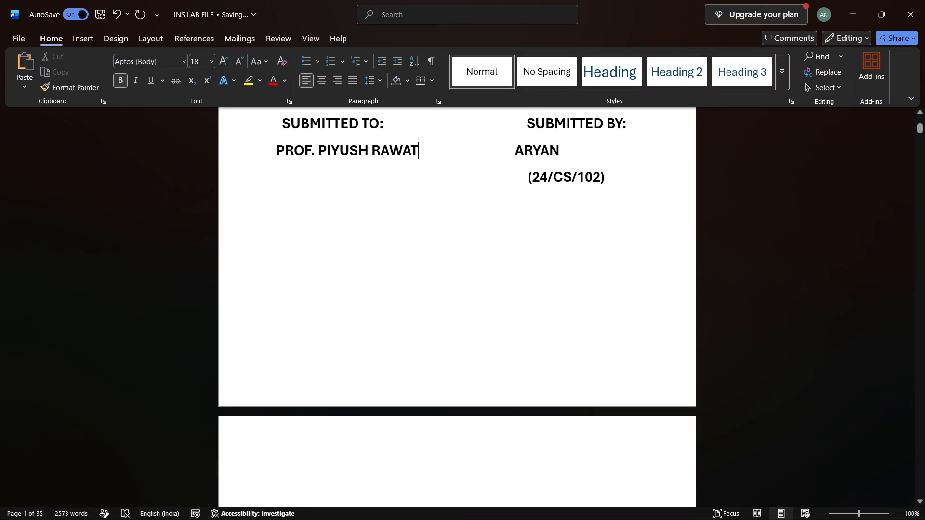
Add spaces before the student's name so it lines up under SUBMITTED BY again.
{"action": "left_click", "coordinate": [509, 149]}
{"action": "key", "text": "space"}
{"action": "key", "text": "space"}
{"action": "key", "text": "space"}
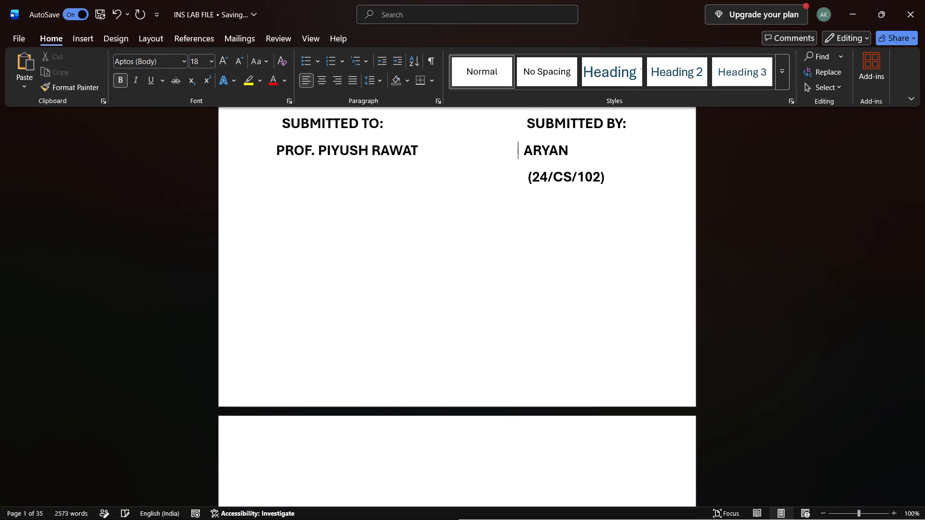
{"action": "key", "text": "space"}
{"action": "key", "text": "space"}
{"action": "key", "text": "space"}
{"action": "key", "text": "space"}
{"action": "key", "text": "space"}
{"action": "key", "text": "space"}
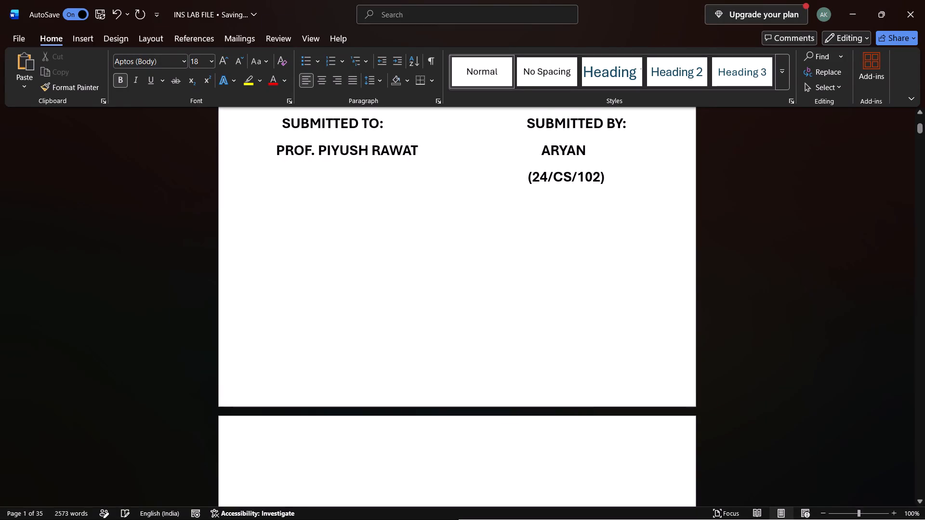
Change the course code above LAB FILE on the cover page to CS 305, consulting the Classroom assignment page.
{"action": "scroll", "coordinate": [469, 218], "scroll_direction": "up", "scroll_amount": 2}
{"action": "left_click", "coordinate": [481, 304]}
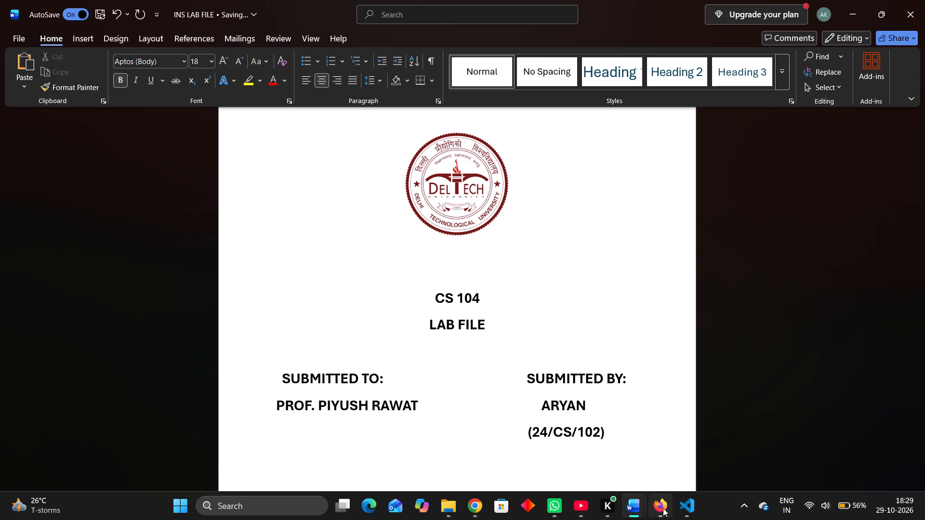
{"action": "left_click", "coordinate": [663, 508]}
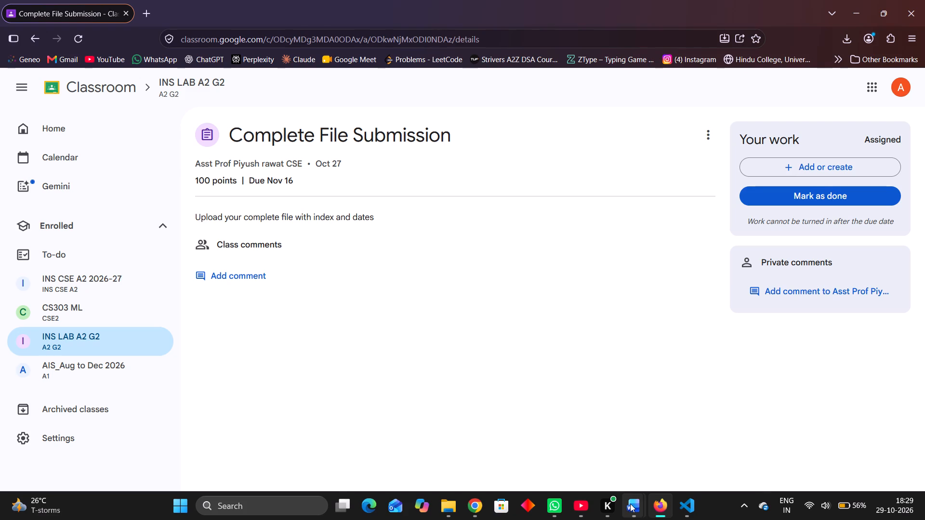
{"action": "left_click", "coordinate": [603, 442]}
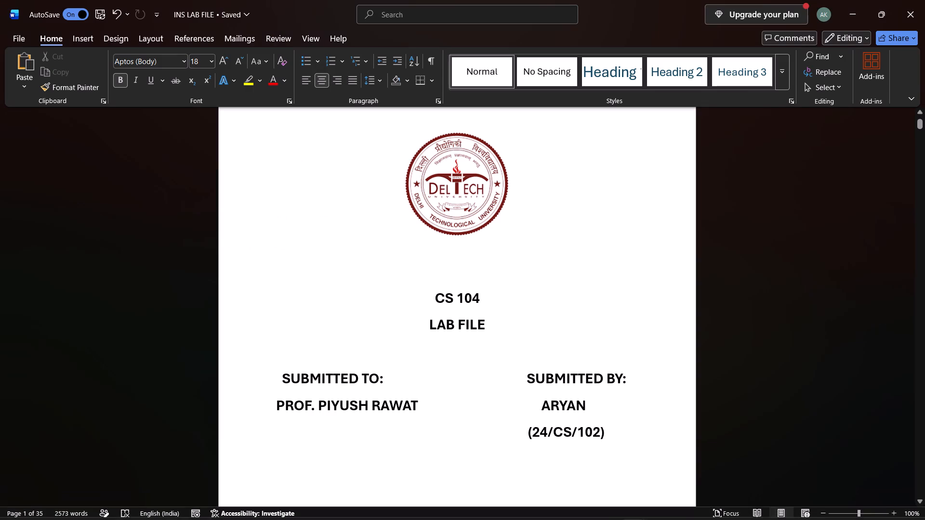
{"action": "key", "text": "BackSpace"}
{"action": "key", "text": "BackSpace"}
{"action": "key", "text": "BackSpace"}
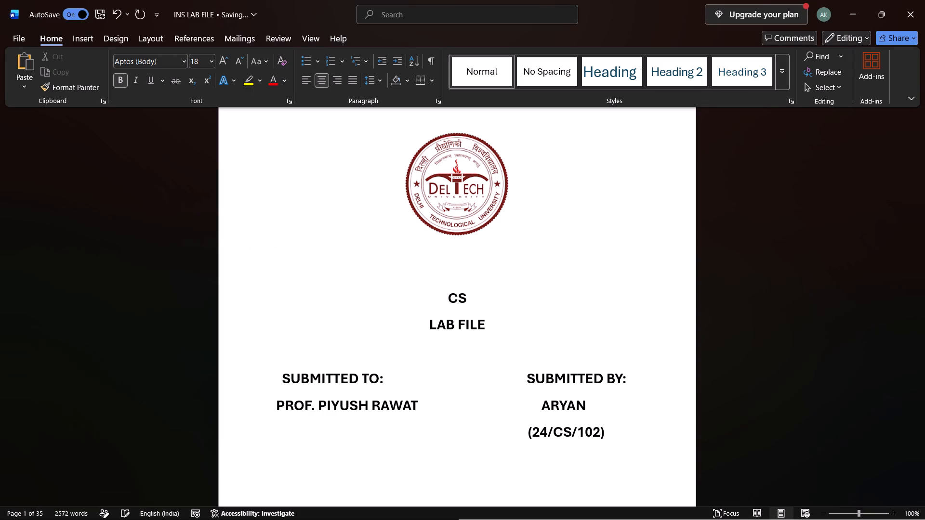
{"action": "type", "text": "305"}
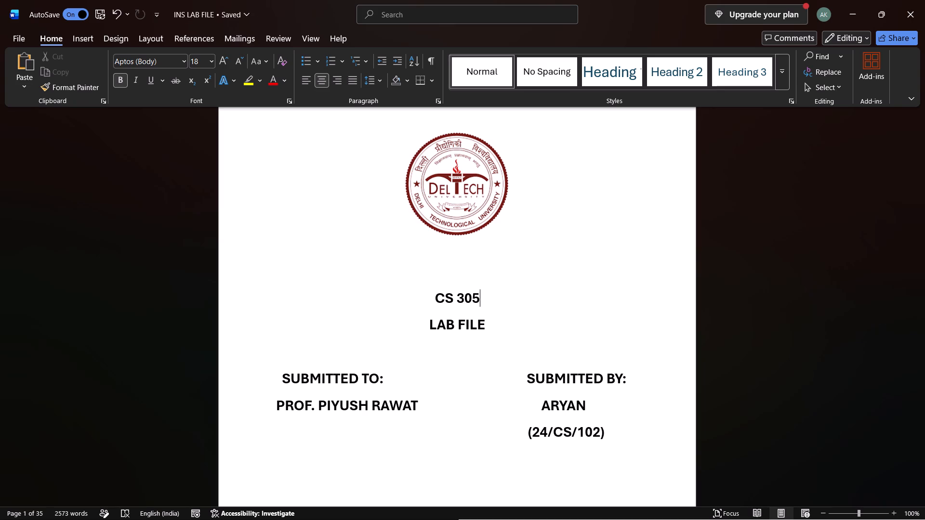
Replace the subject title below the department name with INFORMATION AND NETWORK SECURITY.
{"action": "scroll", "coordinate": [490, 321], "scroll_direction": "up", "scroll_amount": 3}
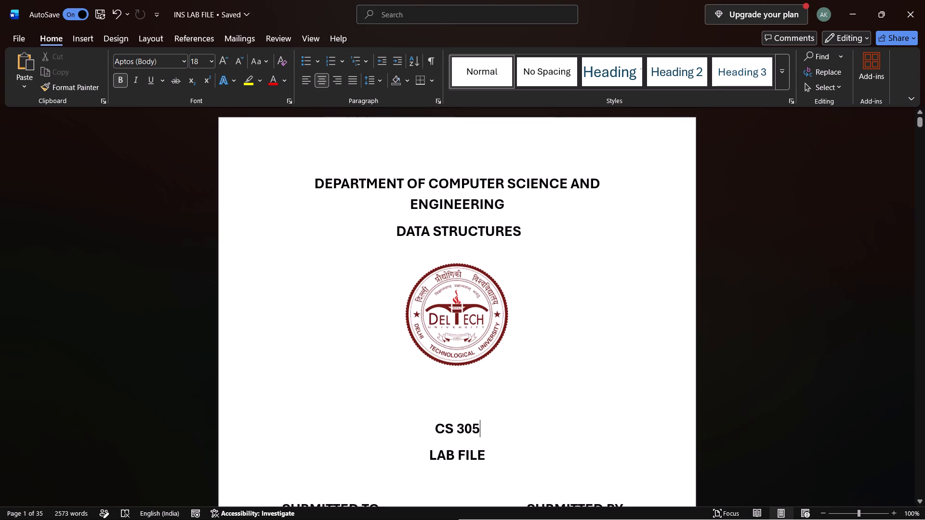
{"action": "left_click", "coordinate": [522, 235]}
{"action": "key", "text": "BackSpace"}
{"action": "key", "text": "BackSpace"}
{"action": "key", "text": "BackSpace"}
{"action": "key", "text": "BackSpace"}
{"action": "key", "text": "BackSpace"}
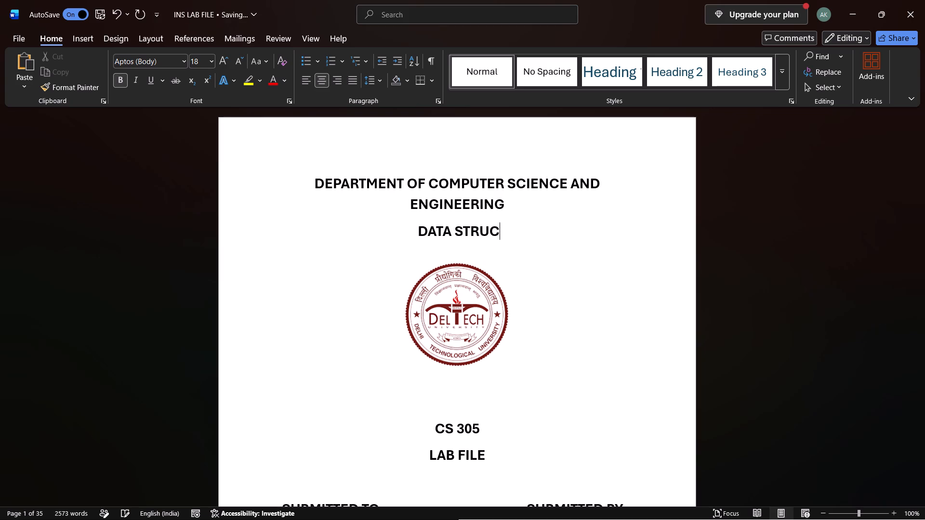
{"action": "key", "text": "BackSpace"}
{"action": "key", "text": "BackSpace"}
{"action": "key", "text": "BackSpace"}
{"action": "key", "text": "BackSpace"}
{"action": "key", "text": "BackSpace"}
{"action": "key", "text": "BackSpace"}
{"action": "key", "text": "BackSpace"}
{"action": "key", "text": "BackSpace"}
{"action": "key", "text": "BackSpace"}
{"action": "key", "text": "BackSpace"}
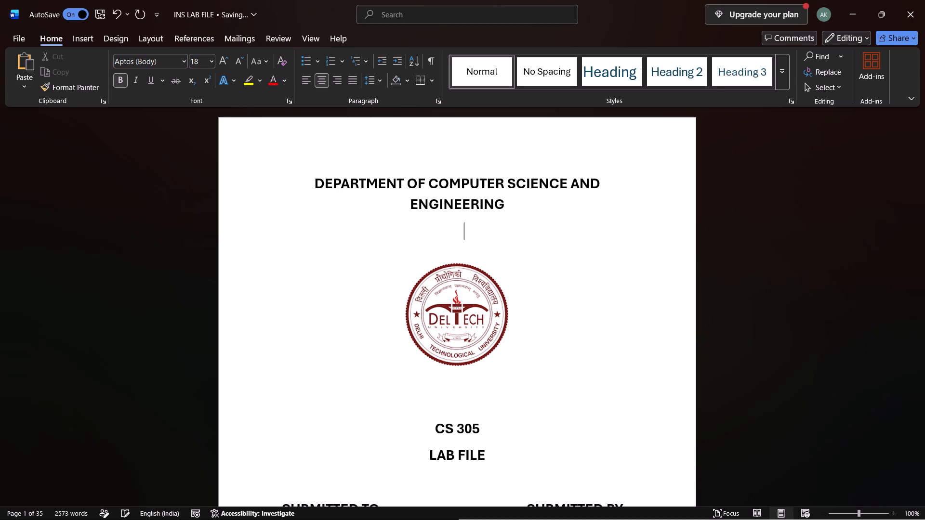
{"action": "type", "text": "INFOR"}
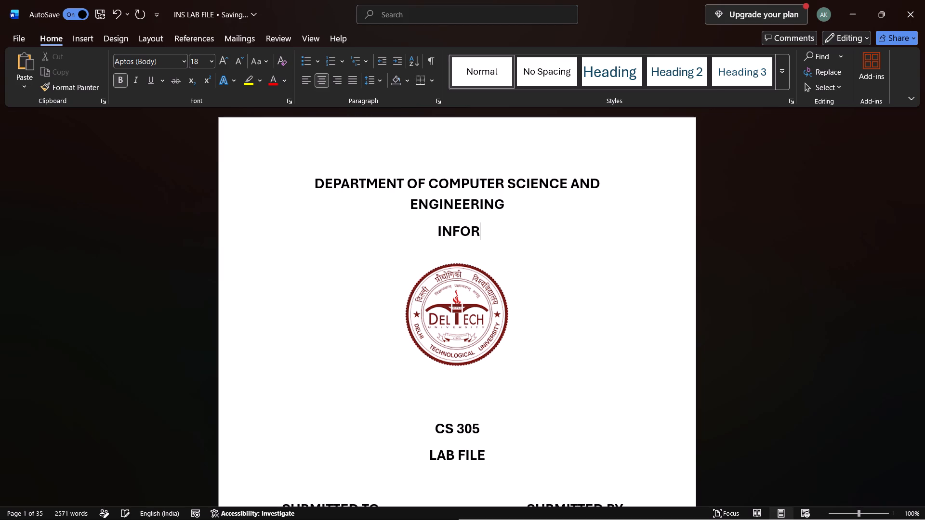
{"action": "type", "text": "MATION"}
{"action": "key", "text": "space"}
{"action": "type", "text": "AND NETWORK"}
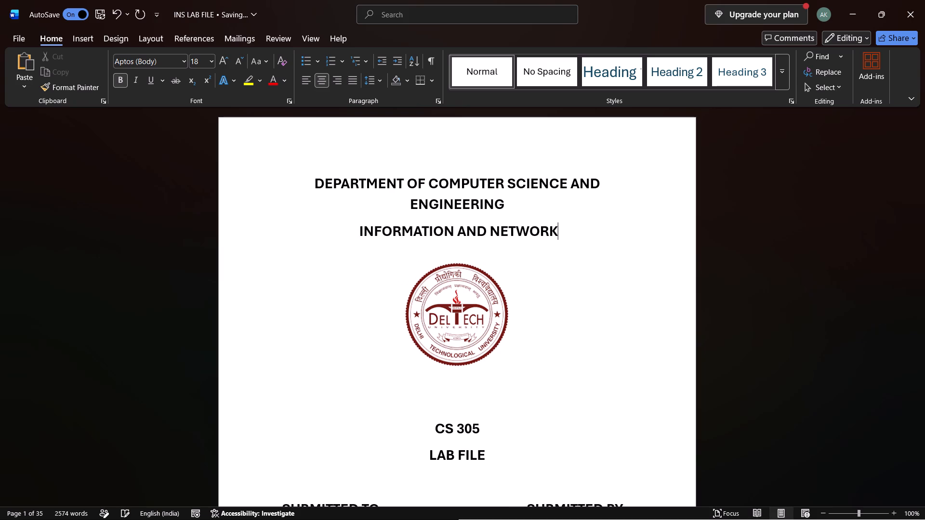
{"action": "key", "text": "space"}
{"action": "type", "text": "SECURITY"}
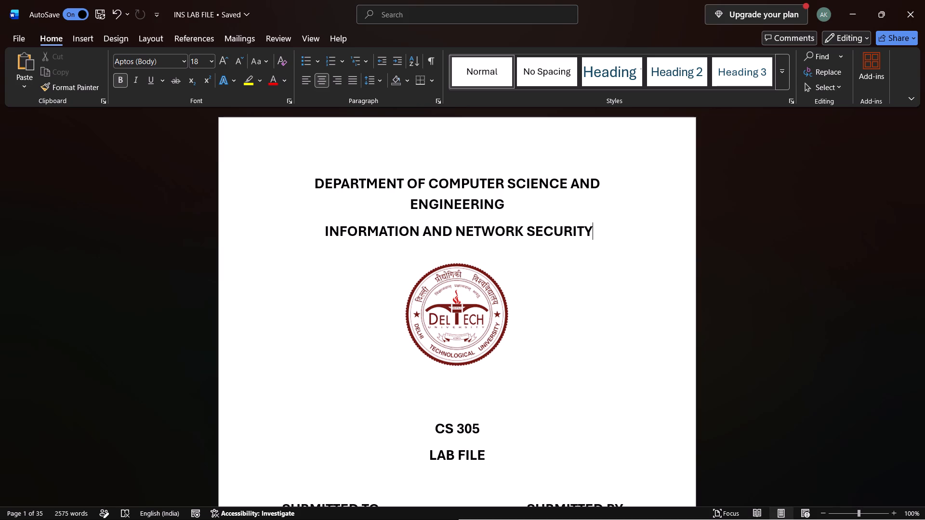
Insert a blank line between the department name and the subject title on the cover page.
{"action": "left_click", "coordinate": [451, 220]}
{"action": "left_click", "coordinate": [515, 211]}
{"action": "key", "text": "Return"}
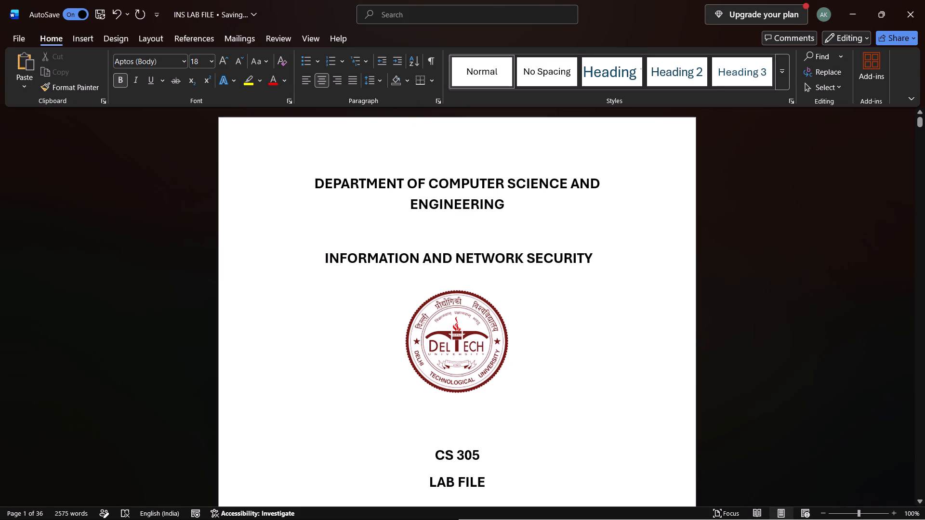
{"action": "scroll", "coordinate": [564, 254], "scroll_direction": "down", "scroll_amount": 2}
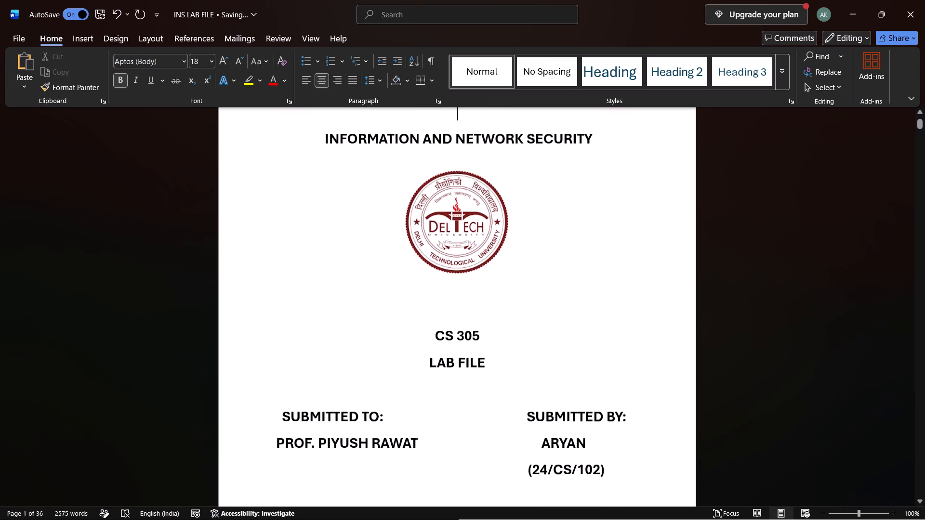
Examine the blank pages between the cover page and the EXPERIMENT 1 heading.
{"action": "scroll", "coordinate": [564, 254], "scroll_direction": "down", "scroll_amount": 3}
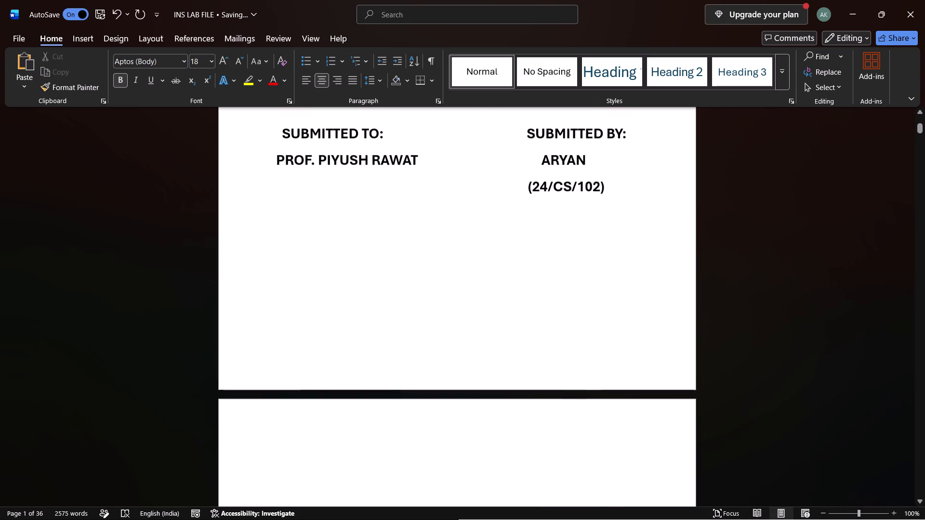
{"action": "scroll", "coordinate": [564, 254], "scroll_direction": "down", "scroll_amount": 2}
{"action": "scroll", "coordinate": [564, 254], "scroll_direction": "up", "scroll_amount": 1}
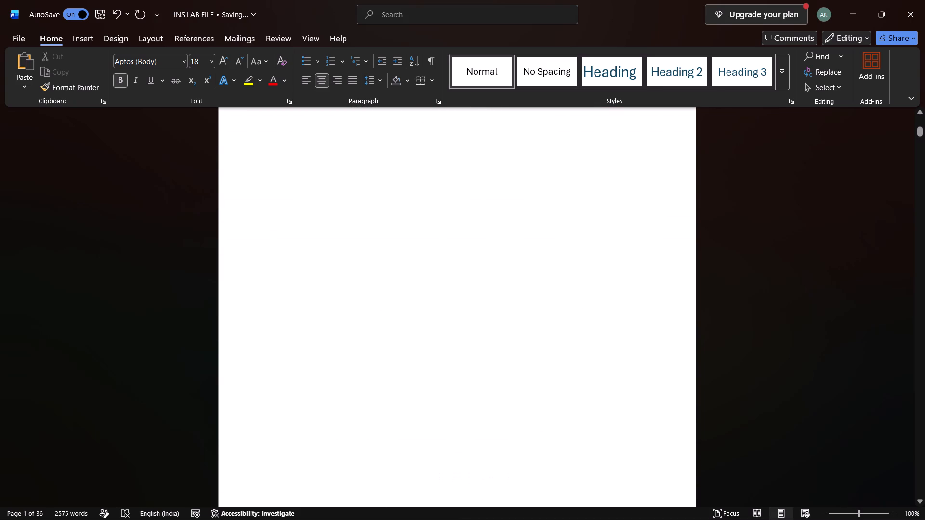
{"action": "left_click", "coordinate": [466, 282]}
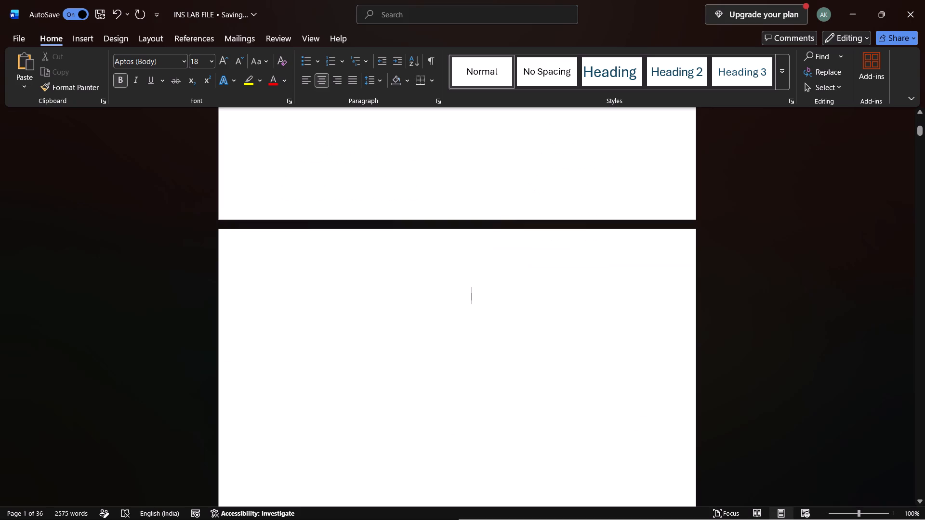
{"action": "key", "text": "Down"}
{"action": "key", "text": "Down"}
{"action": "key", "text": "Down"}
{"action": "key", "text": "Down"}
{"action": "key", "text": "Down"}
{"action": "key", "text": "Down"}
{"action": "key", "text": "Down"}
{"action": "key", "text": "Down"}
{"action": "key", "text": "Down"}
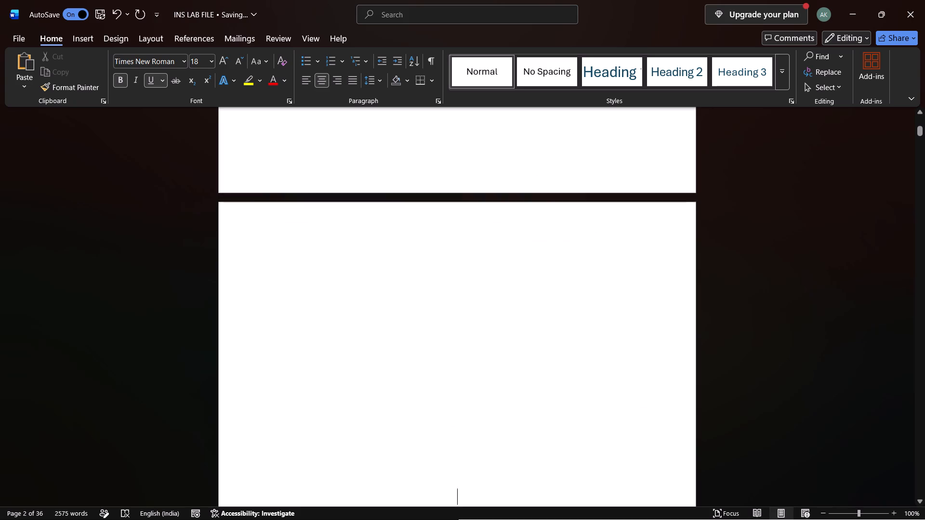
{"action": "key", "text": "Down"}
{"action": "key", "text": "Down"}
{"action": "key", "text": "Down"}
{"action": "key", "text": "Down"}
{"action": "key", "text": "Down"}
{"action": "key", "text": "Down"}
{"action": "key", "text": "Down"}
{"action": "key", "text": "Down"}
{"action": "key", "text": "Down"}
{"action": "key", "text": "Down"}
{"action": "key", "text": "Down"}
{"action": "key", "text": "Down"}
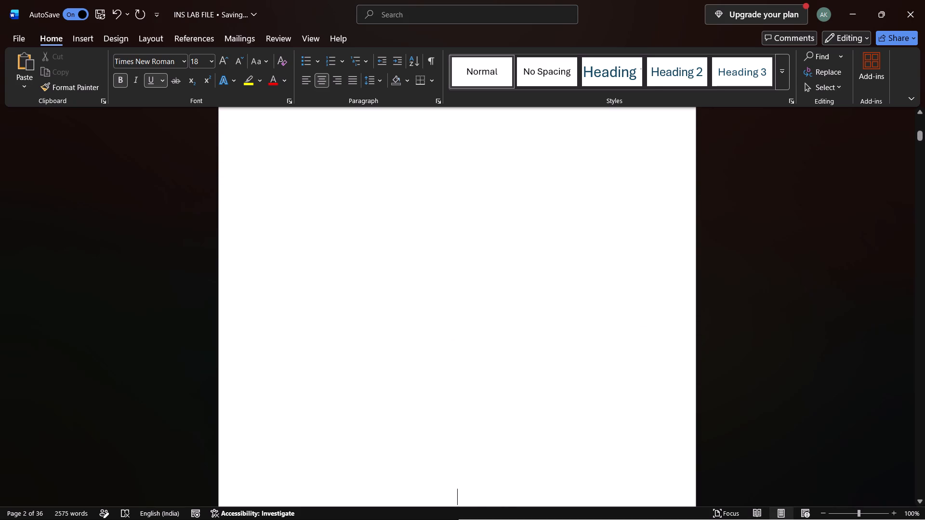
{"action": "key", "text": "Down"}
{"action": "key", "text": "Down"}
{"action": "key", "text": "Up"}
{"action": "key", "text": "Up"}
{"action": "key", "text": "Up"}
{"action": "key", "text": "Up"}
{"action": "key", "text": "Up"}
{"action": "key", "text": "Up"}
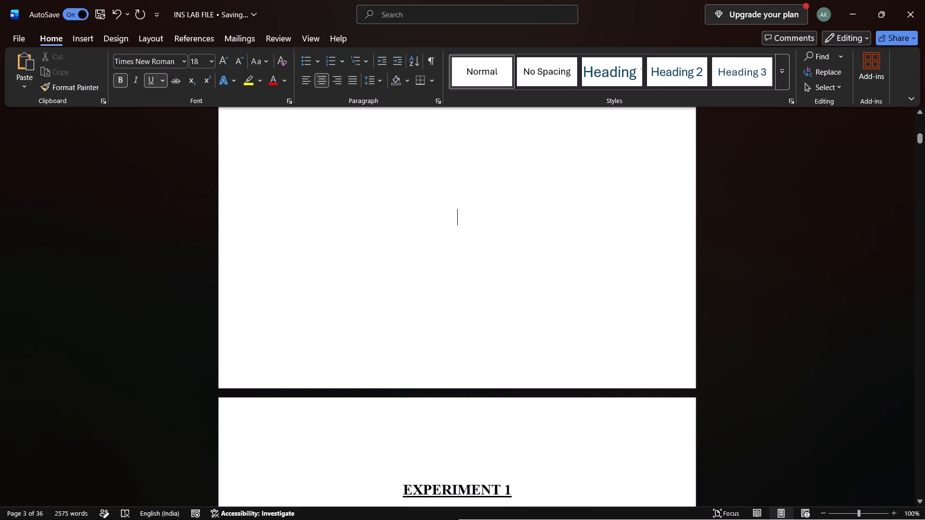
{"action": "key", "text": "Up"}
{"action": "key", "text": "Up"}
{"action": "key", "text": "Up"}
{"action": "key", "text": "Up"}
{"action": "key", "text": "Up"}
{"action": "key", "text": "Up"}
{"action": "key", "text": "Up"}
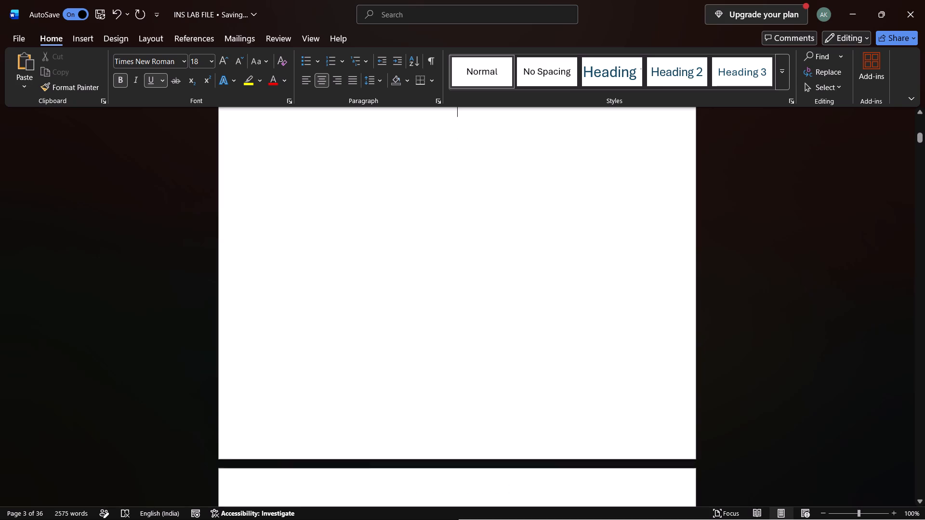
{"action": "key", "text": "Up"}
{"action": "key", "text": "Up"}
{"action": "key", "text": "Up"}
{"action": "key", "text": "Up"}
{"action": "key", "text": "Up"}
{"action": "key", "text": "Up"}
{"action": "key", "text": "Up"}
{"action": "key", "text": "Up"}
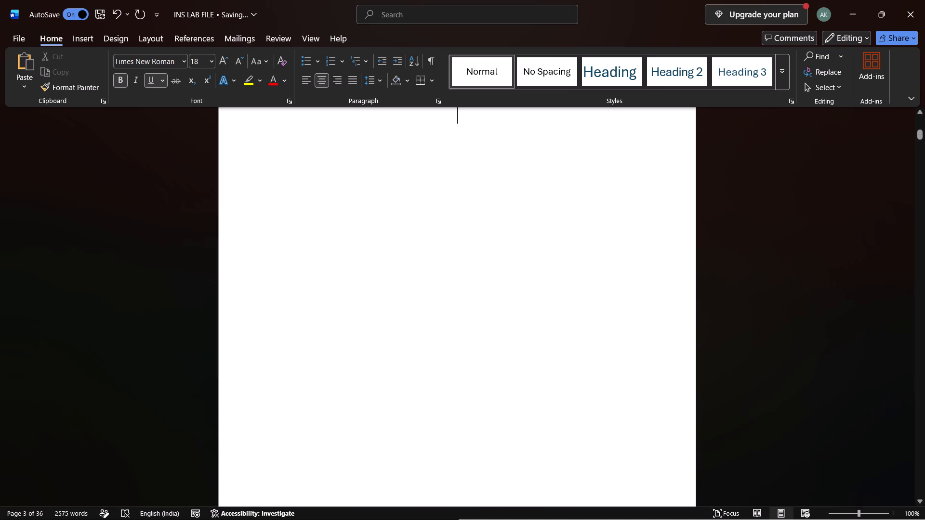
{"action": "key", "text": "Up"}
{"action": "key", "text": "Up"}
{"action": "key", "text": "Up"}
{"action": "key", "text": "Up"}
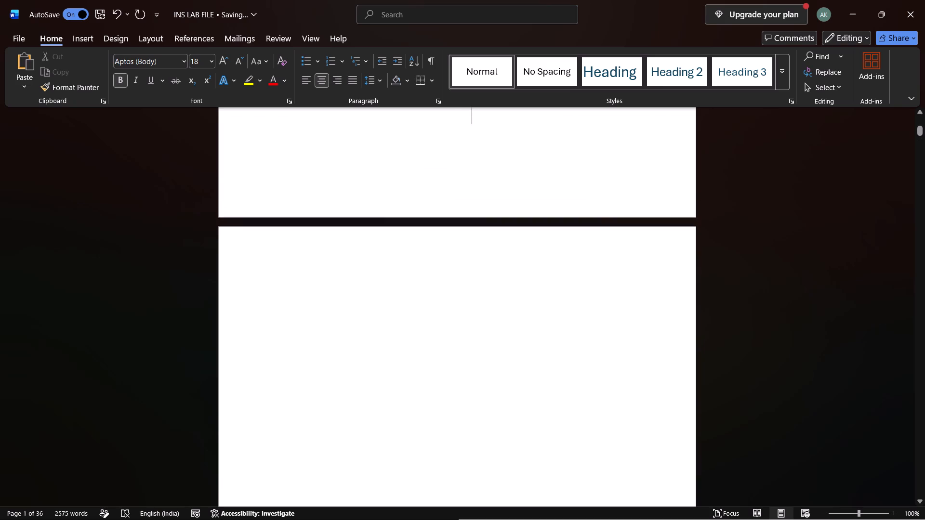
{"action": "key", "text": "Up"}
{"action": "key", "text": "Up"}
{"action": "key", "text": "Up"}
{"action": "key", "text": "Up"}
{"action": "key", "text": "Up"}
Remove the extra indent from the blank line at the top of page 2, after the cover page.
{"action": "key", "text": "Down"}
{"action": "key", "text": "Down"}
{"action": "key", "text": "Down"}
{"action": "key", "text": "Down"}
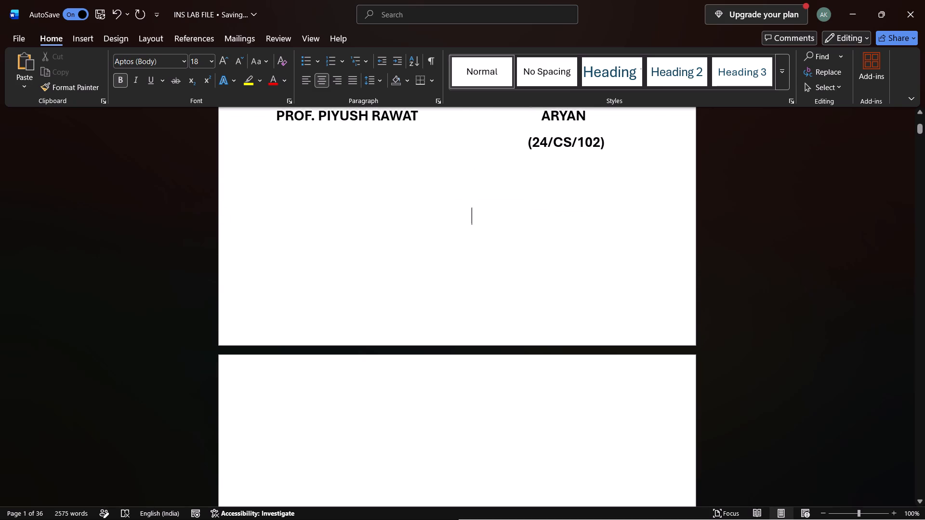
{"action": "key", "text": "Down"}
{"action": "key", "text": "Down"}
{"action": "key", "text": "Down"}
{"action": "key", "text": "Down"}
{"action": "key", "text": "Up"}
{"action": "key", "text": "Up"}
{"action": "key", "text": "Down"}
{"action": "key", "text": "BackSpace"}
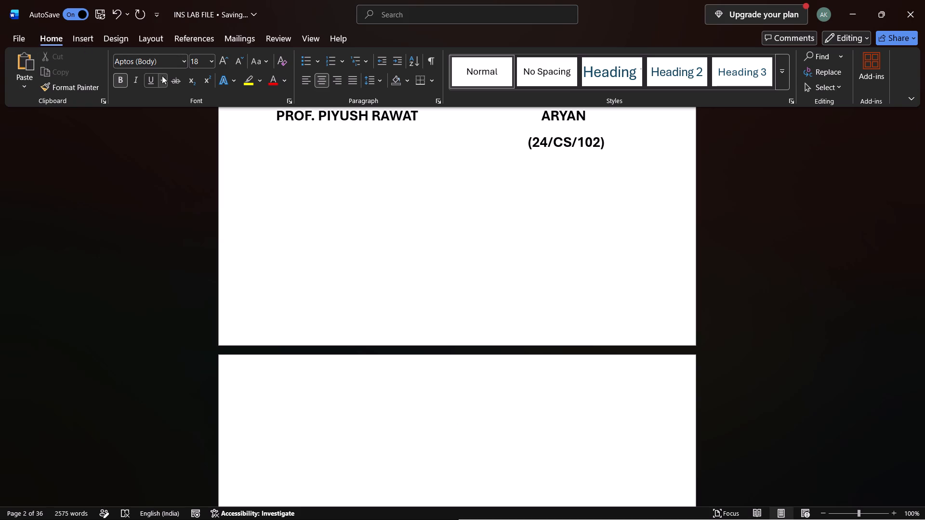
Set the font of the blank line at the top of page 2 to Times New Roman.
{"action": "left_click", "coordinate": [185, 62]}
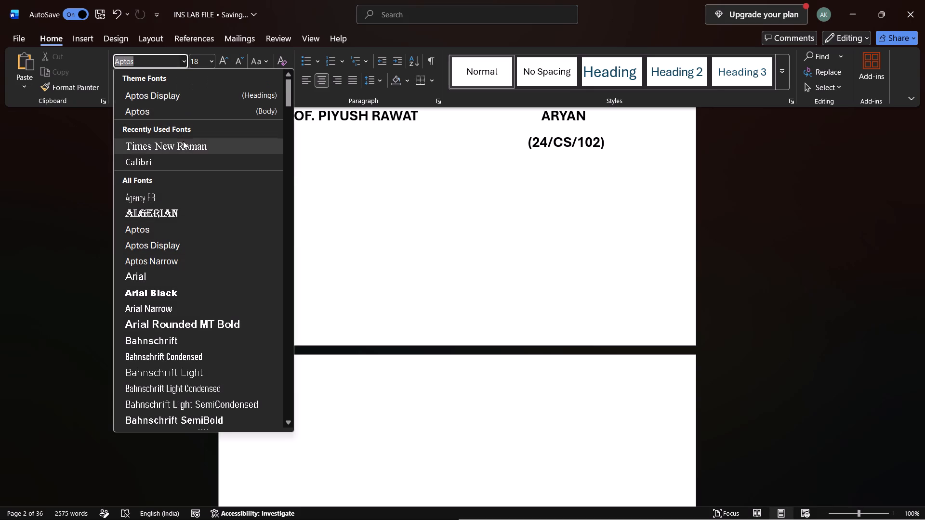
{"action": "left_click", "coordinate": [181, 148]}
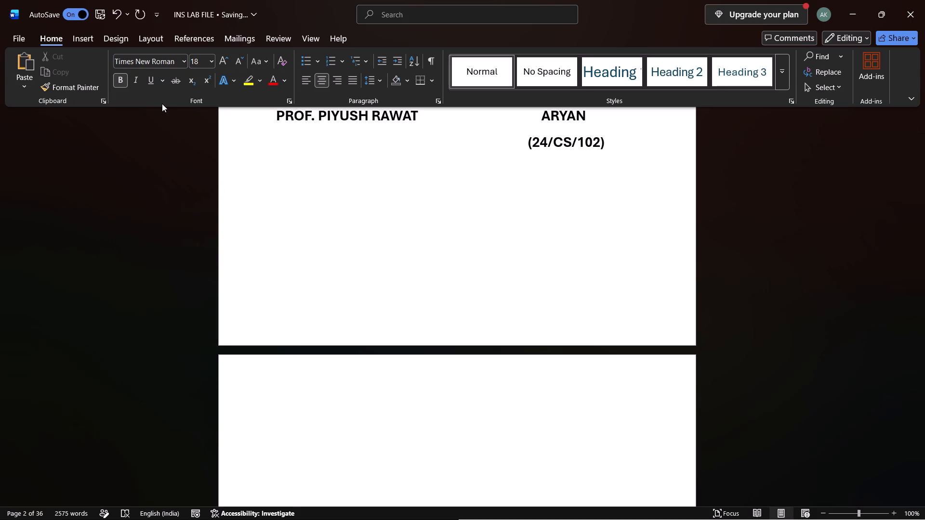
Insert a table of 4 columns and 6 rows at the top of page 2, consulting the index table in dsa final.
{"action": "scroll", "coordinate": [175, 287], "scroll_direction": "down", "scroll_amount": 3}
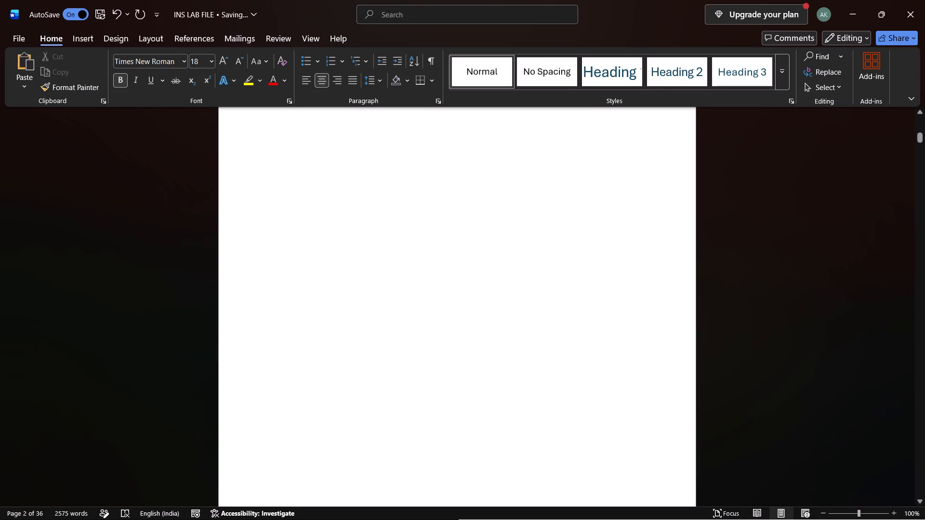
{"action": "scroll", "coordinate": [175, 287], "scroll_direction": "down", "scroll_amount": 2}
{"action": "scroll", "coordinate": [175, 287], "scroll_direction": "up", "scroll_amount": 6}
{"action": "left_click", "coordinate": [82, 32]}
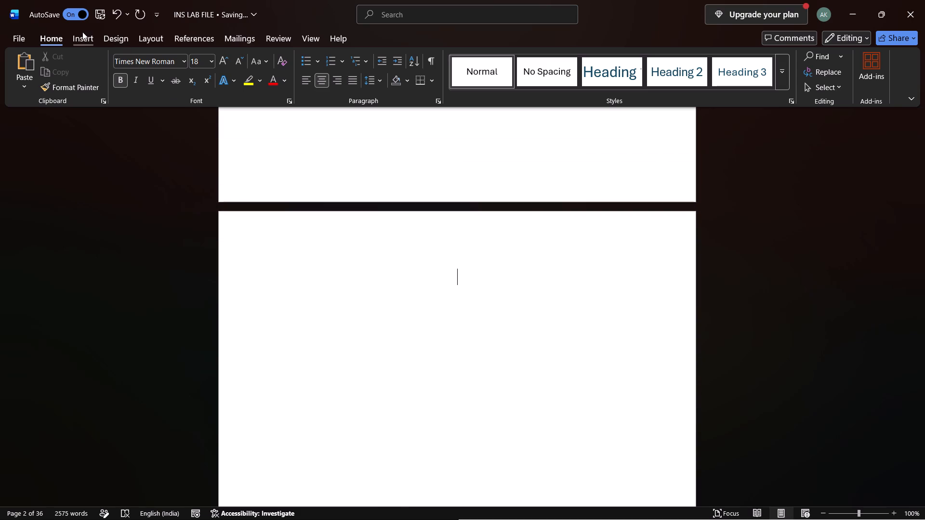
{"action": "left_click", "coordinate": [101, 76]}
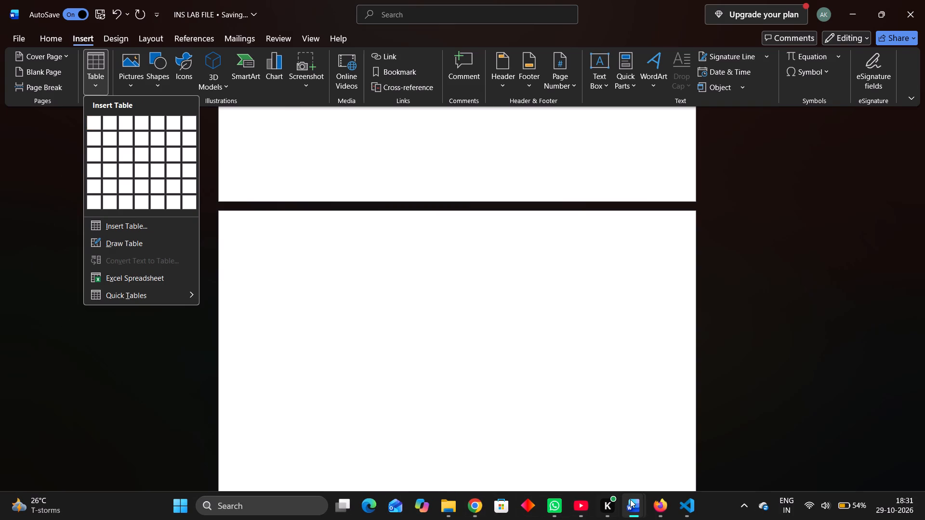
{"action": "left_click", "coordinate": [685, 433]}
{"action": "scroll", "coordinate": [820, 372], "scroll_direction": "down", "scroll_amount": 6}
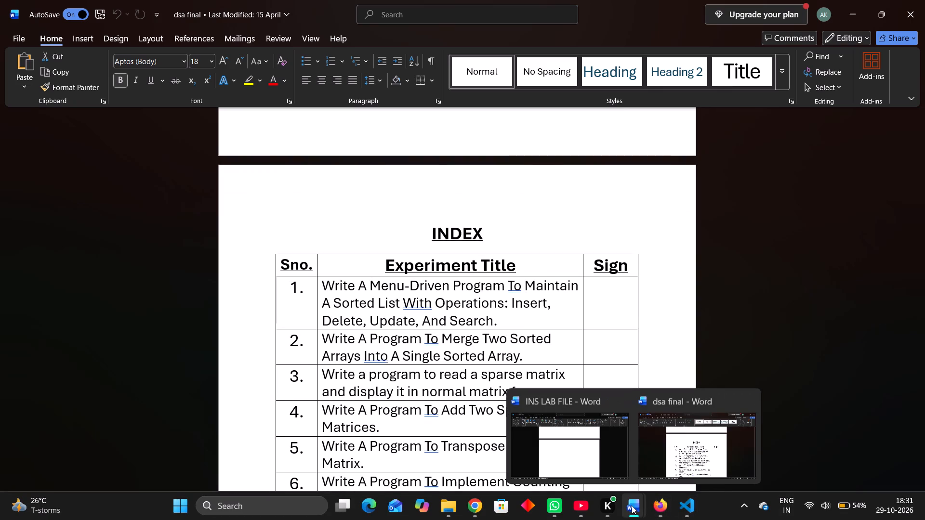
{"action": "left_click", "coordinate": [588, 449]}
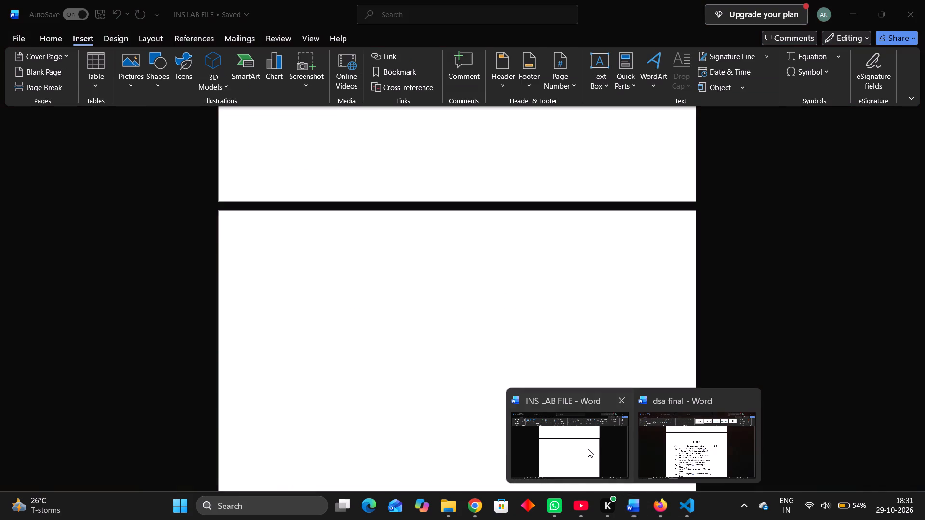
{"action": "left_click", "coordinate": [96, 71]}
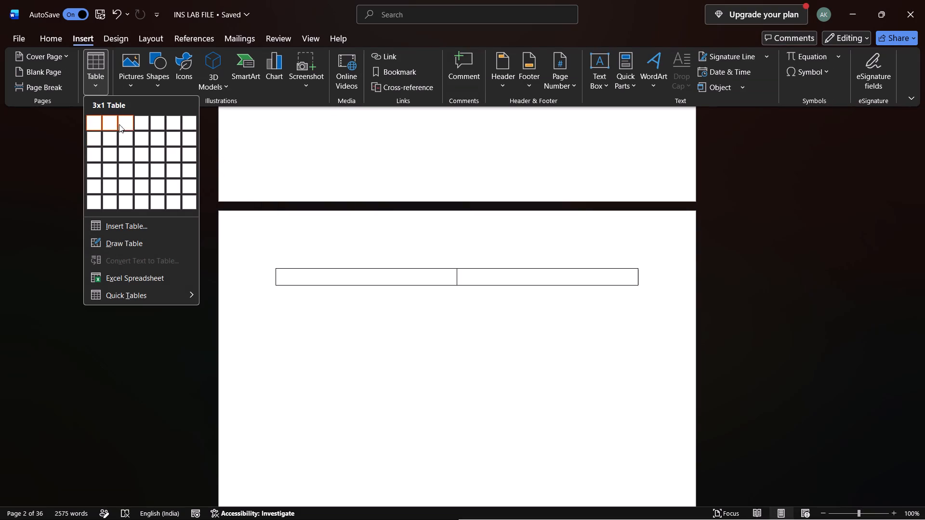
{"action": "left_click", "coordinate": [142, 196]}
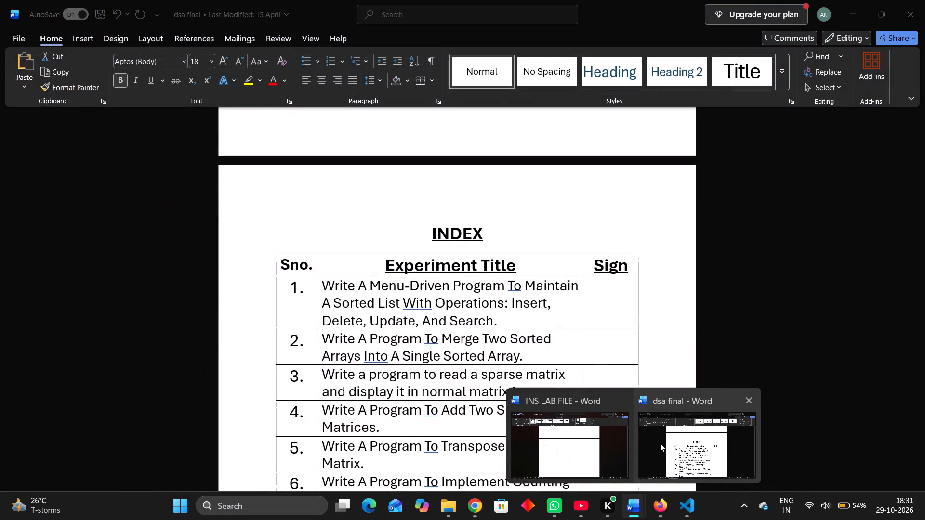
Insert a blank line above the new table on page 2, consulting the INDEX heading in dsa final.
{"action": "left_click", "coordinate": [591, 444]}
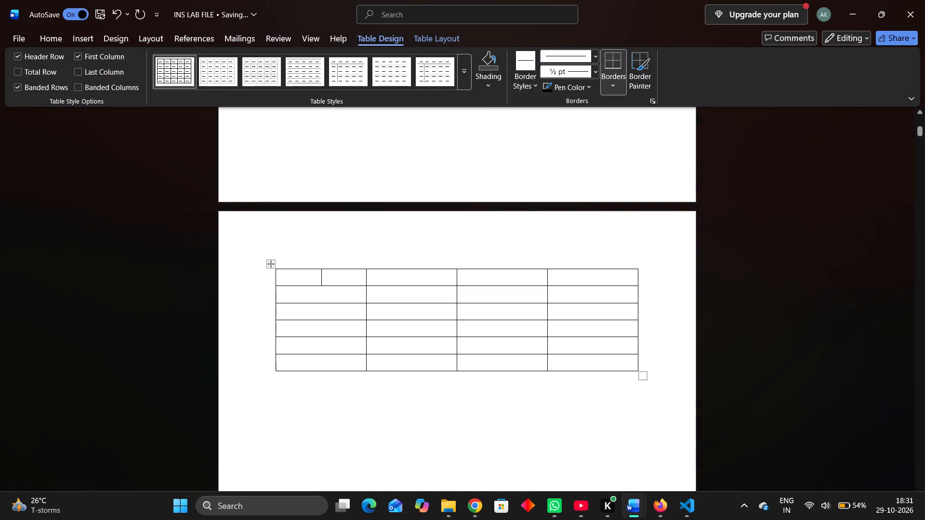
{"action": "left_click", "coordinate": [458, 250]}
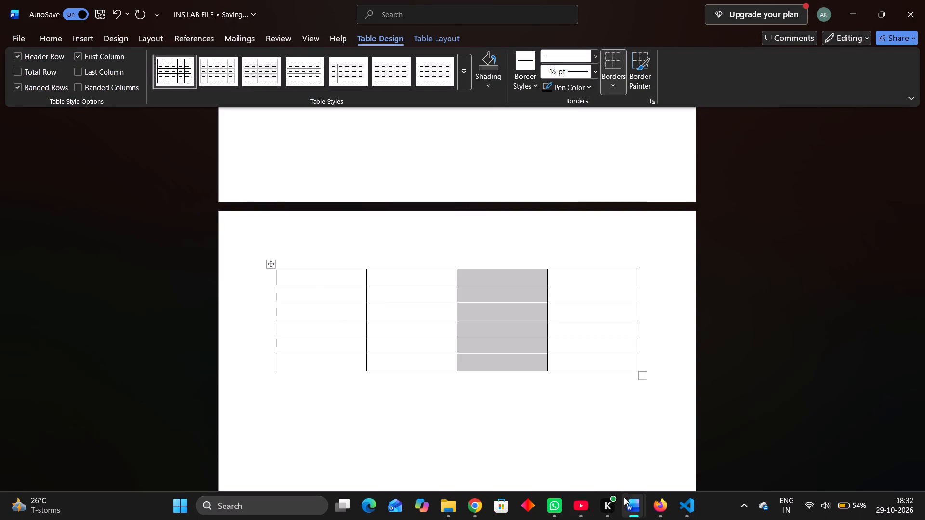
{"action": "left_click", "coordinate": [691, 440]}
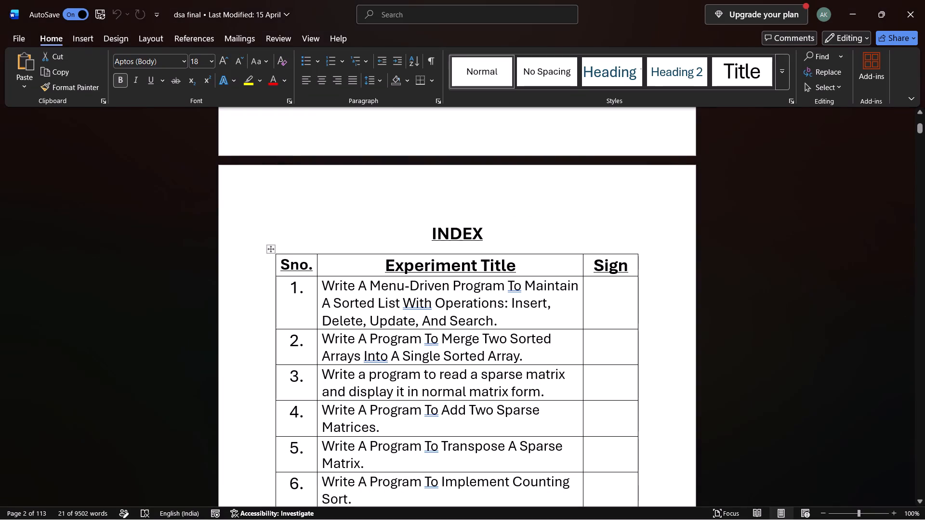
{"action": "left_click", "coordinate": [462, 233]}
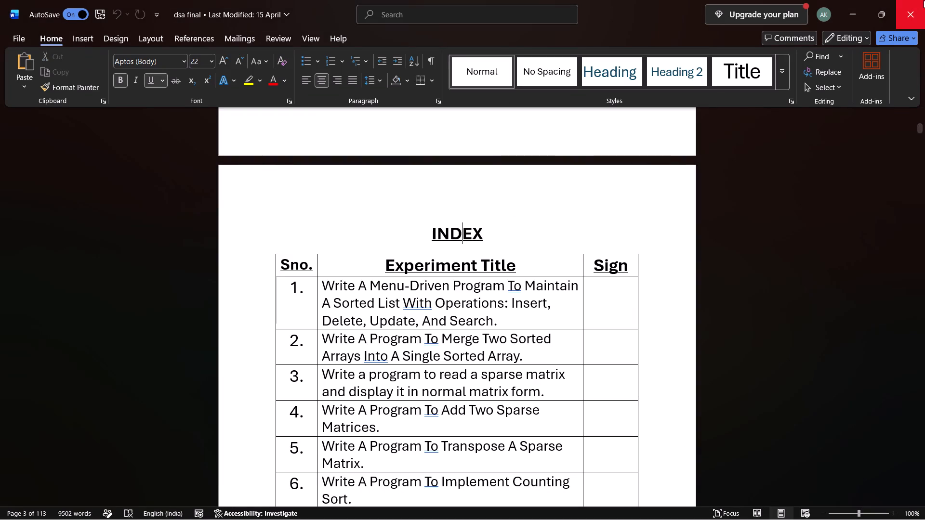
{"action": "left_click", "coordinate": [857, 0]}
{"action": "left_click", "coordinate": [459, 256]}
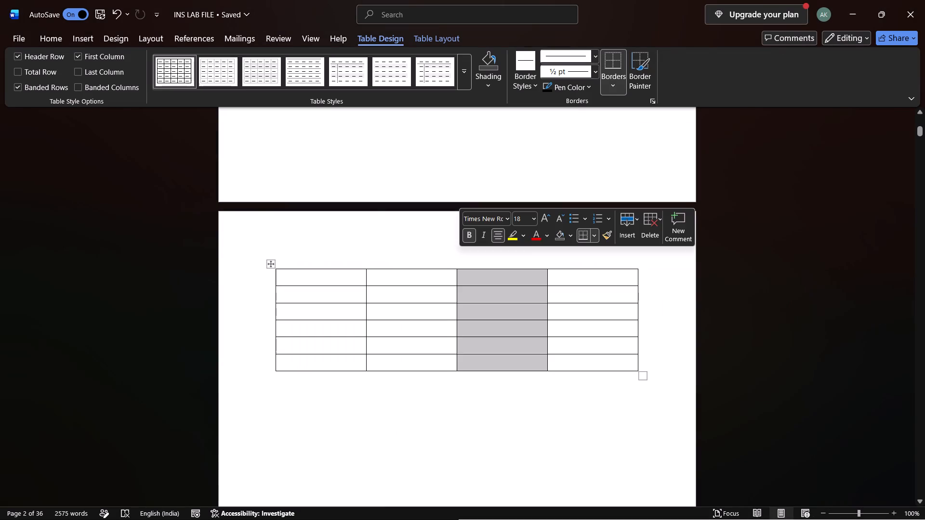
{"action": "left_click", "coordinate": [278, 277]}
{"action": "left_click", "coordinate": [271, 279]}
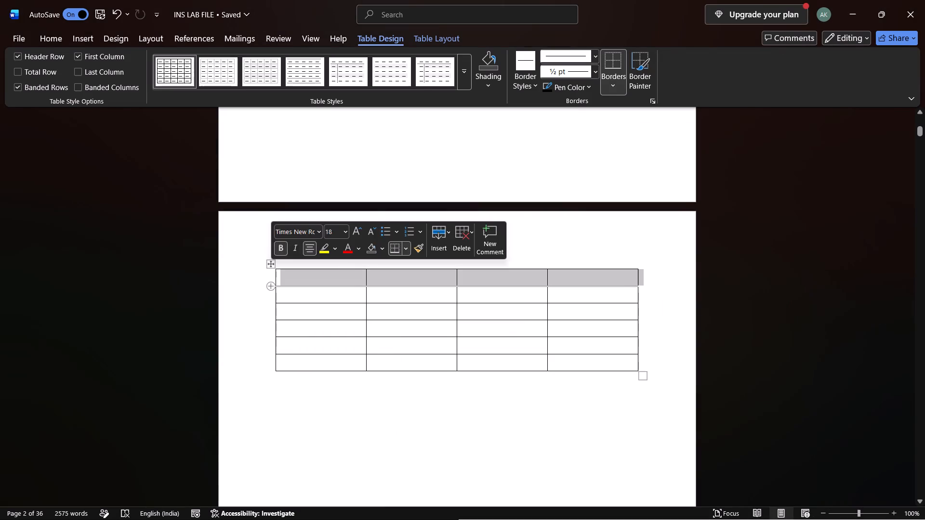
{"action": "left_click", "coordinate": [432, 154]}
{"action": "key", "text": "Down"}
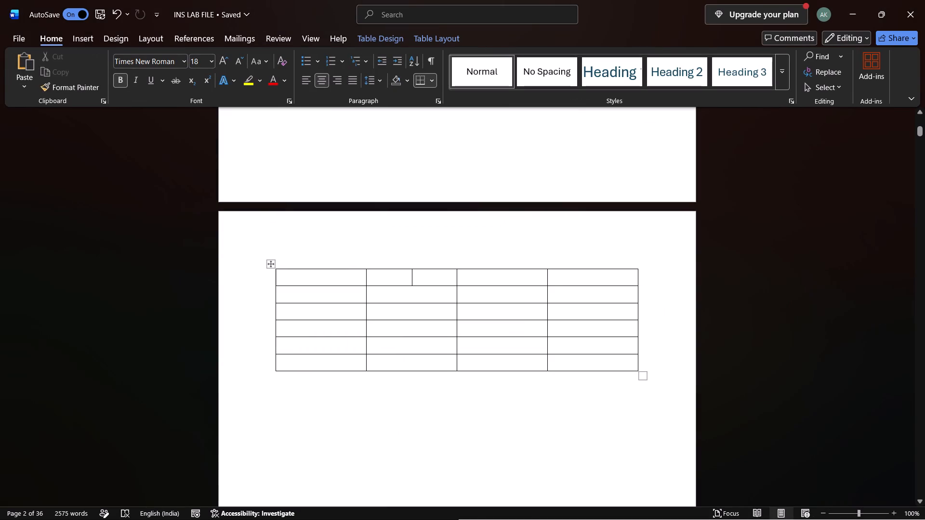
{"action": "key", "text": "Up"}
{"action": "key", "text": "Return"}
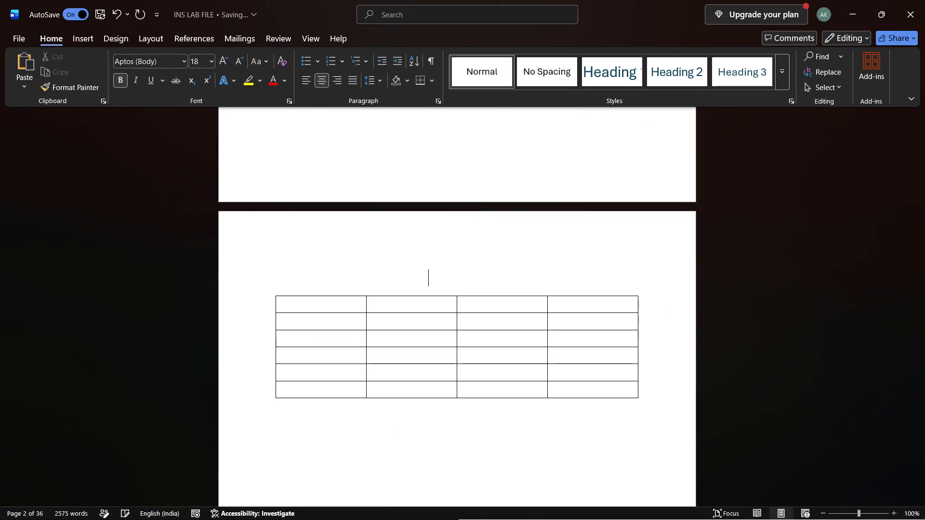
Add the centred, bold, underlined heading INDEX on the blank line above the table on page 2.
{"action": "left_click", "coordinate": [320, 85]}
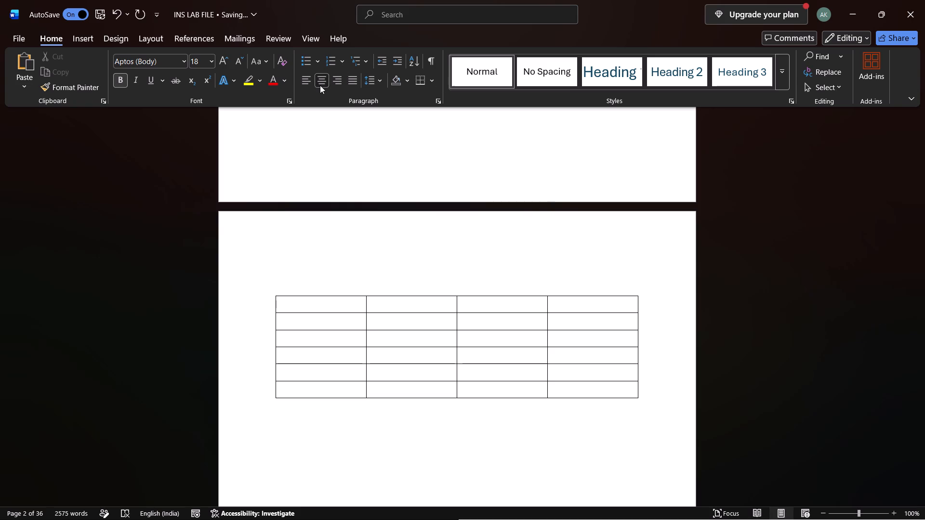
{"action": "left_click", "coordinate": [320, 85]}
{"action": "key", "text": "ctrl+b"}
{"action": "key", "text": "ctrl+u"}
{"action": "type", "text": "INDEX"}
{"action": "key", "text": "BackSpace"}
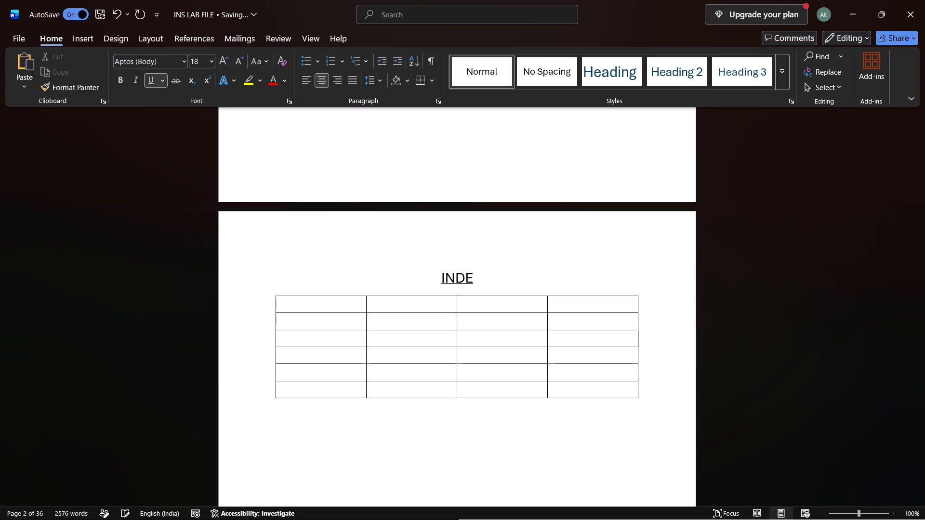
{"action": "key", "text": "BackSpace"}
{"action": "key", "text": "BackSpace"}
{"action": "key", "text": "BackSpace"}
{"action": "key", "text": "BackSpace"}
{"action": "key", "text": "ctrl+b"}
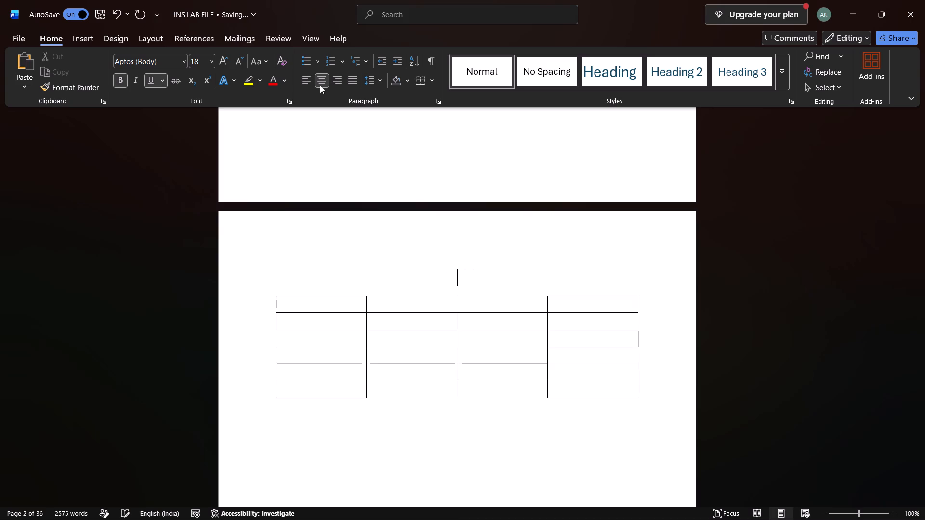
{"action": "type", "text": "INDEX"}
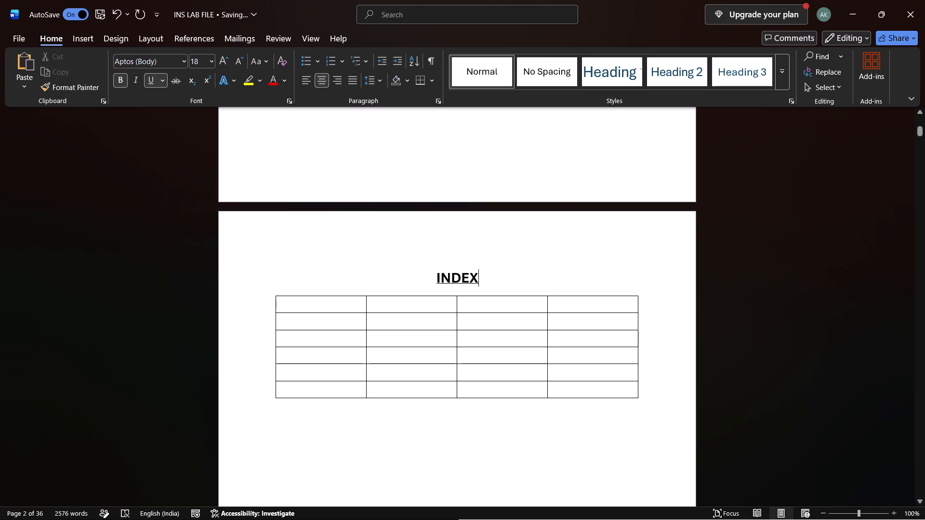
Fill the table's header row with the column titles SNo., Experiment Title, Date and Sign.
{"action": "left_click", "coordinate": [310, 307]}
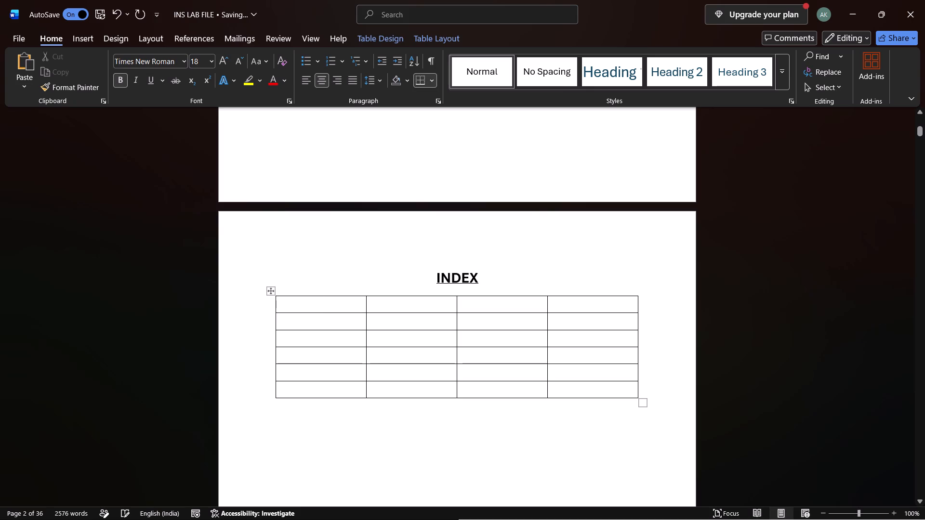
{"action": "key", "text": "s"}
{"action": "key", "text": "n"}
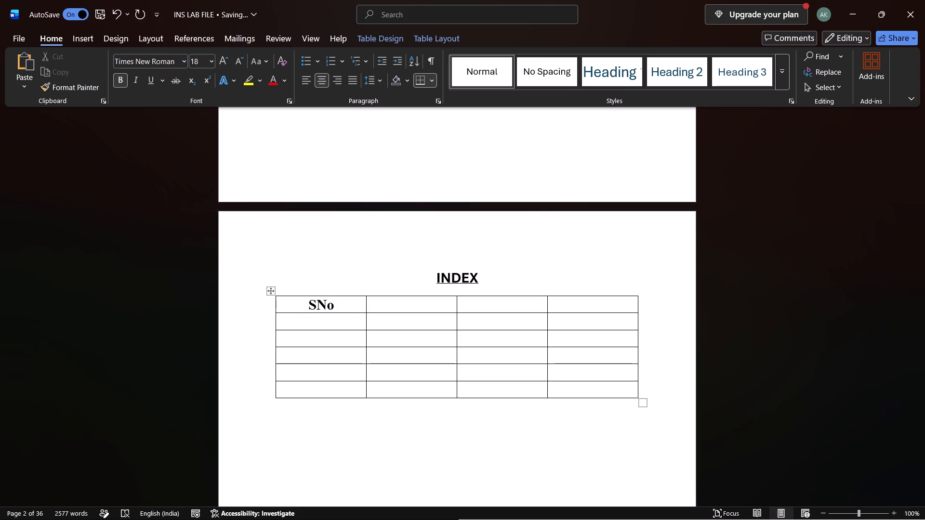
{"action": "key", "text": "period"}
{"action": "left_click", "coordinate": [395, 307]}
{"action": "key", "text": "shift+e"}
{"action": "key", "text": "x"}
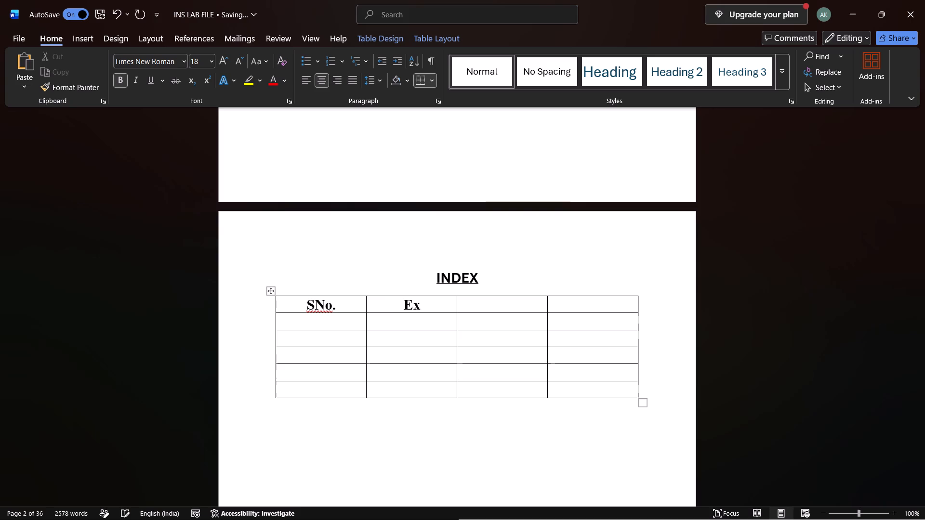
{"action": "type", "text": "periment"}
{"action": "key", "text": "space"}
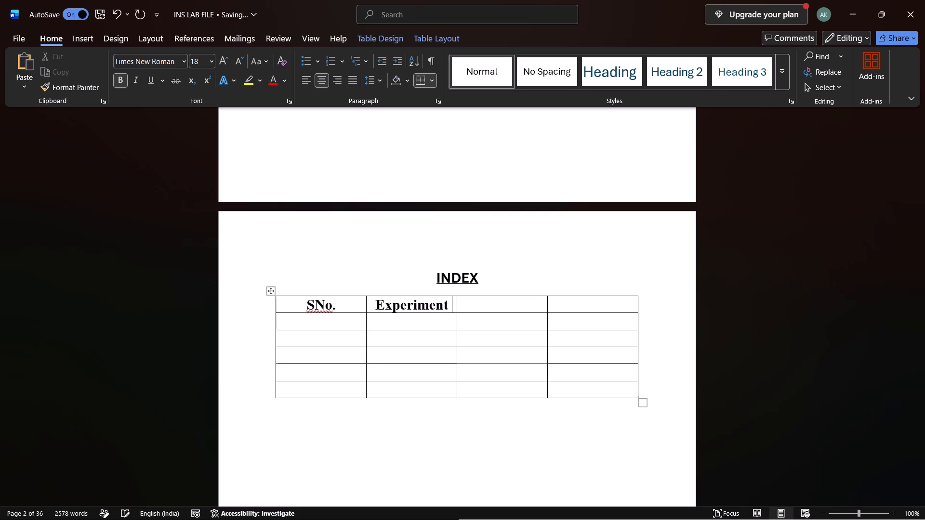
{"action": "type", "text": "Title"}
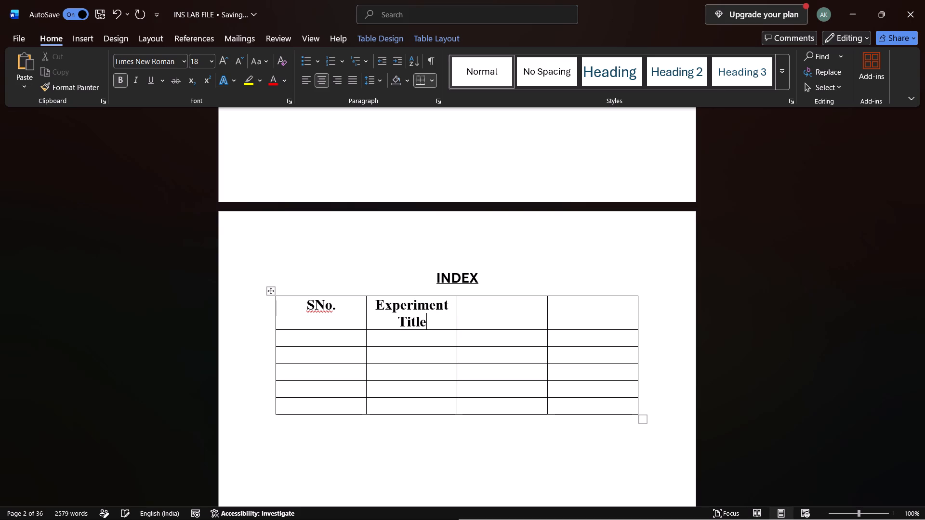
{"action": "left_click", "coordinate": [503, 315]}
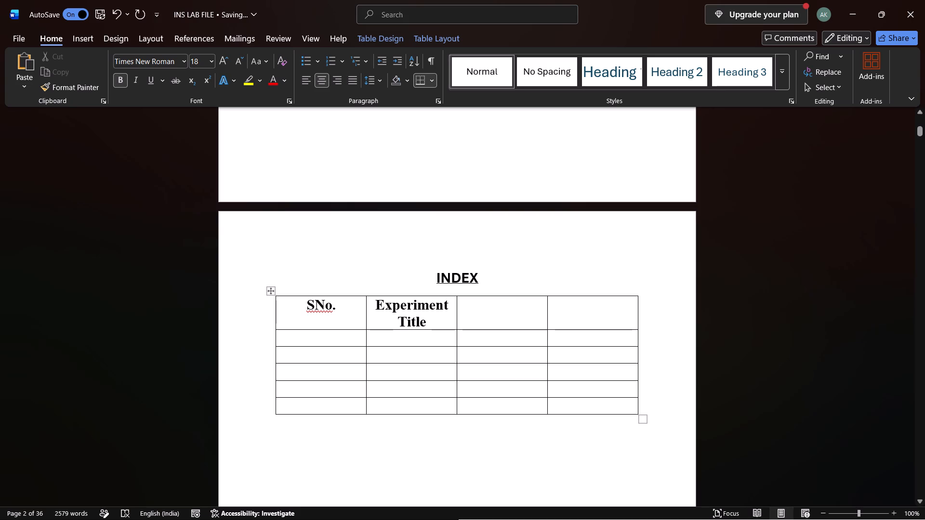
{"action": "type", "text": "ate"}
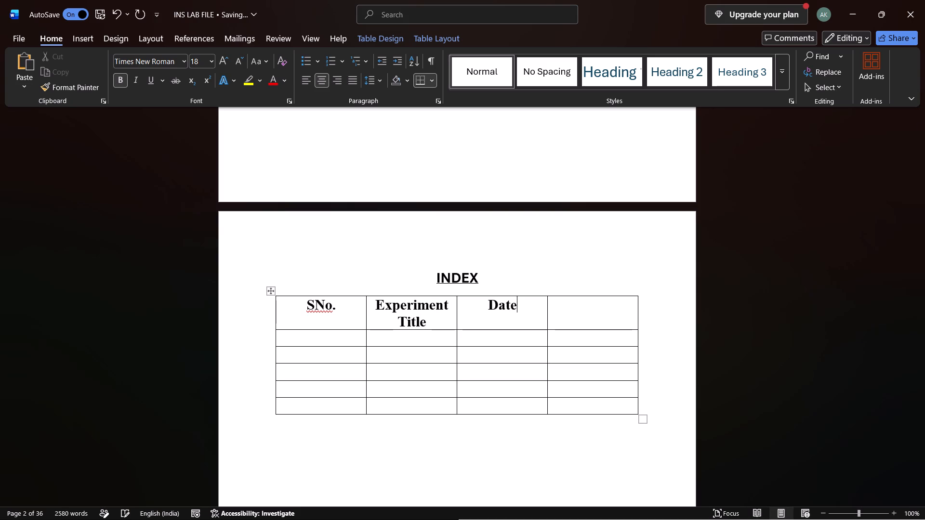
{"action": "left_click", "coordinate": [576, 315]}
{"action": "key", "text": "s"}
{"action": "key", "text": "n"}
Narrow the SNo., Date and Sign columns to fit their titles and widen the Experiment Title column with the freed space.
{"action": "scroll", "coordinate": [470, 414], "scroll_direction": "down", "scroll_amount": 1}
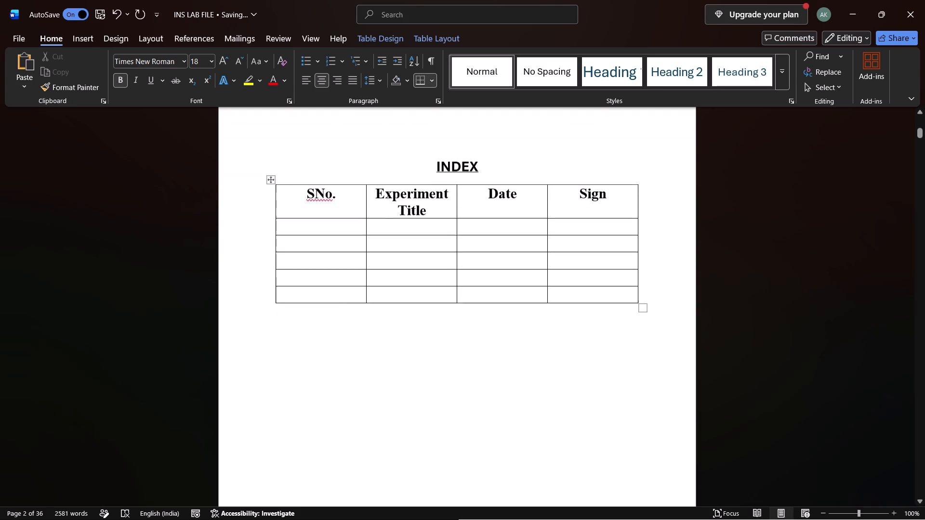
{"action": "scroll", "coordinate": [470, 414], "scroll_direction": "down", "scroll_amount": 1}
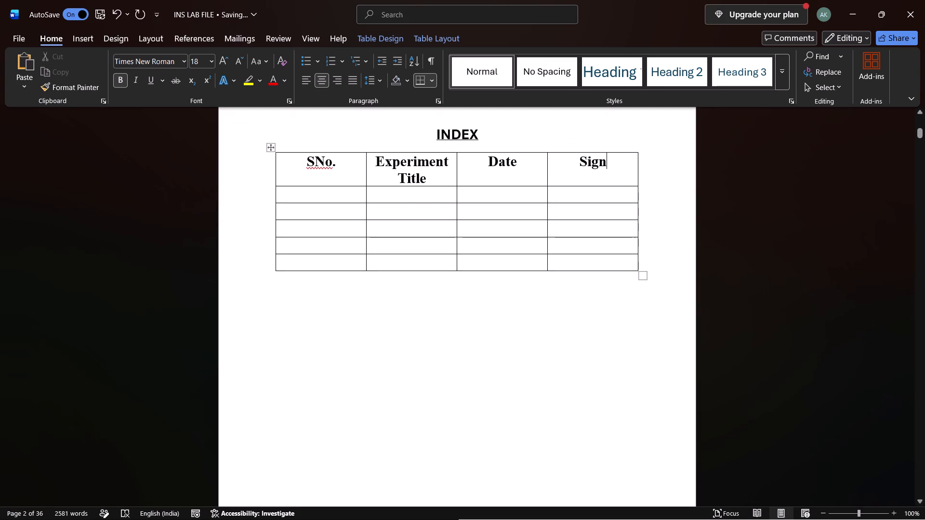
{"action": "left_click_drag", "start_coordinate": [365, 229], "coordinate": [328, 227]}
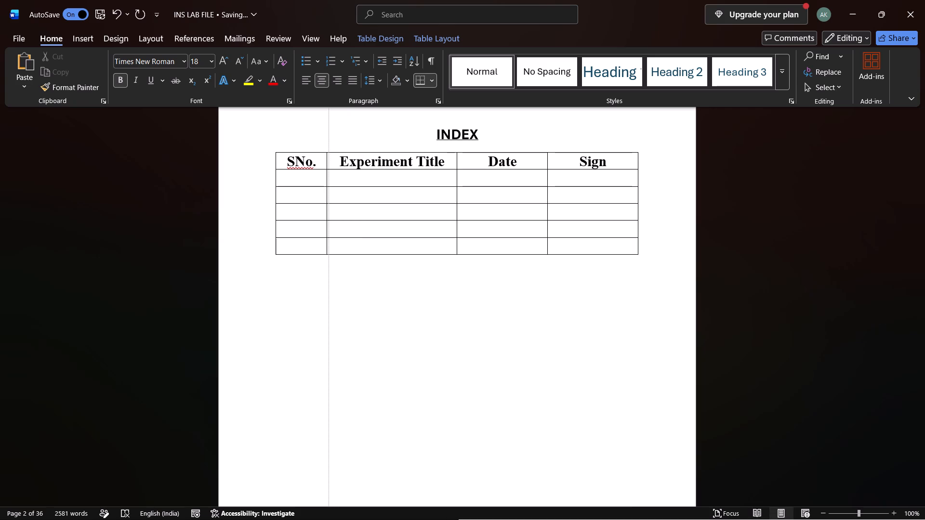
{"action": "left_click_drag", "start_coordinate": [328, 227], "coordinate": [317, 227]}
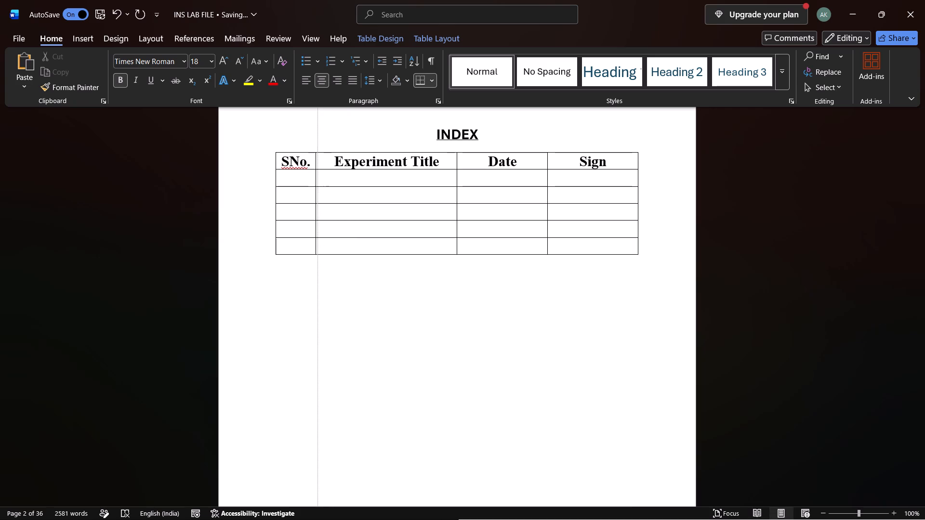
{"action": "left_click_drag", "start_coordinate": [317, 227], "coordinate": [317, 227]}
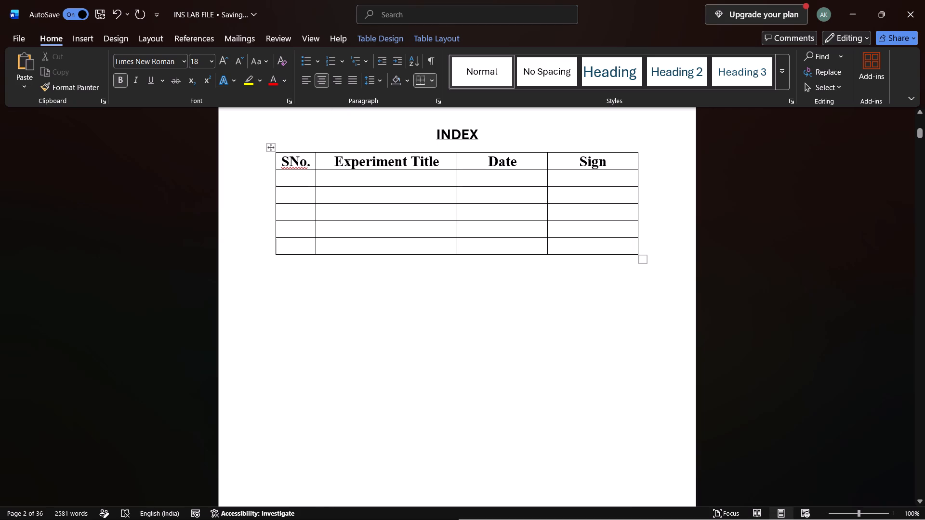
{"action": "left_click_drag", "start_coordinate": [547, 203], "coordinate": [578, 202]}
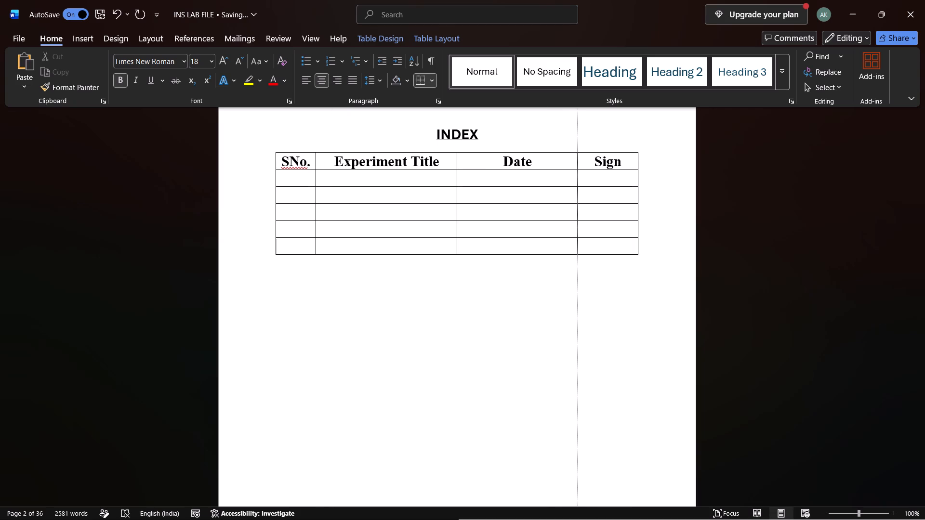
{"action": "left_click_drag", "start_coordinate": [578, 202], "coordinate": [591, 204]}
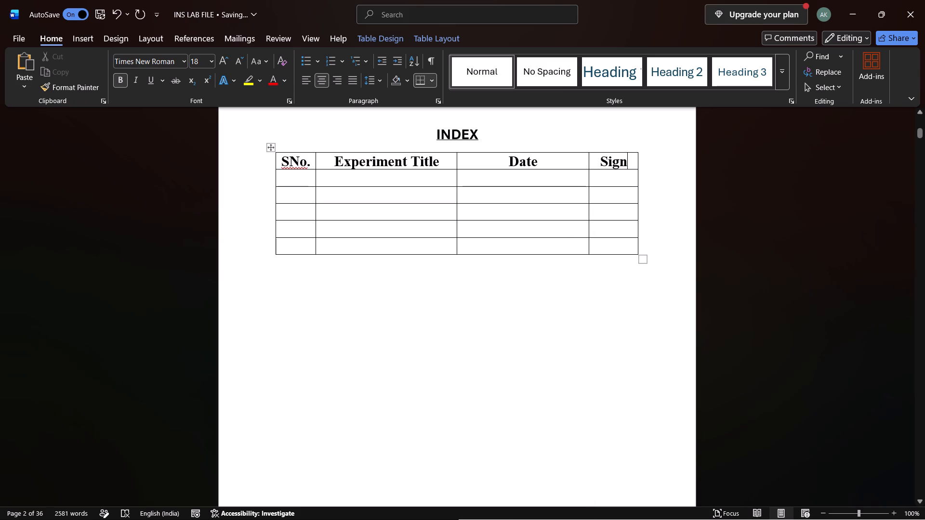
{"action": "left_click_drag", "start_coordinate": [457, 197], "coordinate": [502, 197]}
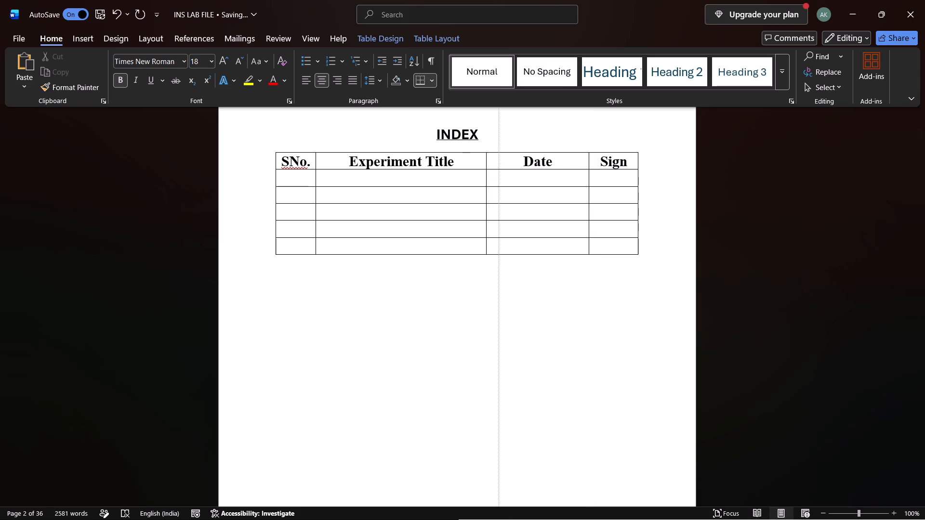
{"action": "left_click_drag", "start_coordinate": [502, 197], "coordinate": [544, 197]}
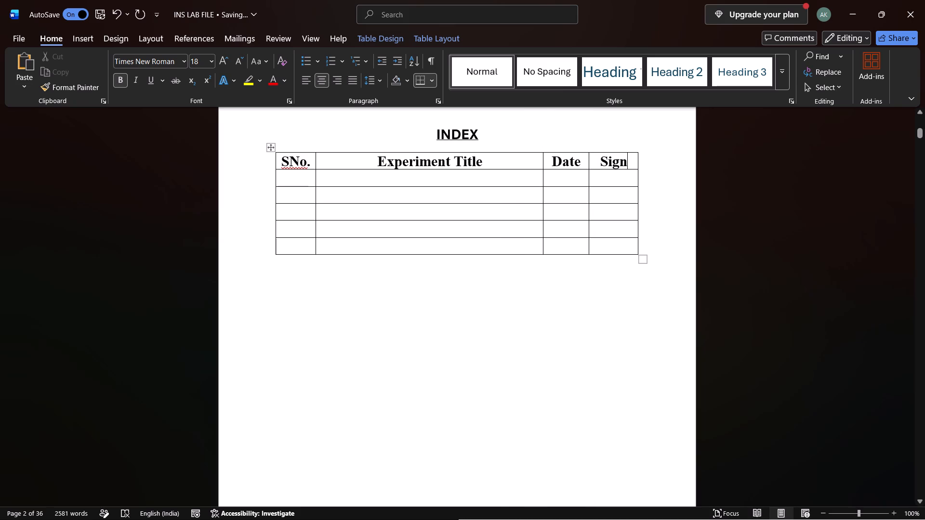
Add three blank rows to the index table: one above its last row and two below the end.
{"action": "left_click", "coordinate": [296, 178]}
{"action": "left_click", "coordinate": [305, 248]}
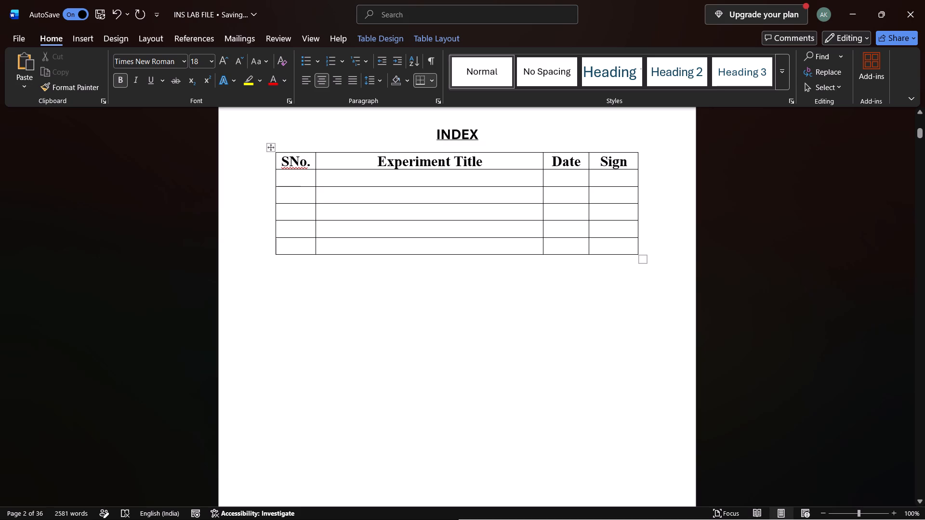
{"action": "right_click", "coordinate": [311, 252]}
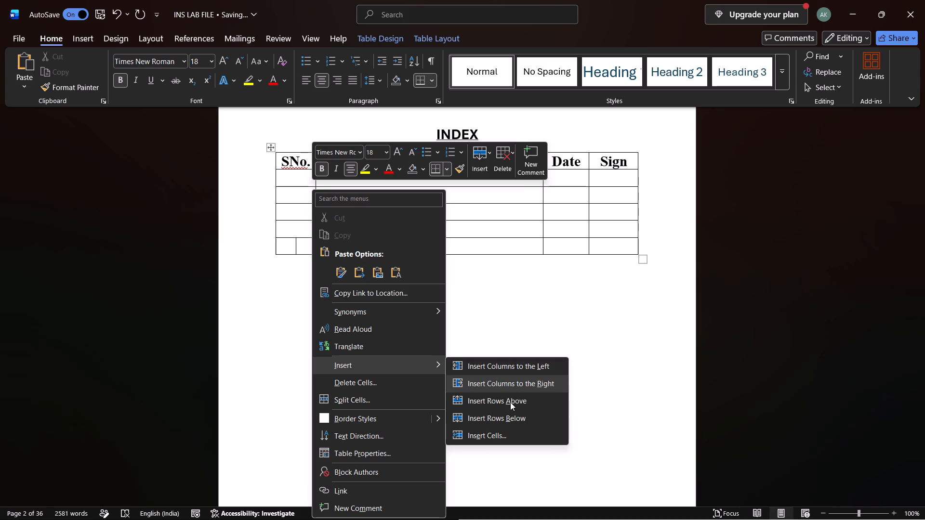
{"action": "left_click", "coordinate": [506, 433]}
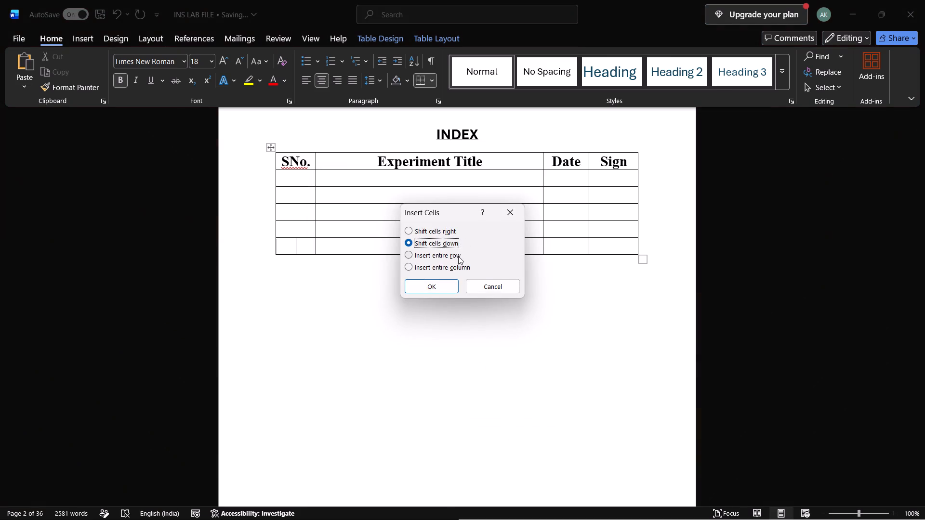
{"action": "left_click", "coordinate": [450, 255]}
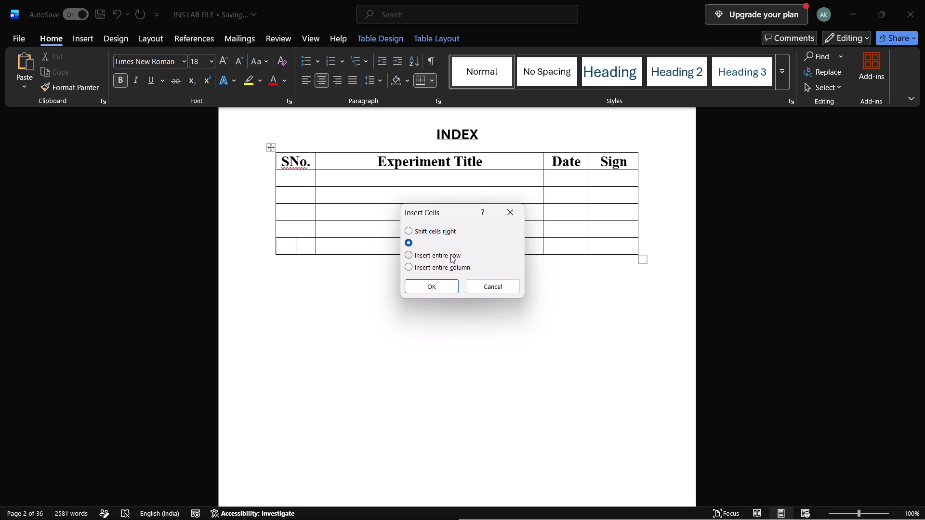
{"action": "left_click", "coordinate": [439, 283]}
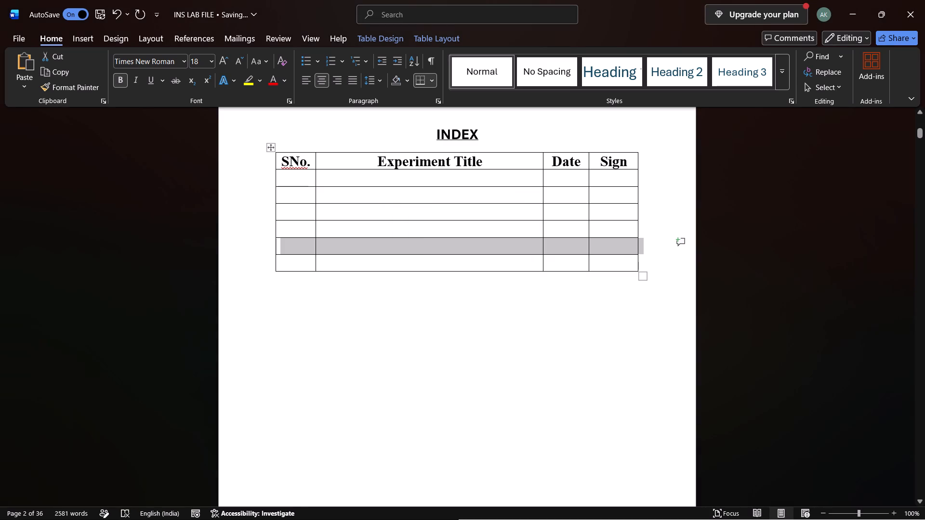
{"action": "left_click", "coordinate": [293, 263]}
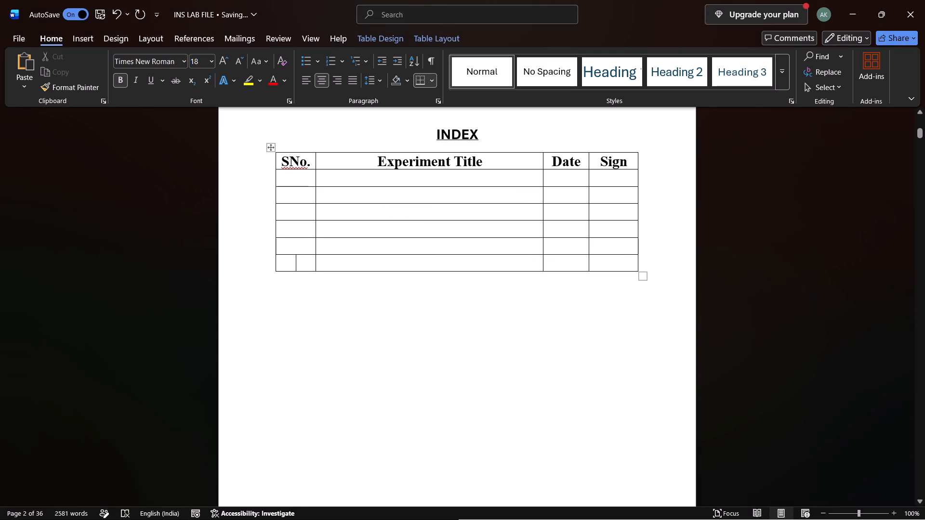
{"action": "left_click", "coordinate": [307, 267]}
{"action": "right_click", "coordinate": [307, 267]}
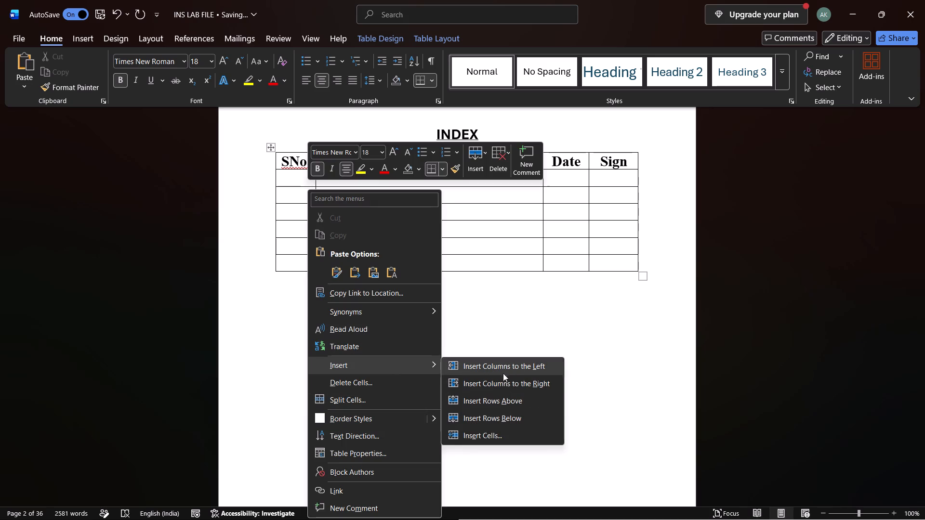
{"action": "left_click", "coordinate": [491, 417]}
{"action": "left_click", "coordinate": [296, 278]}
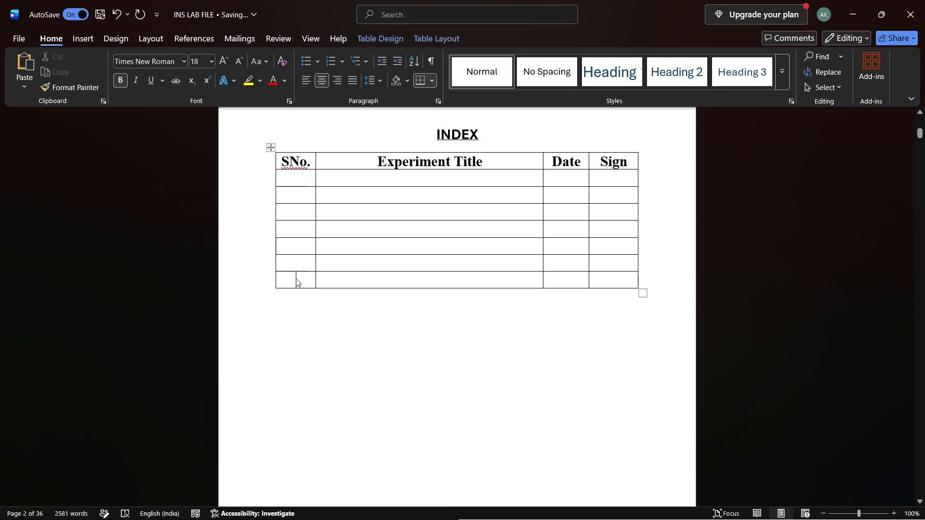
{"action": "right_click", "coordinate": [296, 278]}
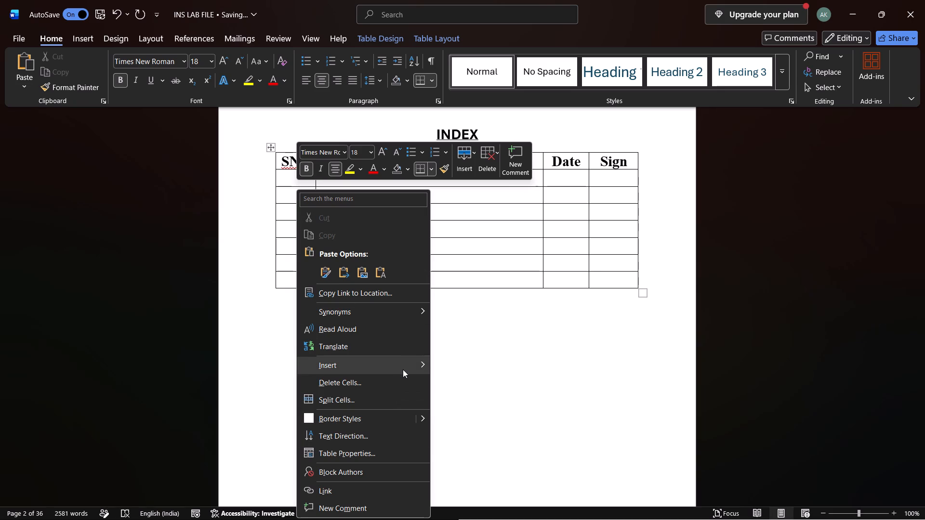
{"action": "left_click", "coordinate": [513, 422]}
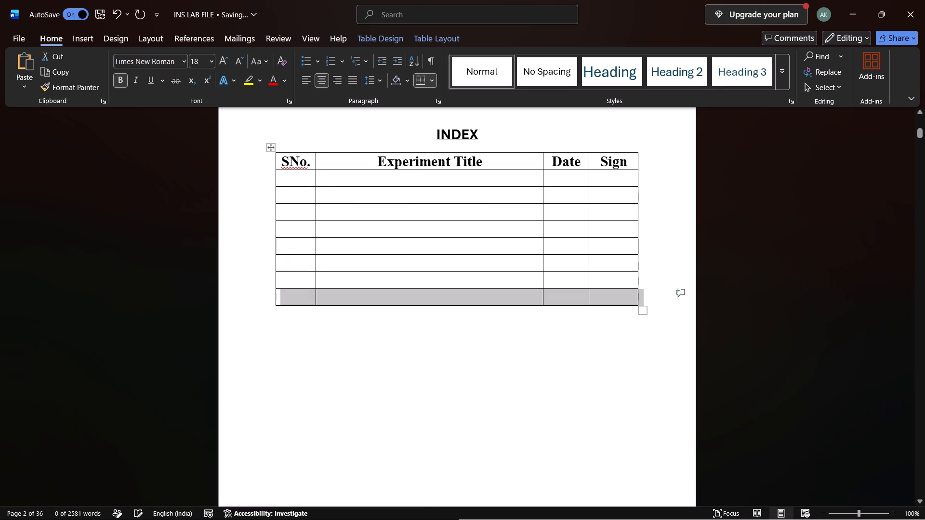
Add two more blank rows below the end of the index table.
{"action": "left_click", "coordinate": [294, 297]}
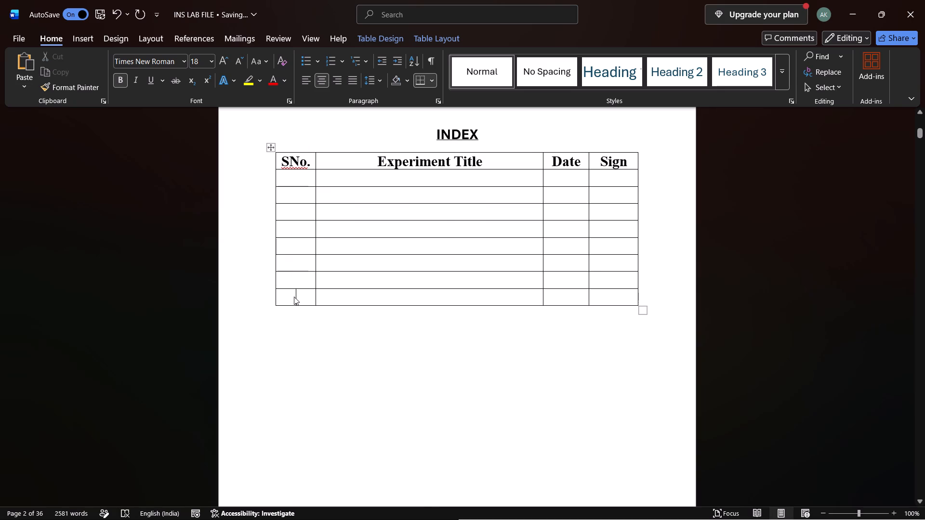
{"action": "left_click", "coordinate": [294, 297]}
{"action": "right_click", "coordinate": [306, 302]}
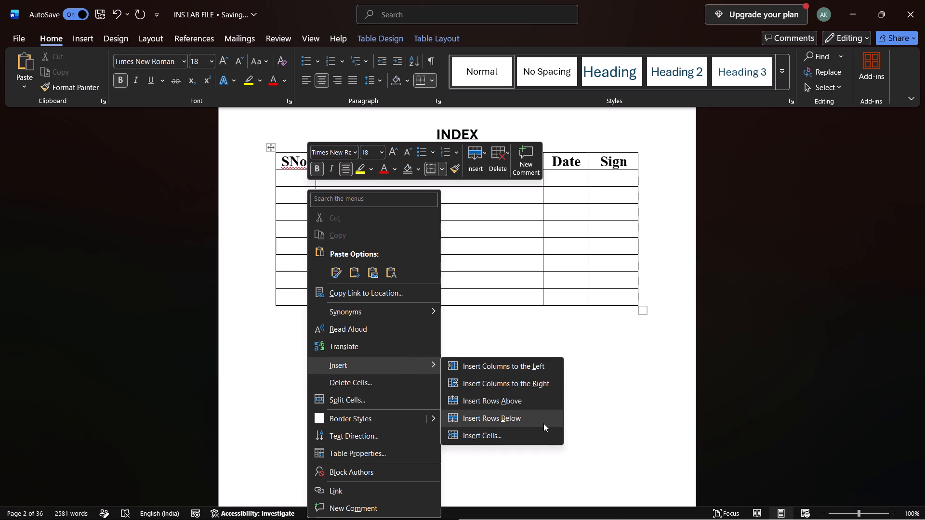
{"action": "left_click", "coordinate": [541, 424]}
{"action": "left_click", "coordinate": [301, 311]}
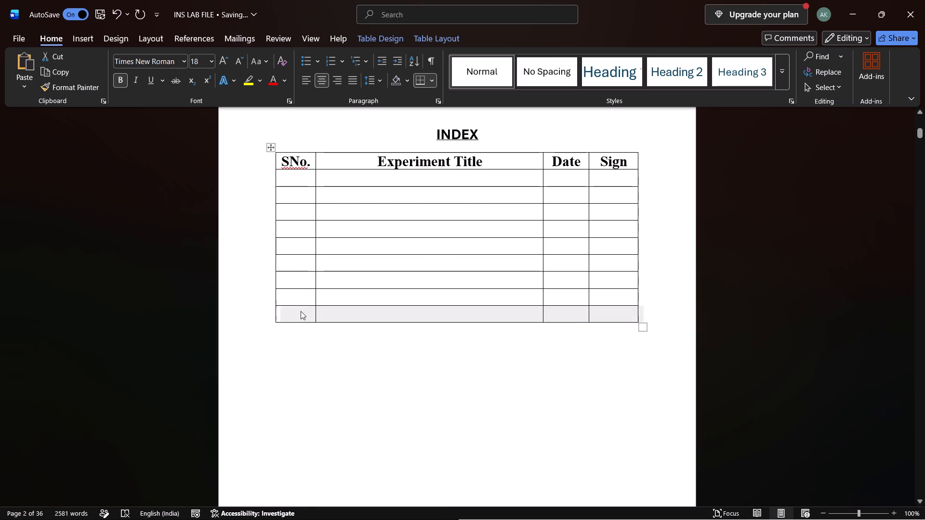
{"action": "right_click", "coordinate": [301, 311]}
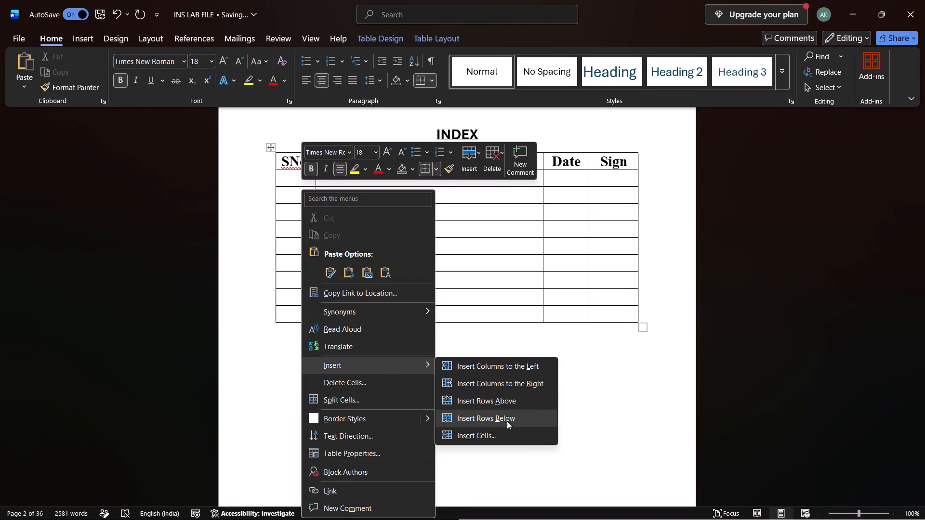
{"action": "left_click", "coordinate": [507, 421]}
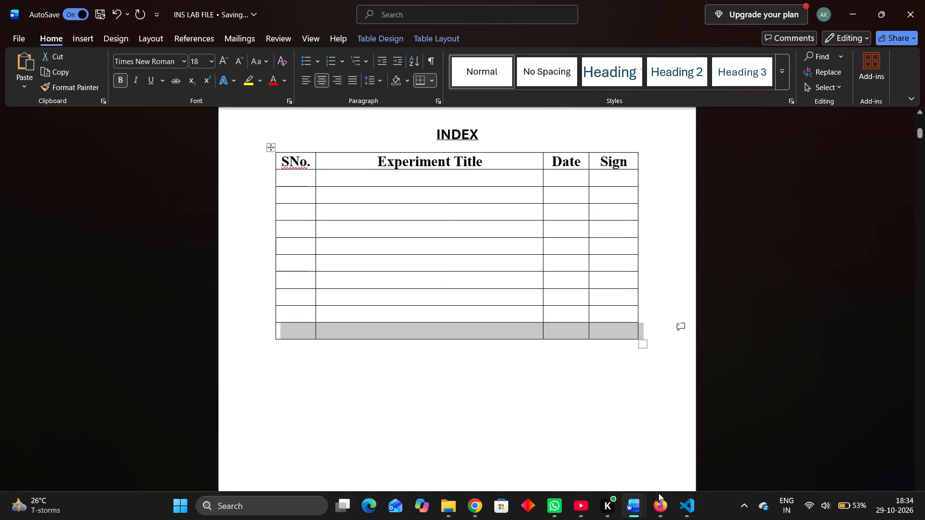
Arrange the document side by side with the browser showing the Complete File Submission assignment.
{"action": "left_click", "coordinate": [659, 502]}
{"action": "left_click", "coordinate": [659, 502]}
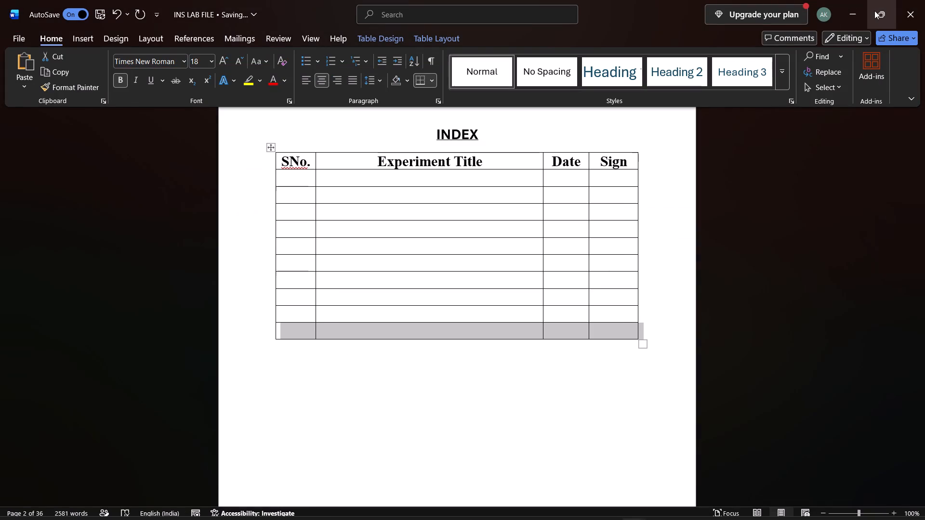
{"action": "left_click", "coordinate": [799, 50]}
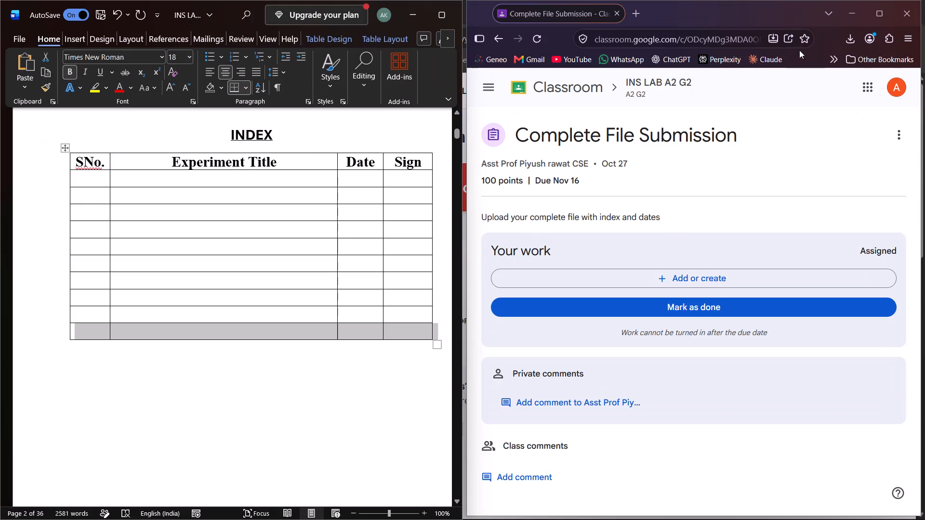
Number the ten blank rows in the SNo. column from 1. to 10.
{"action": "left_click", "coordinate": [83, 186]}
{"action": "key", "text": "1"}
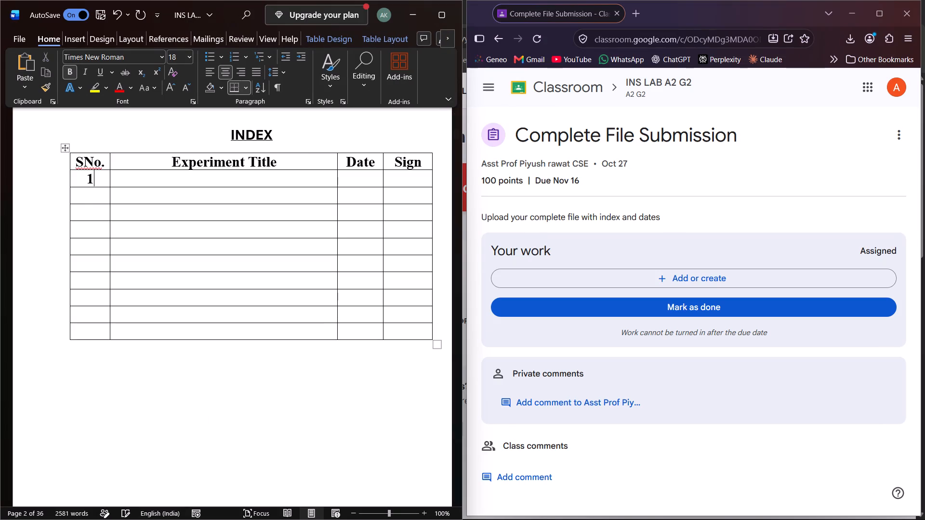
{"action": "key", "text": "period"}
{"action": "key", "text": "Down"}
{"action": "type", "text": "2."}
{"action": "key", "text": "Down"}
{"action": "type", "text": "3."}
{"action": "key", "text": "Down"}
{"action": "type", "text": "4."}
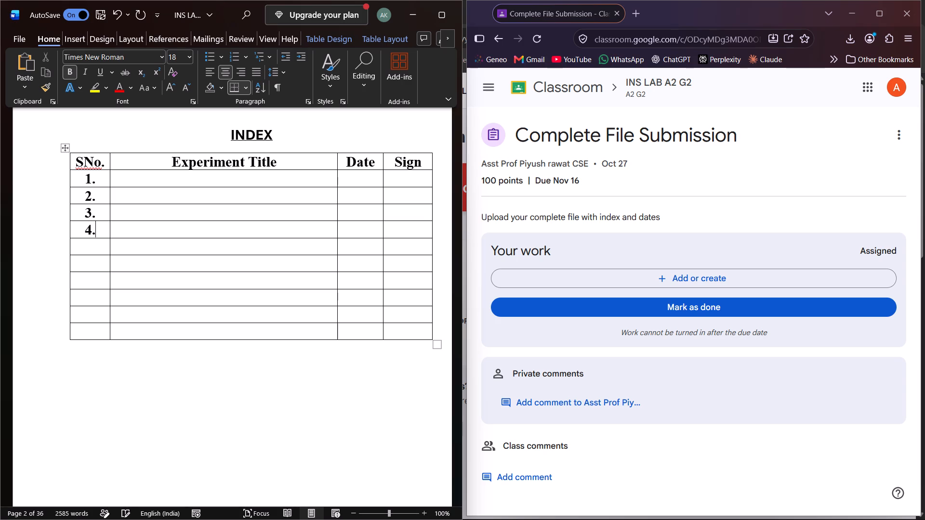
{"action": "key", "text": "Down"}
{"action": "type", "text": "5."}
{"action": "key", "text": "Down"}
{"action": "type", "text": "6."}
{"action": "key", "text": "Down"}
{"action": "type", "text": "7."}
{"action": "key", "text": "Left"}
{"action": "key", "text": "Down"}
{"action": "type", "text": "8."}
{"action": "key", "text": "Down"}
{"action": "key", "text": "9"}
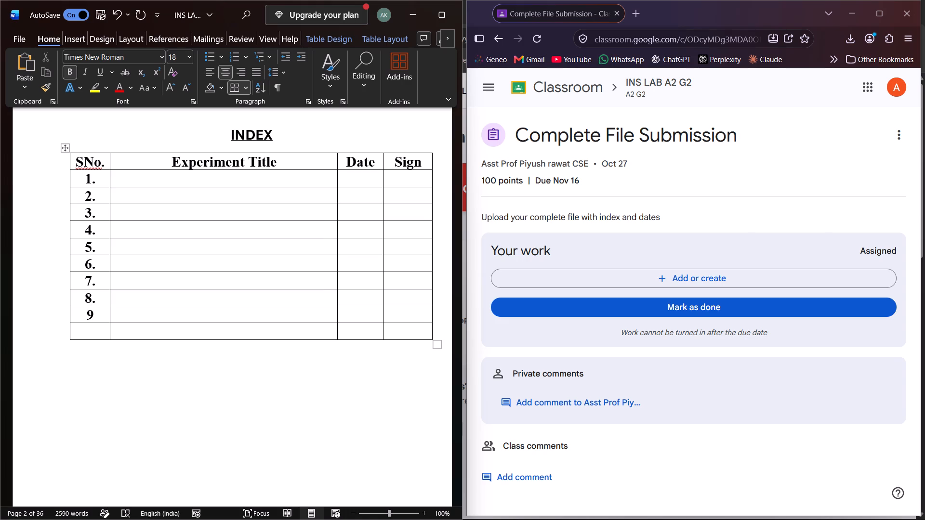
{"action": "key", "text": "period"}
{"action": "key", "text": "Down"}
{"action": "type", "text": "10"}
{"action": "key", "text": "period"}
Copy "To implement Caesar cipher encryption and decryption." from the Experiment 1 assignment in INS LAB A2 G2 into row 1's Experiment Title cell.
{"action": "left_click", "coordinate": [184, 179]}
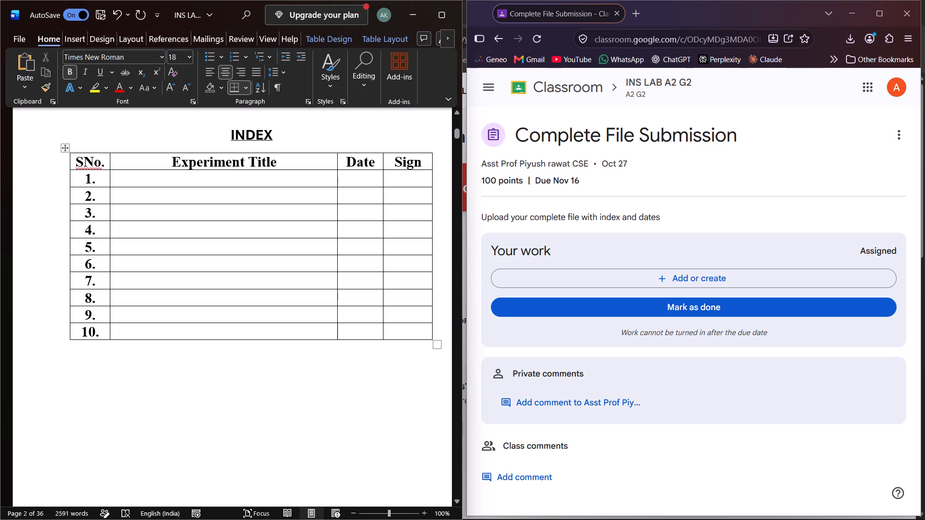
{"action": "left_click_drag", "start_coordinate": [677, 74], "coordinate": [669, 80]}
{"action": "left_click", "coordinate": [669, 80]}
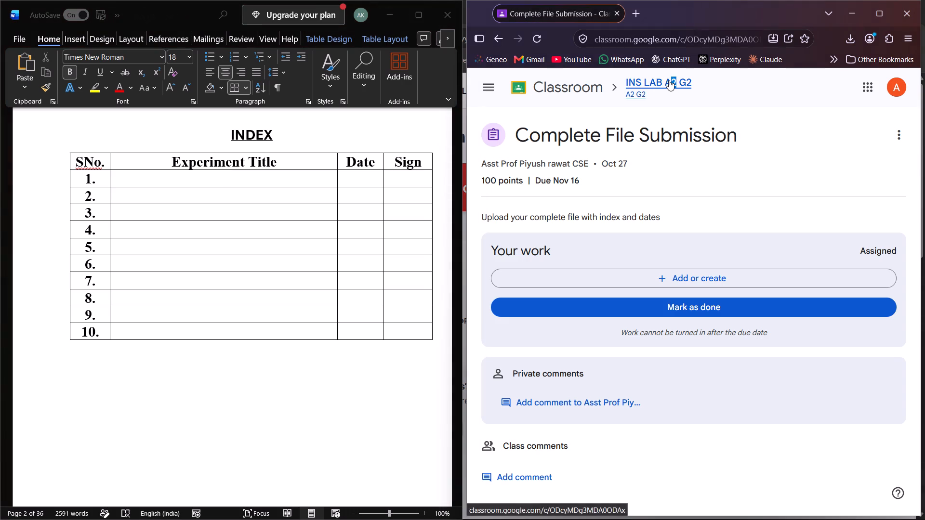
{"action": "scroll", "coordinate": [627, 174], "scroll_direction": "down", "scroll_amount": 7}
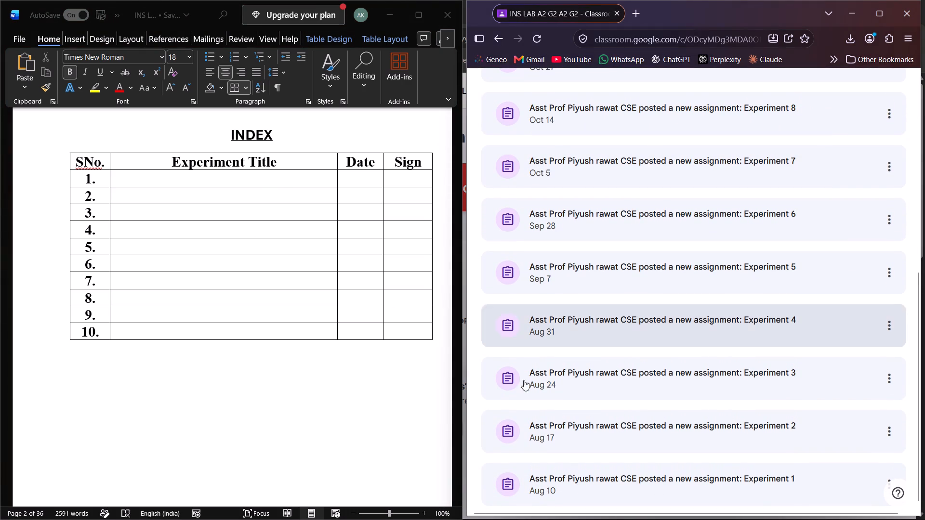
{"action": "left_click", "coordinate": [626, 473]}
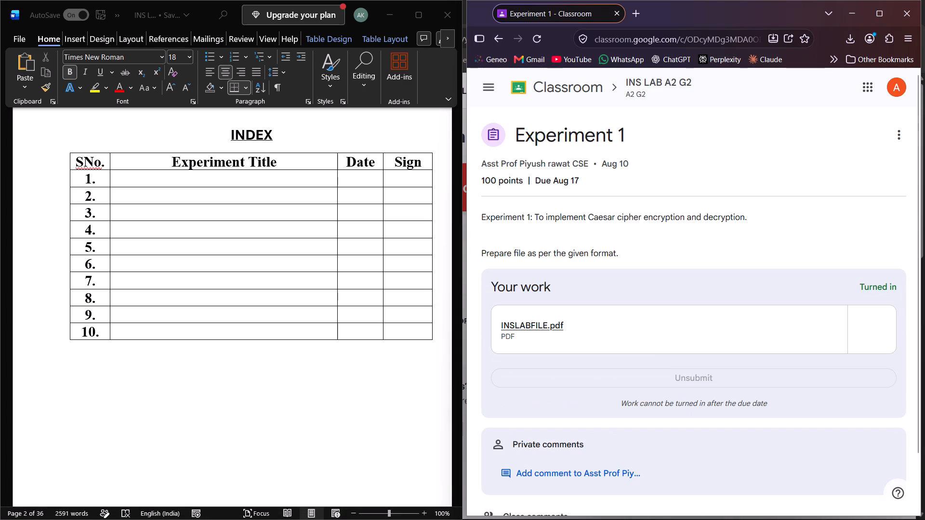
{"action": "left_click_drag", "start_coordinate": [748, 215], "coordinate": [631, 216]}
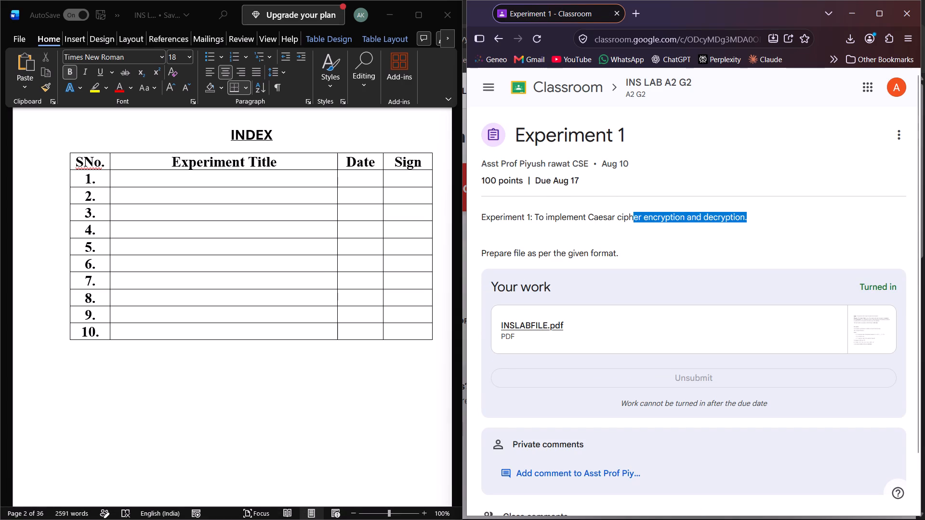
{"action": "left_click_drag", "start_coordinate": [631, 216], "coordinate": [534, 217]}
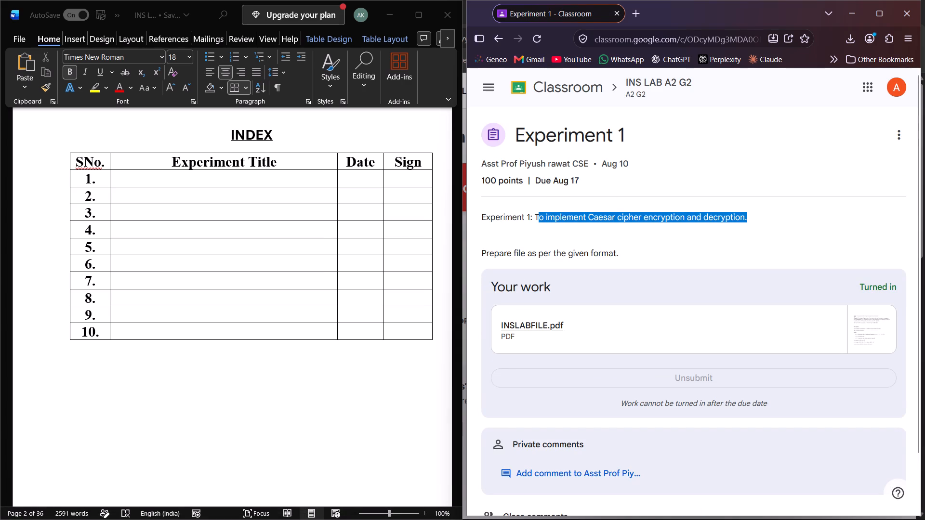
{"action": "key", "text": "ctrl+c"}
{"action": "left_click", "coordinate": [188, 180]}
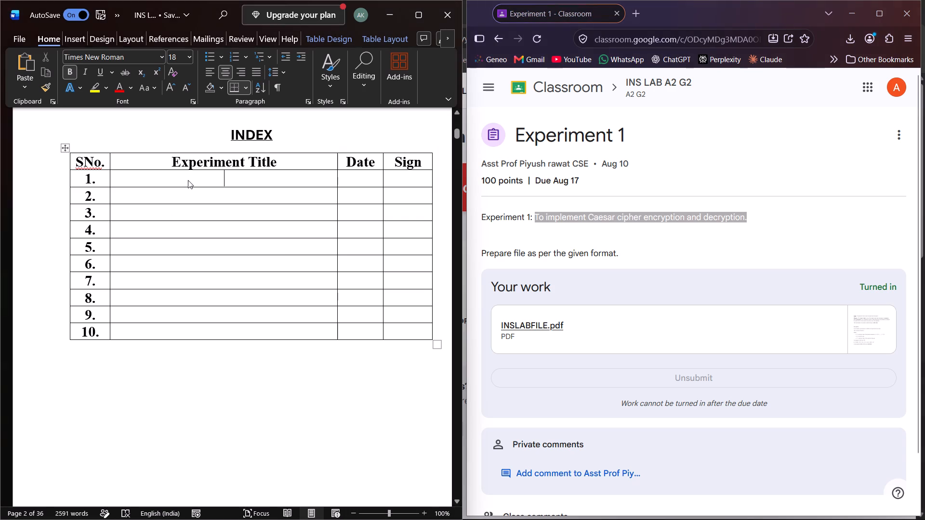
{"action": "key", "text": "ctrl+v"}
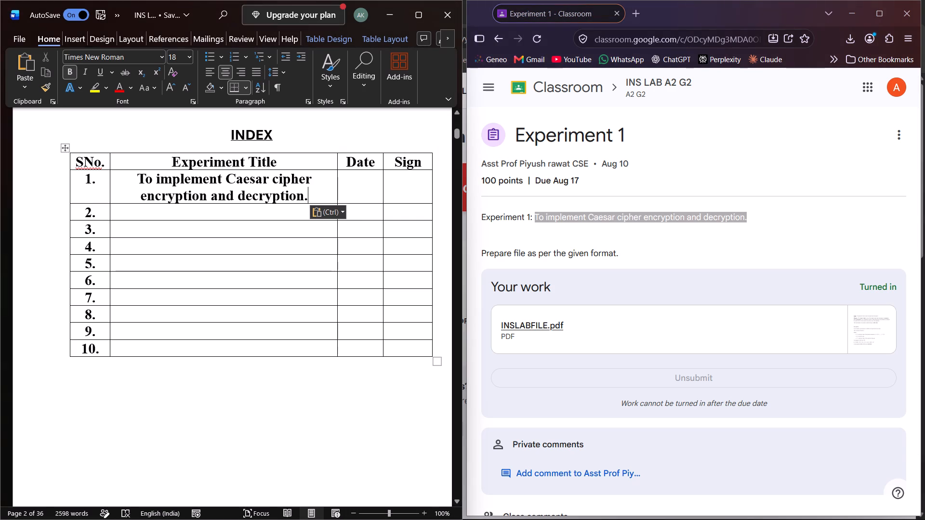
Remove the bold from the Caesar cipher title in row 1 and set its font size to 14.
{"action": "left_click_drag", "start_coordinate": [313, 195], "coordinate": [145, 178]}
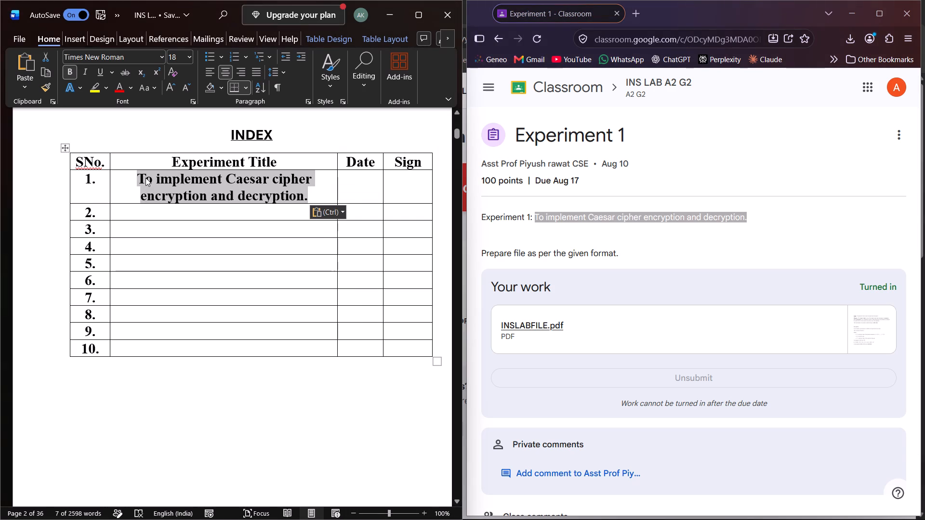
{"action": "key", "text": "ctrl+b"}
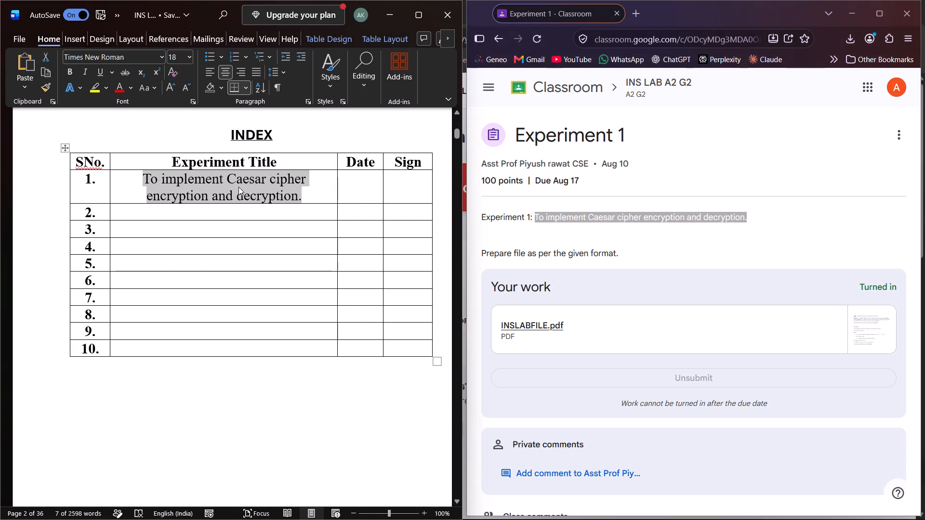
{"action": "left_click", "coordinate": [178, 58]}
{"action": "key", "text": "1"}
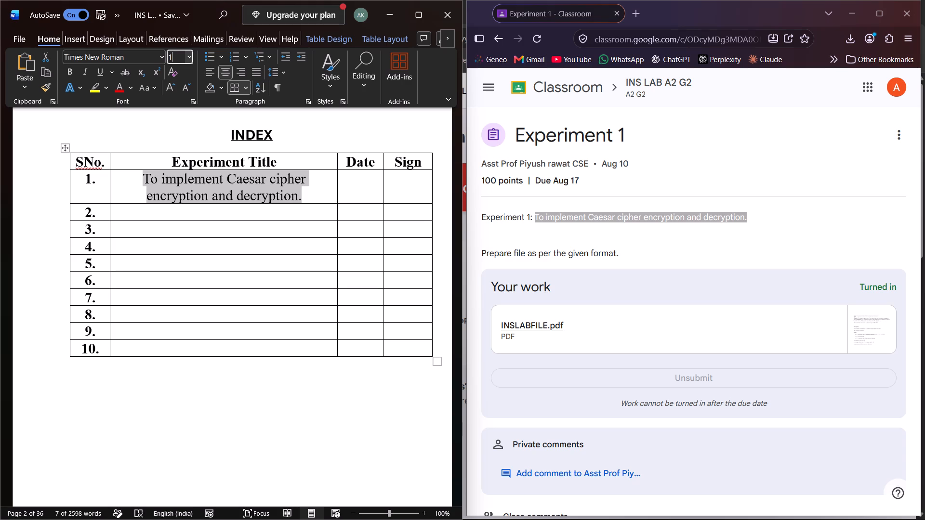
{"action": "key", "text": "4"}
{"action": "key", "text": "Return"}
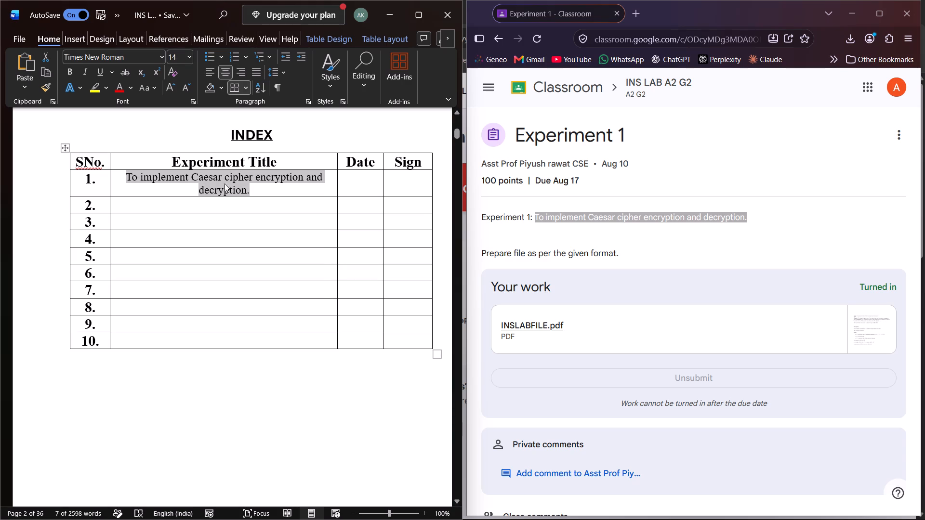
{"action": "left_click", "coordinate": [219, 164]}
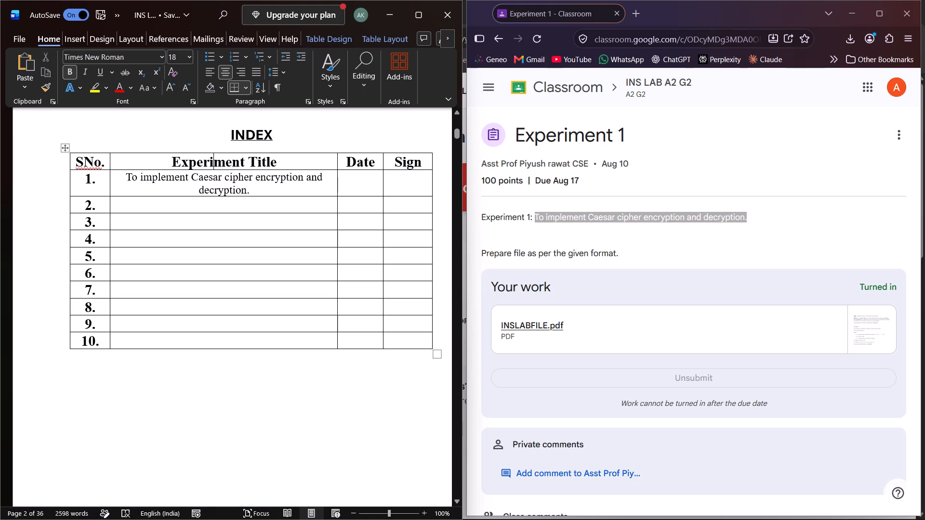
{"action": "left_click", "coordinate": [223, 180]}
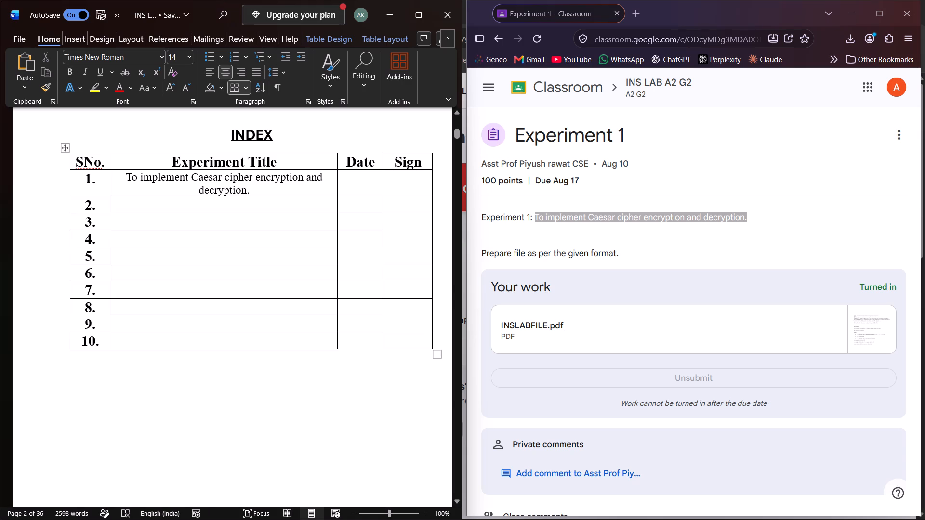
Set the font size of the serial numbers 1. to 10. in the SNo. column to 14.
{"action": "left_click", "coordinate": [89, 182]}
{"action": "left_click_drag", "start_coordinate": [103, 341], "coordinate": [81, 281]}
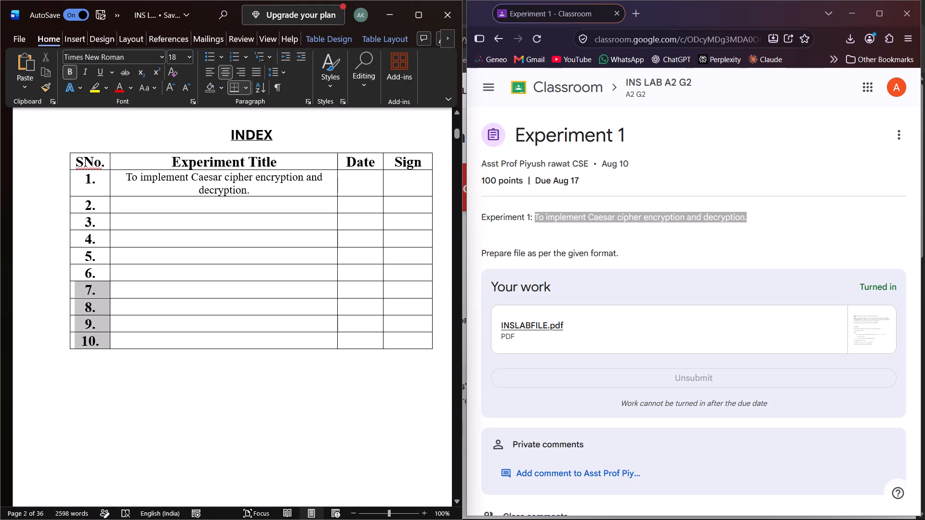
{"action": "left_click_drag", "start_coordinate": [81, 281], "coordinate": [80, 189]}
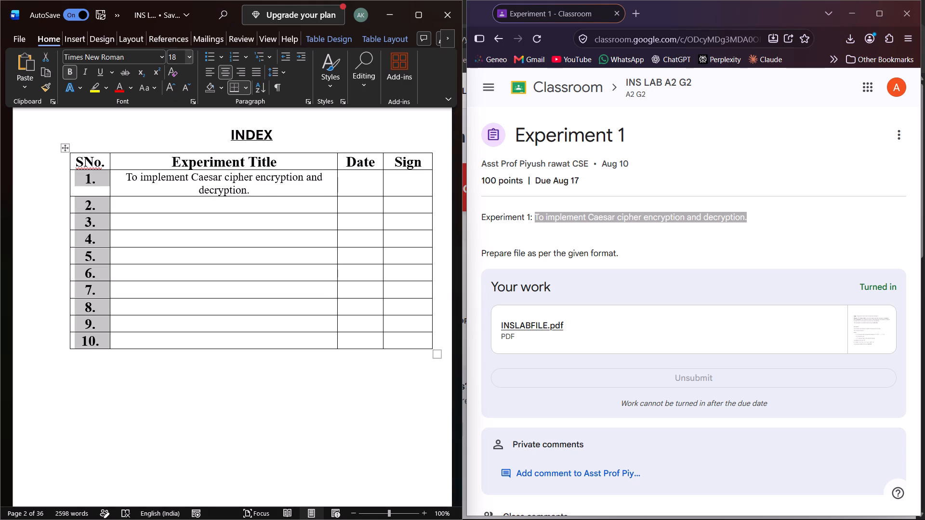
{"action": "left_click", "coordinate": [177, 60]}
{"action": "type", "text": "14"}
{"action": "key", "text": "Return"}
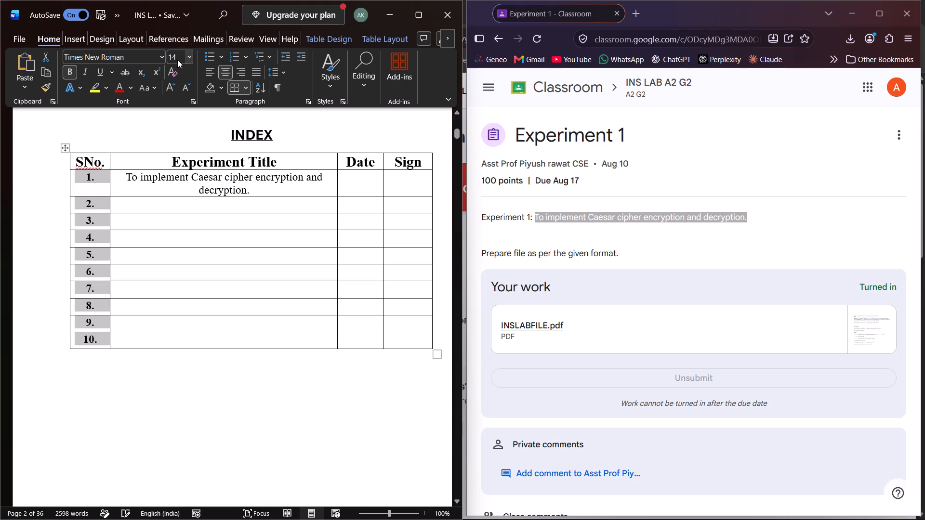
Enter "10 Aug 2026" at font size 14 in row 1's Date cell, using Experiment 1's posting date from the class stream.
{"action": "left_click", "coordinate": [163, 206]}
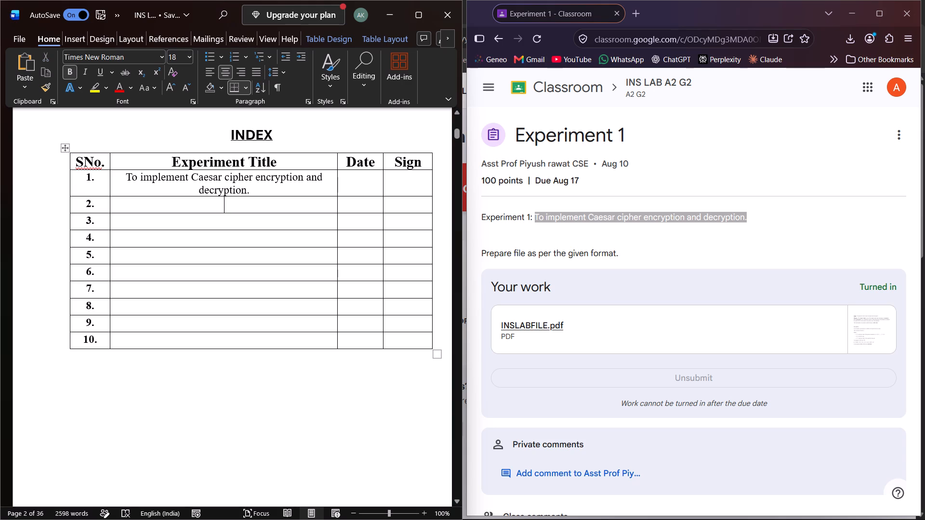
{"action": "left_click", "coordinate": [352, 188]}
{"action": "left_click", "coordinate": [181, 58]}
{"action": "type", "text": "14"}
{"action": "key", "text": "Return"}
{"action": "left_click", "coordinate": [366, 182]}
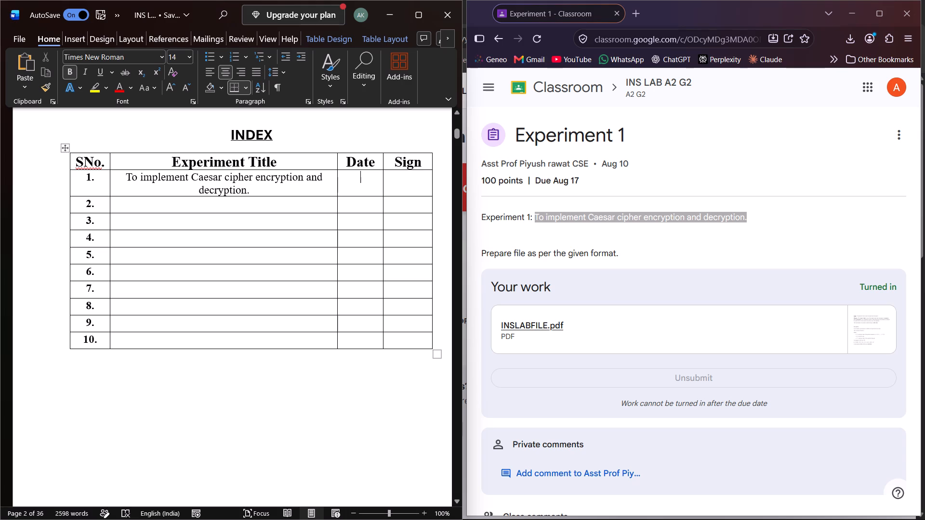
{"action": "left_click", "coordinate": [641, 81]}
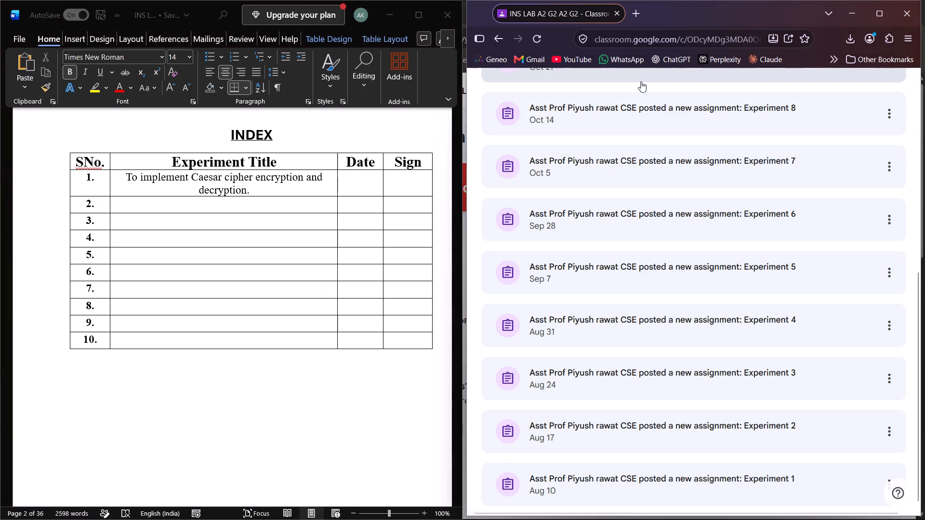
{"action": "left_click", "coordinate": [357, 183]}
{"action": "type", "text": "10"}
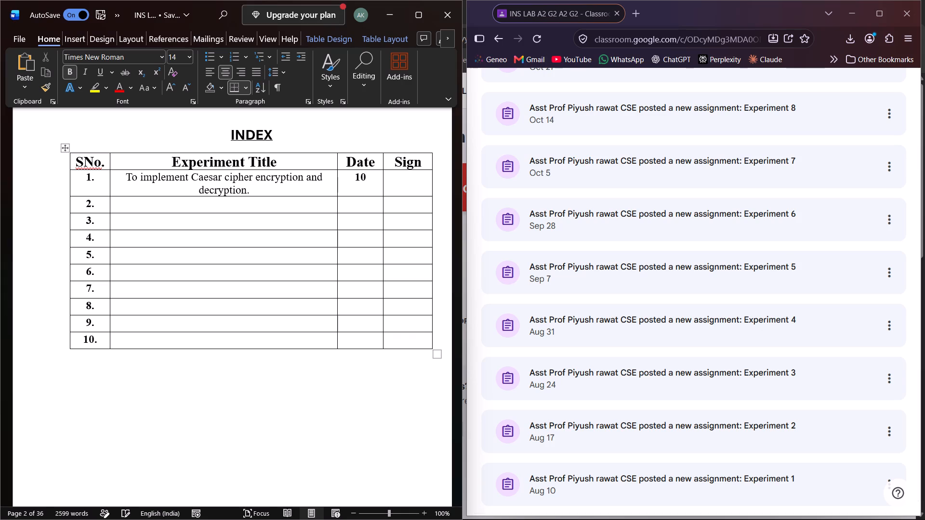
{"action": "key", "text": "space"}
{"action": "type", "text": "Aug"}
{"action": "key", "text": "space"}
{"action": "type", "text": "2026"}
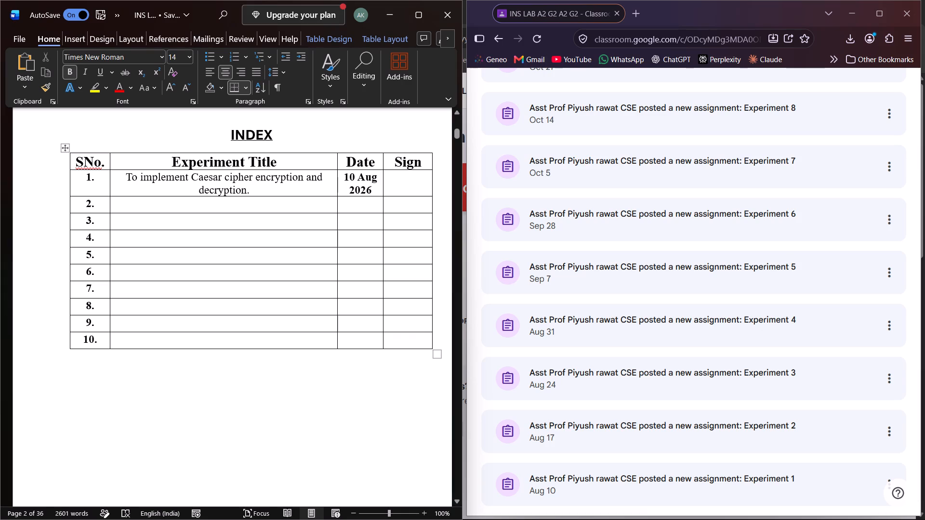
Remove the bold from the 10 Aug 2026 date in row 1.
{"action": "left_click_drag", "start_coordinate": [374, 191], "coordinate": [344, 179]}
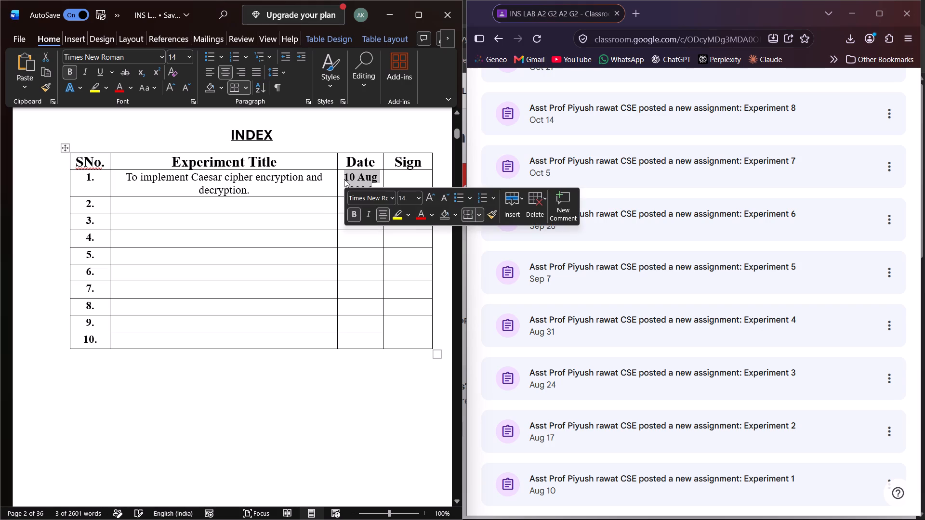
{"action": "key", "text": "ctrl+b"}
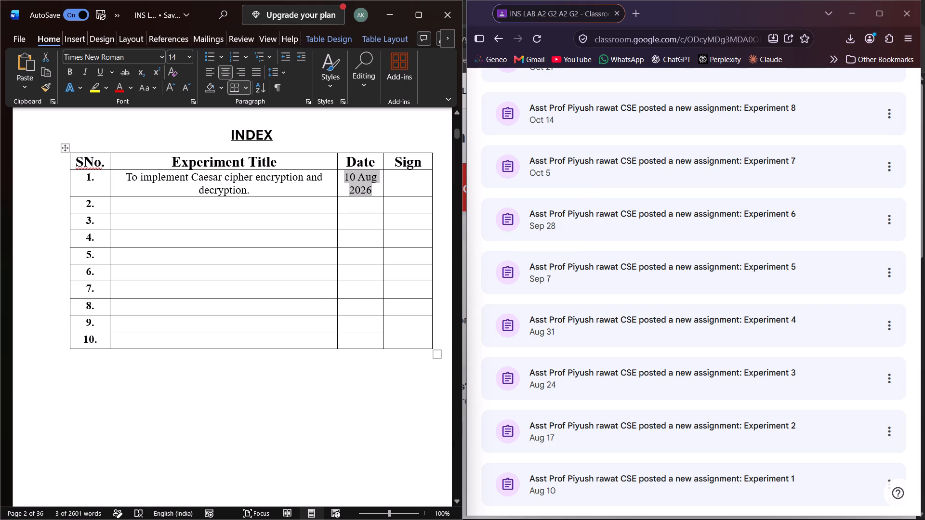
{"action": "left_click", "coordinate": [211, 208]}
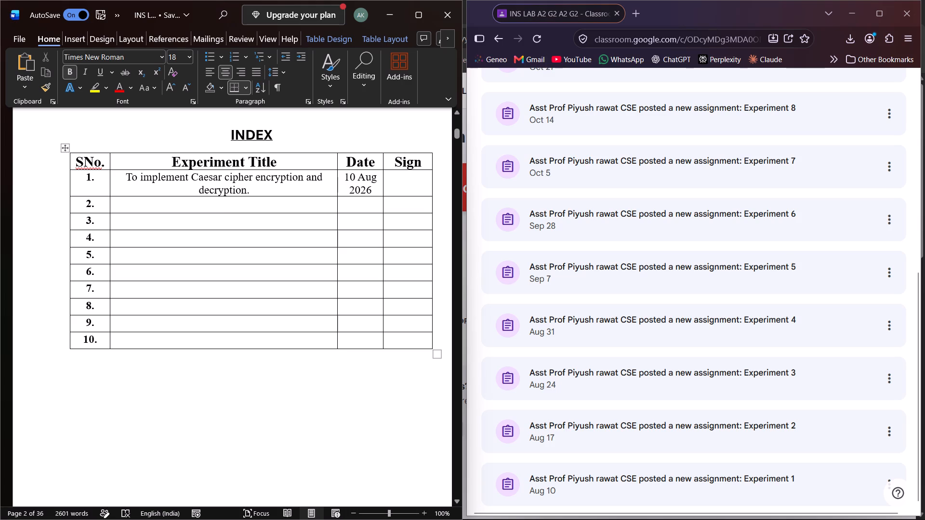
Left-align the Caesar cipher title in row 1's Experiment Title cell.
{"action": "left_click", "coordinate": [231, 178]}
{"action": "left_click", "coordinate": [211, 68]}
{"action": "left_click", "coordinate": [200, 211]}
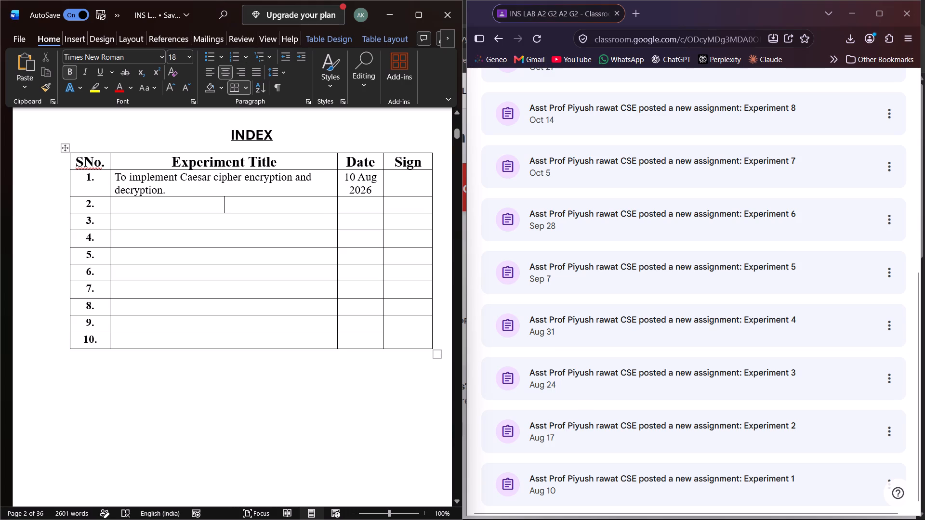
Examine the Experiment 2 assignment's description and its submitted INSLABFILE.pdf.
{"action": "left_click", "coordinate": [632, 436]}
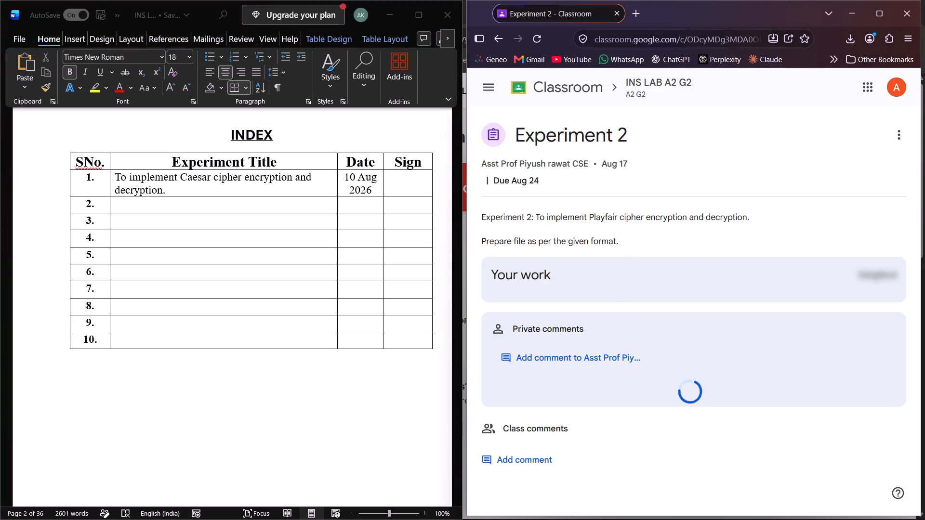
{"action": "left_click", "coordinate": [754, 221]}
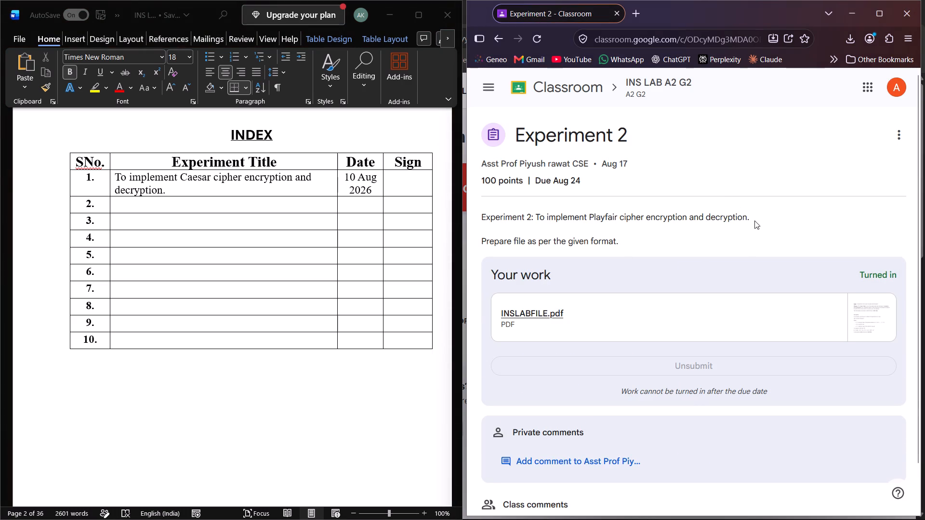
{"action": "left_click_drag", "start_coordinate": [754, 221], "coordinate": [621, 220]}
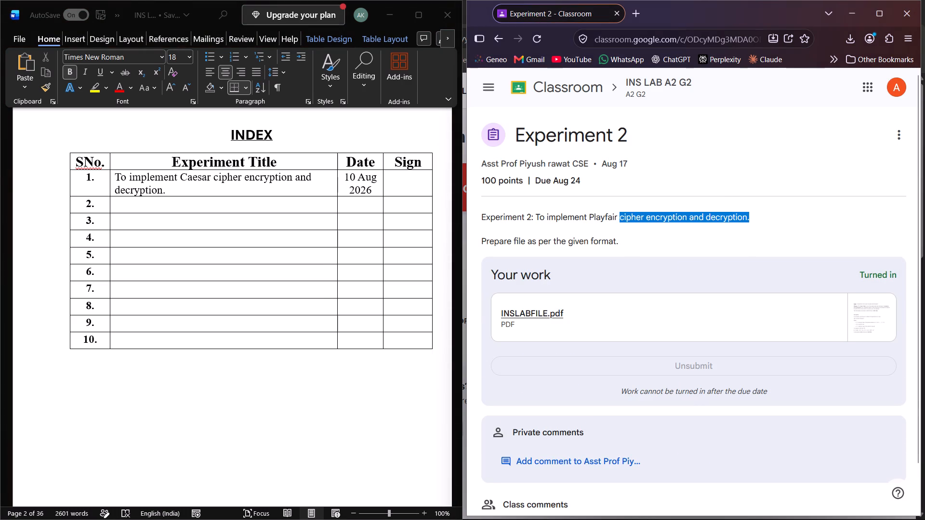
{"action": "left_click", "coordinate": [833, 224]}
{"action": "left_click", "coordinate": [669, 307]}
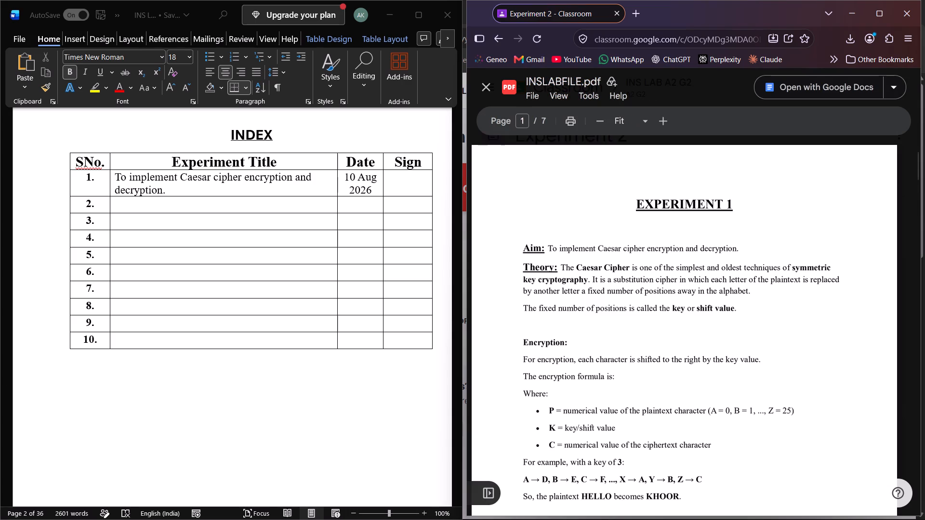
{"action": "scroll", "coordinate": [651, 273], "scroll_direction": "down", "scroll_amount": 3}
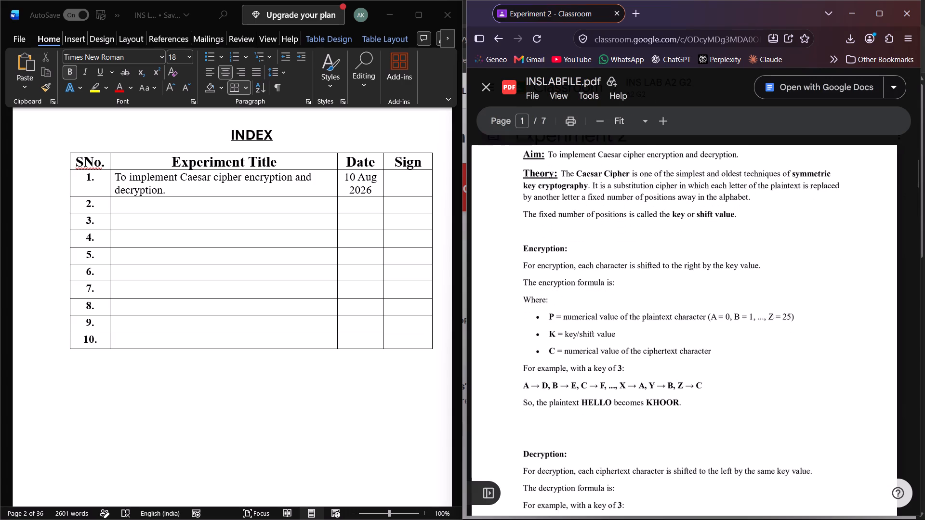
{"action": "scroll", "coordinate": [651, 273], "scroll_direction": "down", "scroll_amount": 2}
{"action": "left_click", "coordinate": [483, 94]}
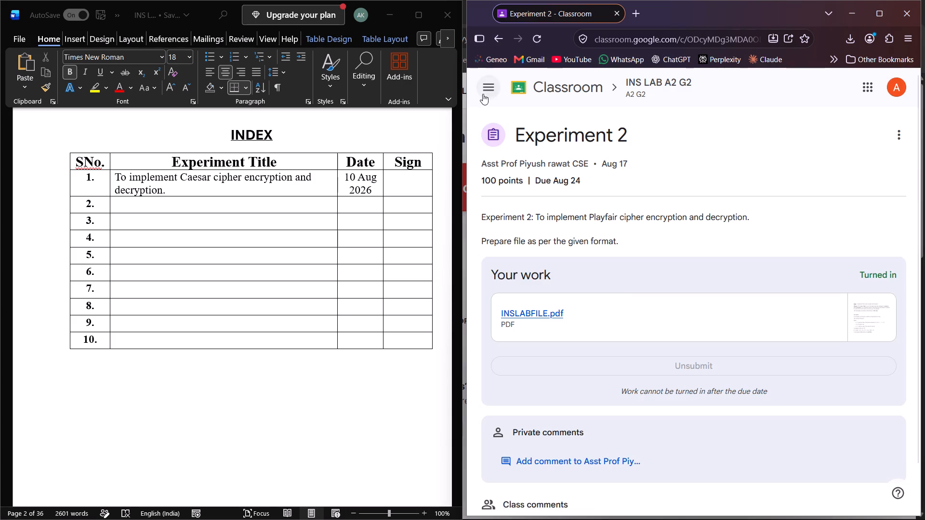
{"action": "scroll", "coordinate": [641, 240], "scroll_direction": "up", "scroll_amount": 1}
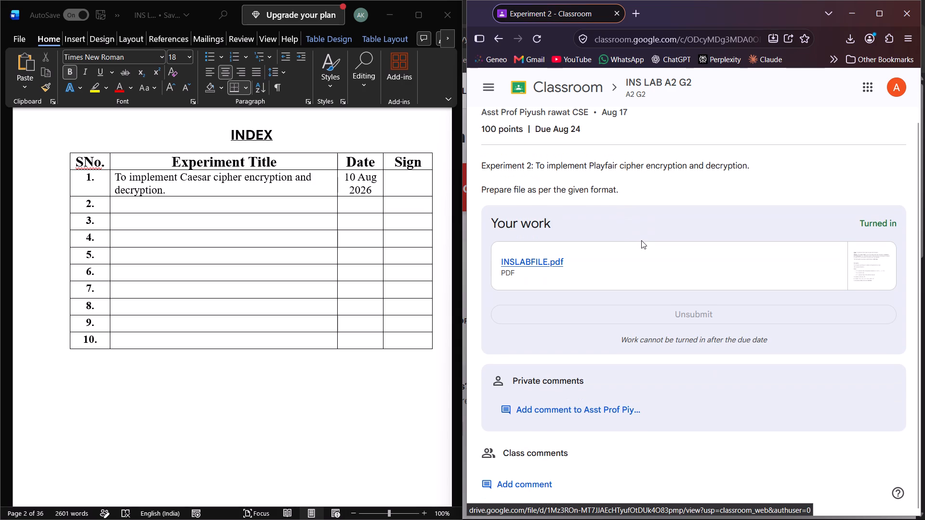
{"action": "scroll", "coordinate": [641, 240], "scroll_direction": "up", "scroll_amount": 1}
{"action": "scroll", "coordinate": [641, 240], "scroll_direction": "down", "scroll_amount": 1}
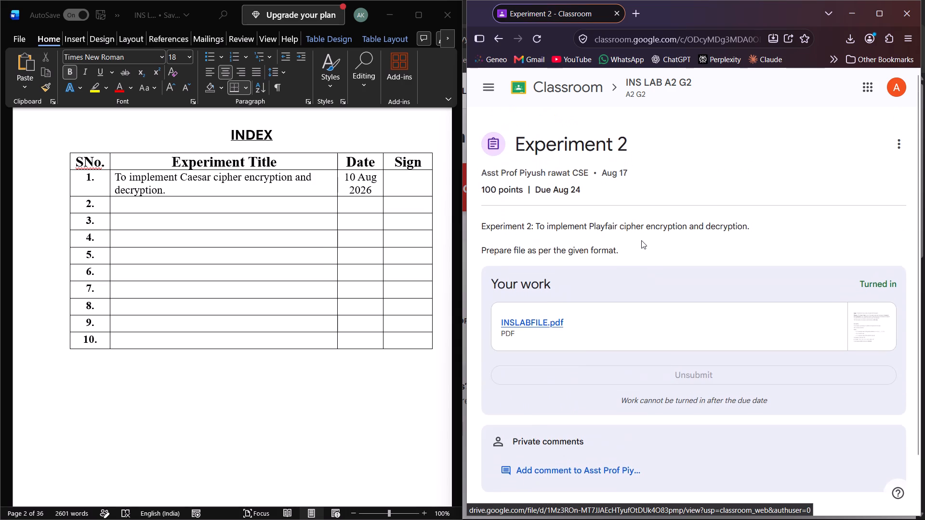
Look through the Experiment 1, Experiment 2 and Experiment 3 assignments of INS LAB A2 G2 in the enlarged browser window.
{"action": "left_click", "coordinate": [877, 7]}
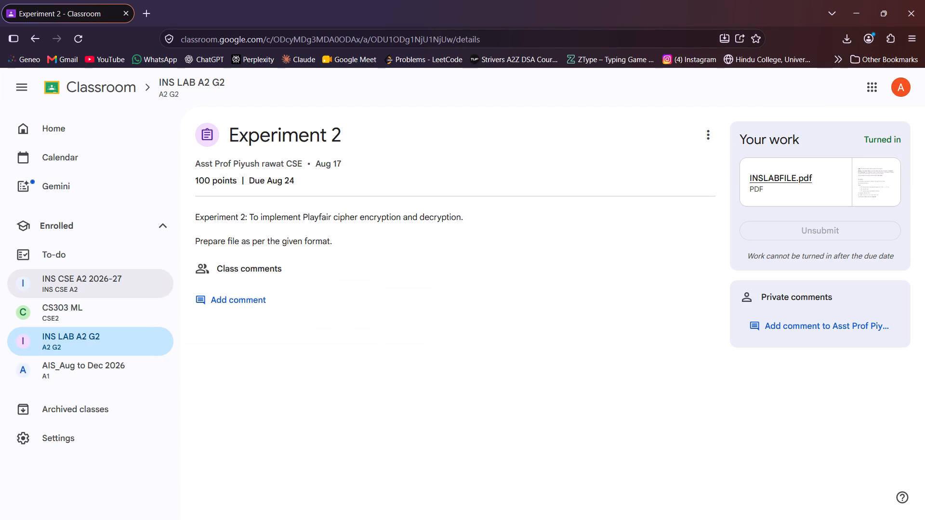
{"action": "left_click", "coordinate": [210, 85]}
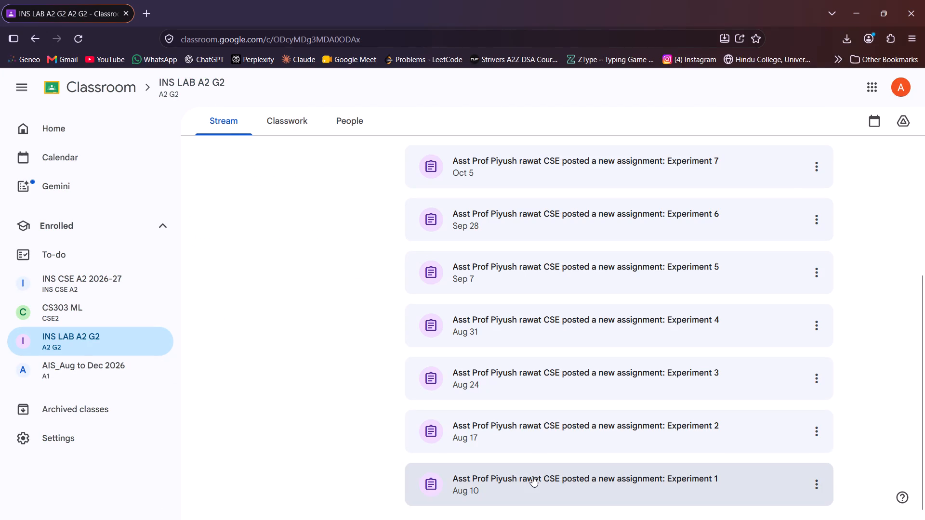
{"action": "left_click", "coordinate": [532, 476]}
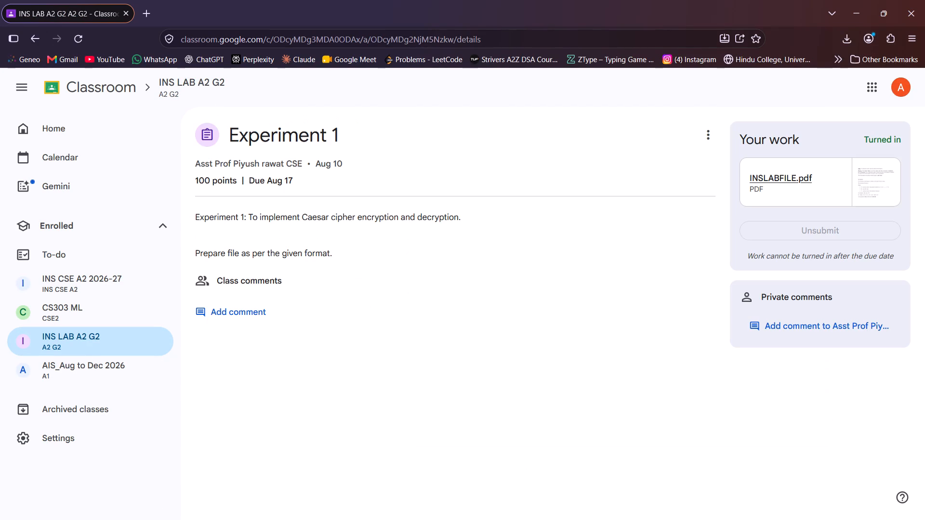
{"action": "left_click", "coordinate": [205, 71]}
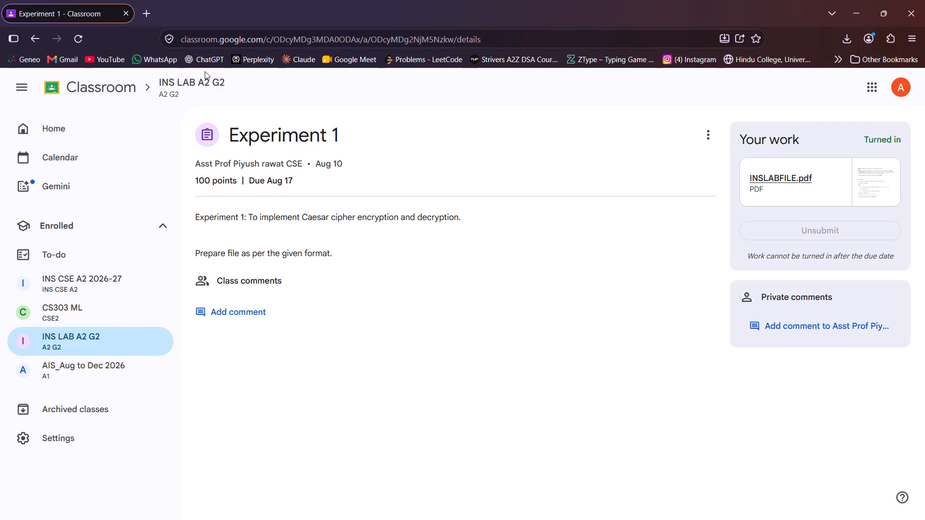
{"action": "left_click", "coordinate": [208, 72]}
{"action": "left_click", "coordinate": [207, 81]}
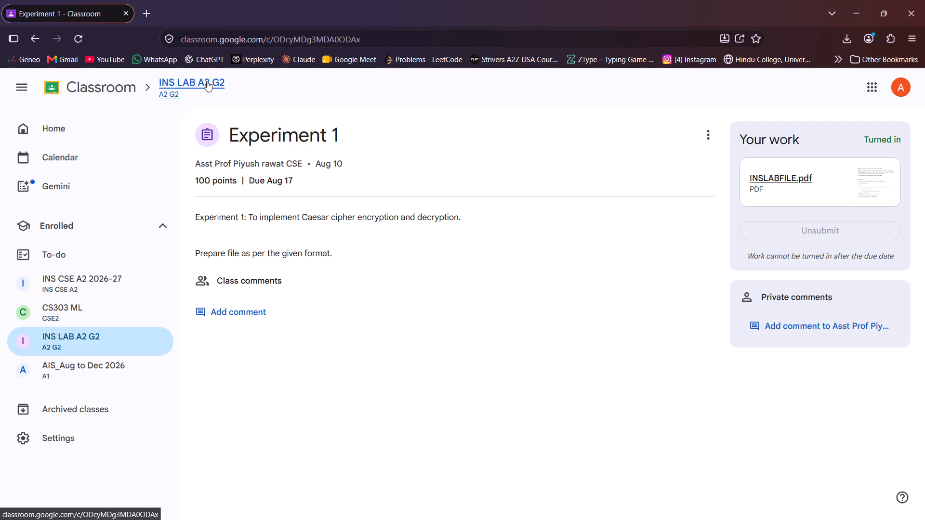
{"action": "left_click", "coordinate": [538, 432]}
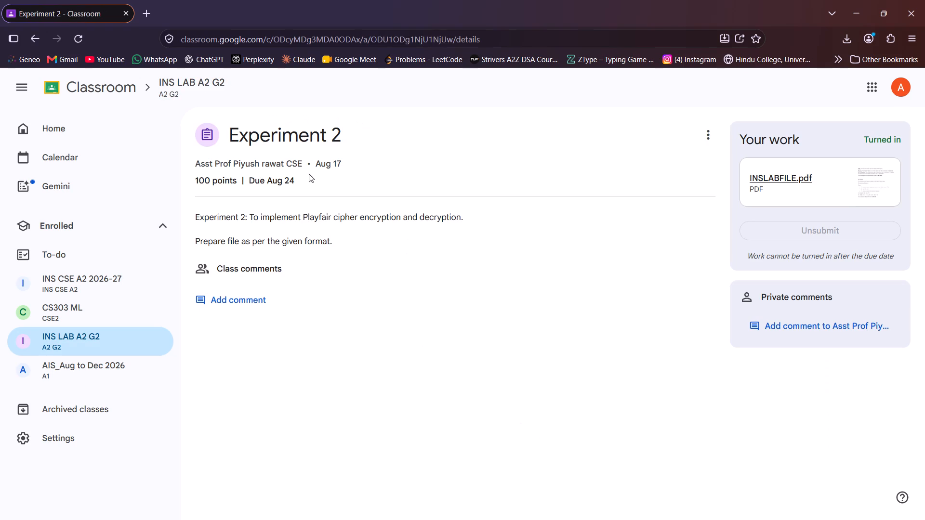
{"action": "left_click", "coordinate": [190, 84]}
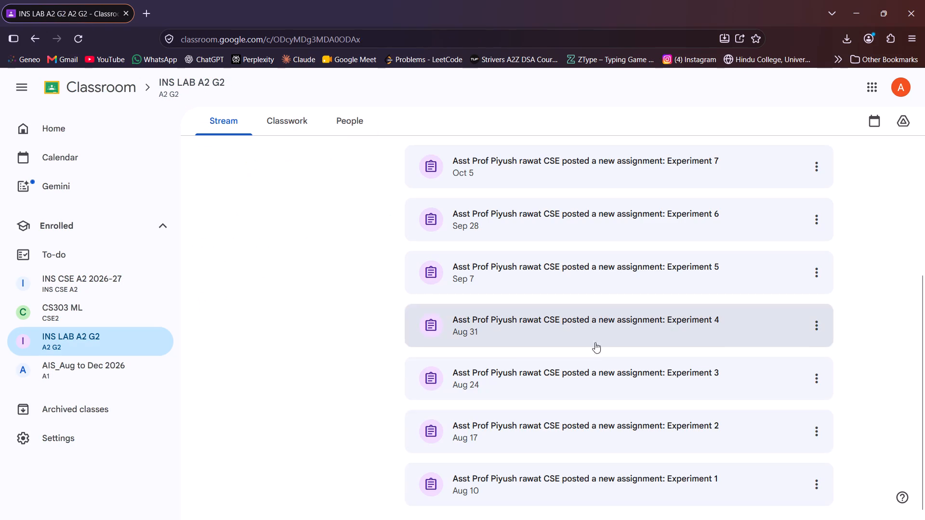
{"action": "left_click", "coordinate": [579, 375]}
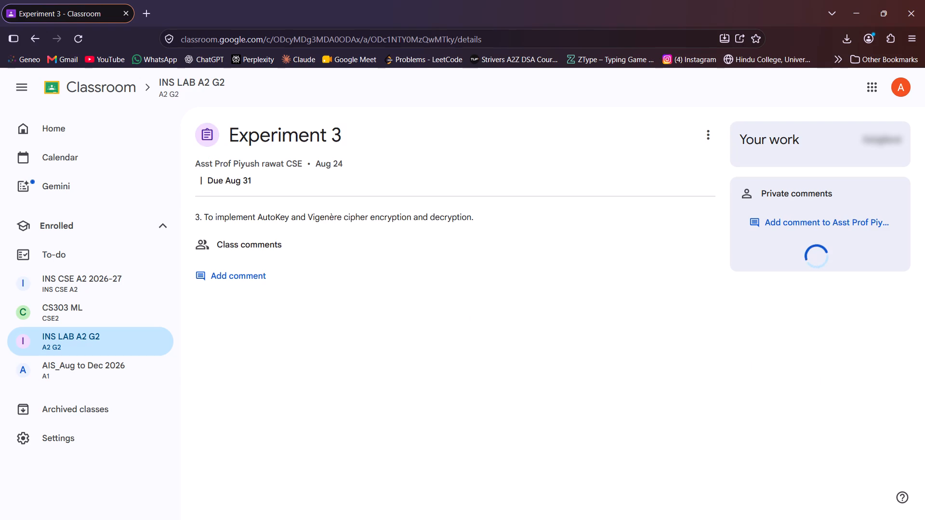
{"action": "left_click", "coordinate": [175, 87]}
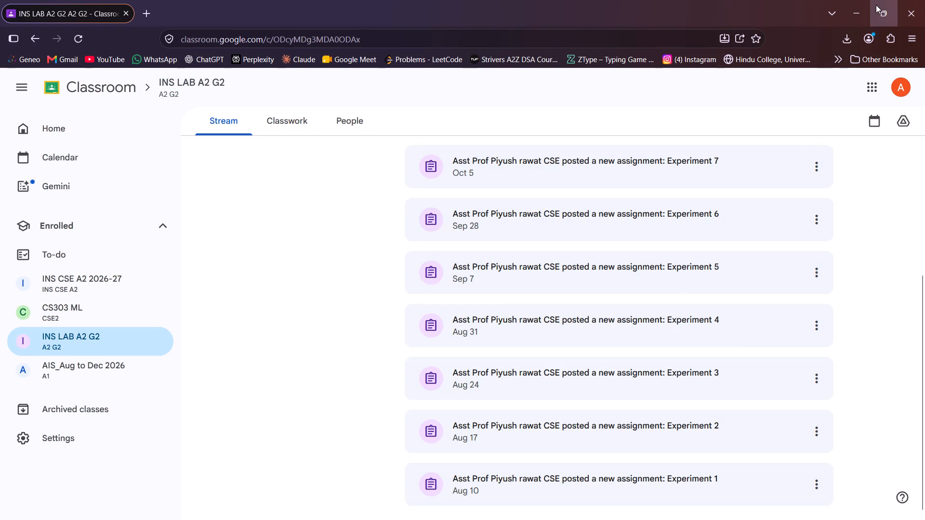
Copy "To implement Playfair cipher encryption and decryption." from the Experiment 2 assignment into row 2's Experiment Title cell.
{"action": "left_click", "coordinate": [813, 37]}
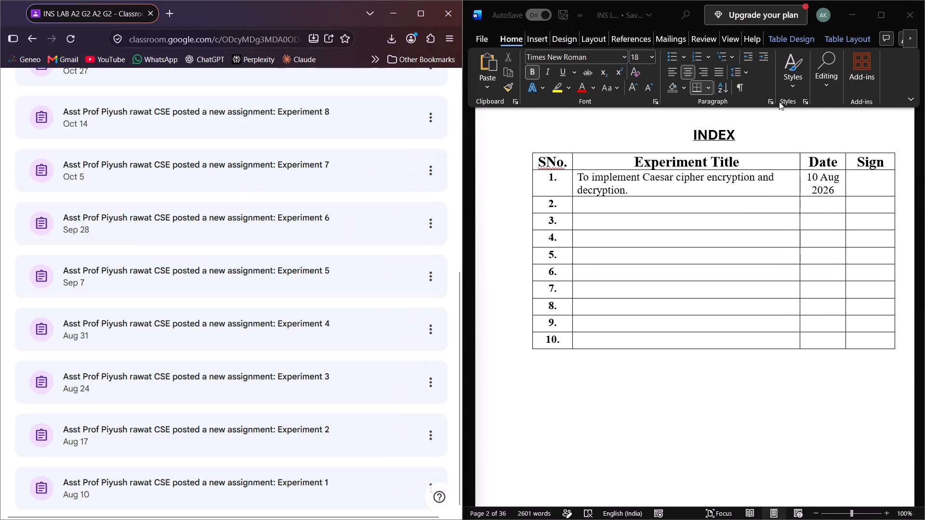
{"action": "scroll", "coordinate": [298, 319], "scroll_direction": "down", "scroll_amount": 1}
{"action": "left_click", "coordinate": [343, 432]}
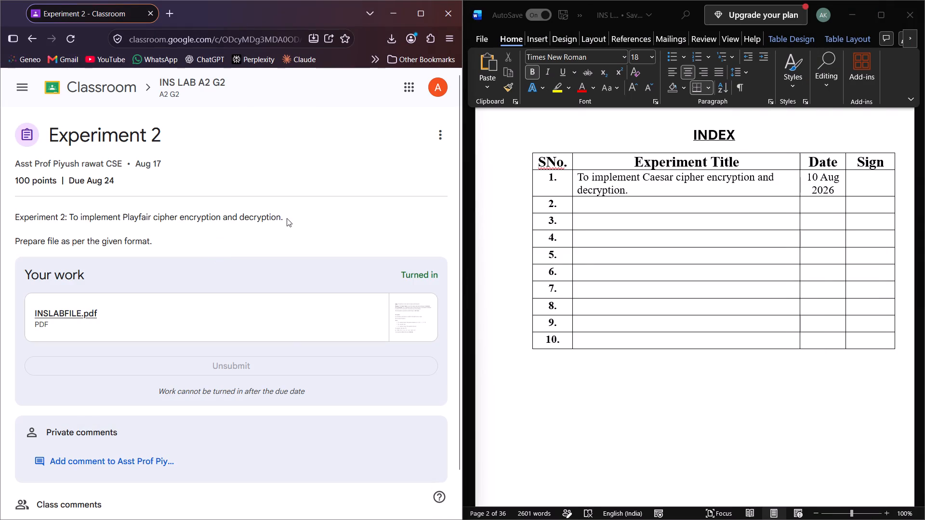
{"action": "left_click_drag", "start_coordinate": [295, 216], "coordinate": [70, 208]}
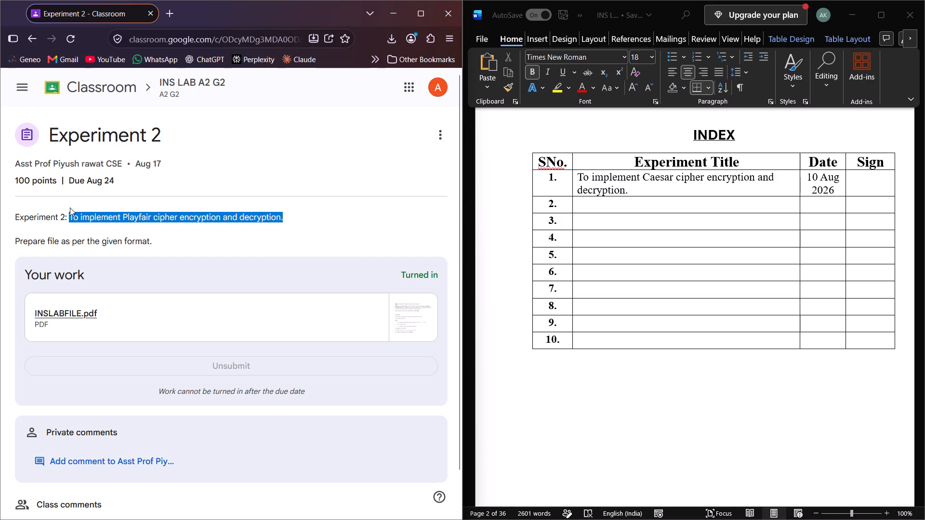
{"action": "key", "text": "ctrl+v"}
{"action": "key", "text": "ctrl+c"}
{"action": "left_click", "coordinate": [627, 201]}
{"action": "key", "text": "ctrl+v"}
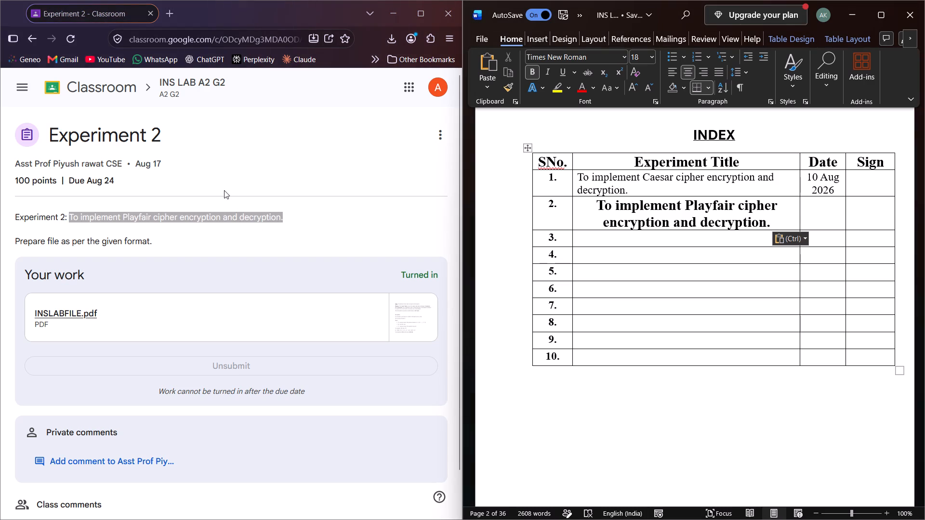
Enter the date 17 Aug 2026 in row 2's Date cell of the index table.
{"action": "left_click", "coordinate": [234, 239]}
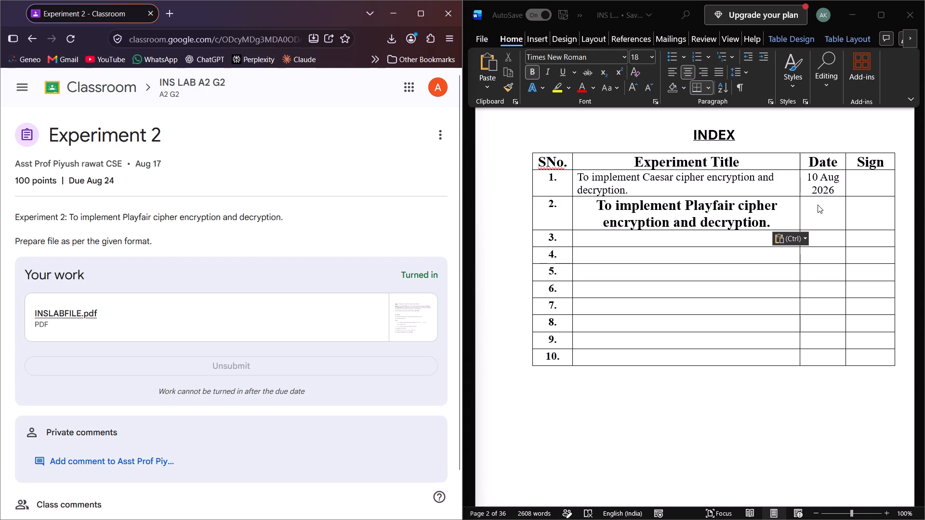
{"action": "left_click", "coordinate": [818, 205]}
{"action": "left_click", "coordinate": [810, 219]}
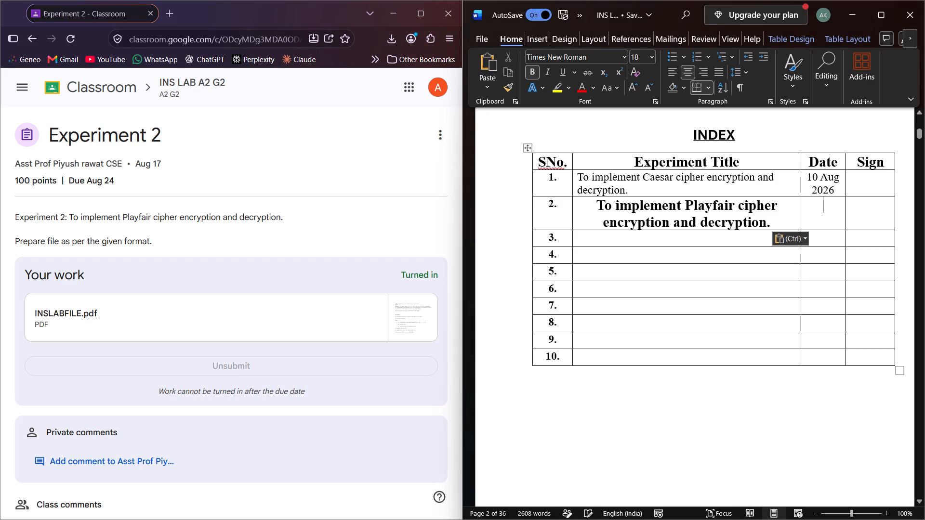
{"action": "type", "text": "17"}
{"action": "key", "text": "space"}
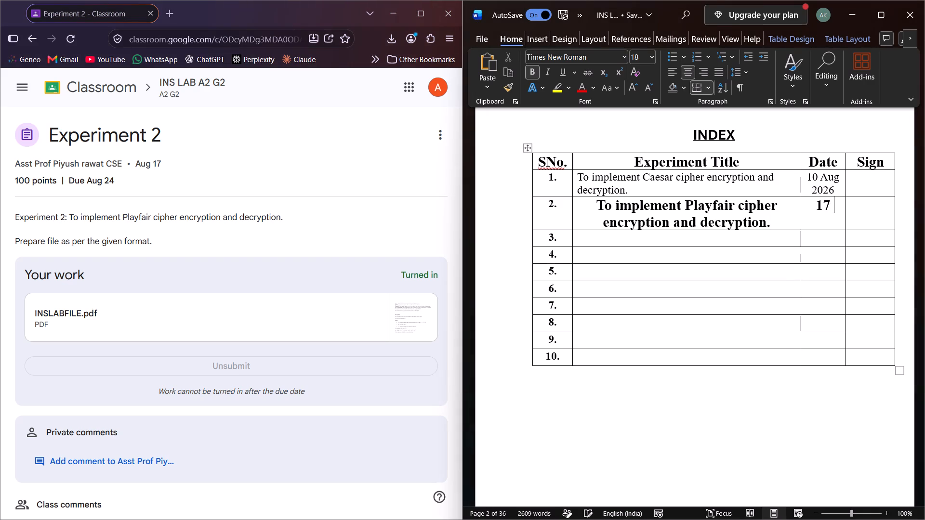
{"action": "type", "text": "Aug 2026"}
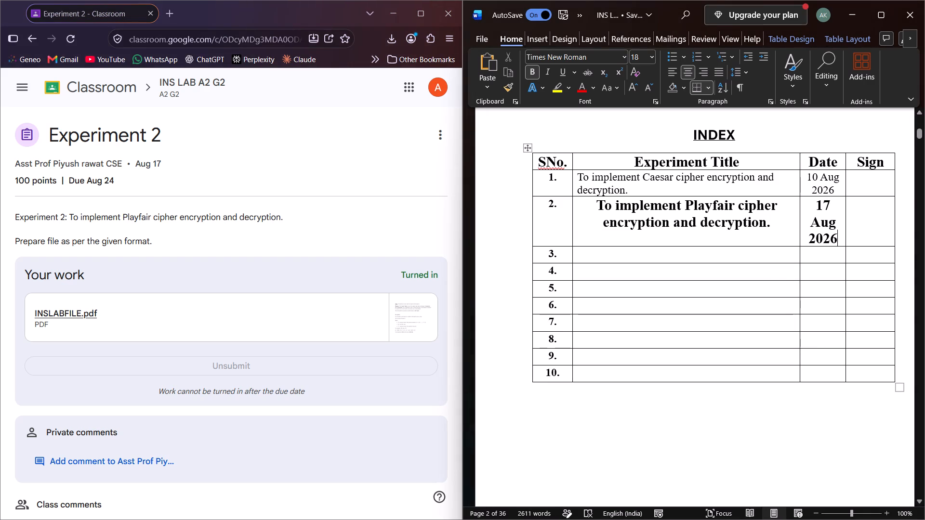
Copy "To implement AutoKey and Vigenère cipher encryption and decryption." from the Experiment 3 assignment into row 3's Experiment Title cell.
{"action": "left_click", "coordinate": [680, 260]}
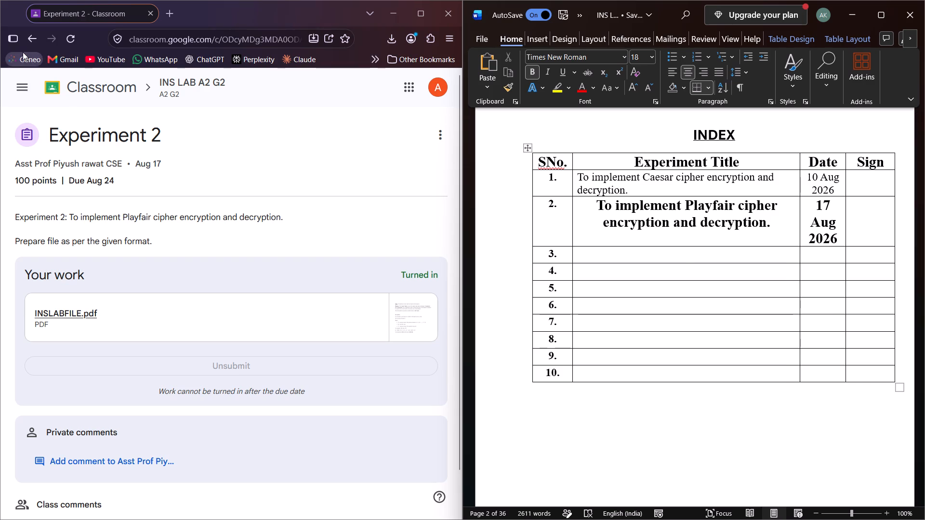
{"action": "left_click", "coordinate": [199, 83]}
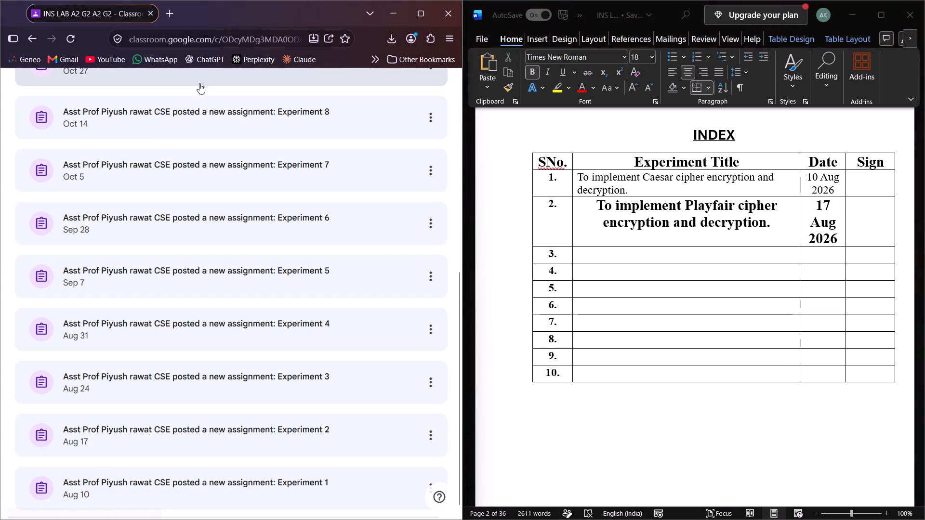
{"action": "left_click", "coordinate": [329, 367]}
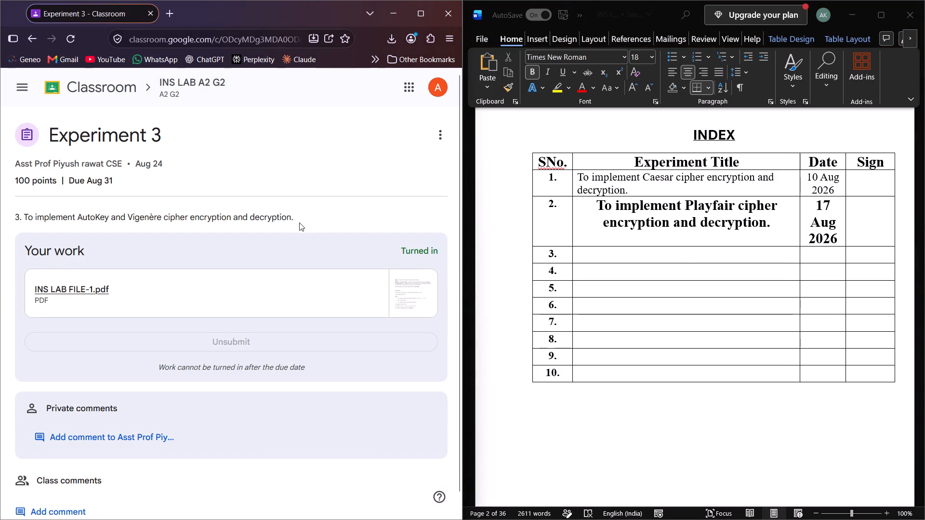
{"action": "left_click_drag", "start_coordinate": [299, 222], "coordinate": [26, 218]}
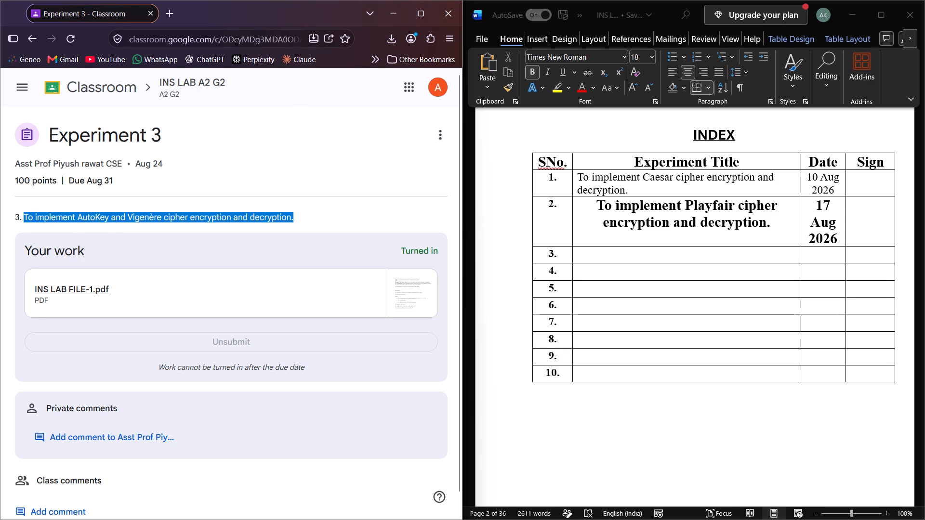
{"action": "left_click_drag", "start_coordinate": [26, 218], "coordinate": [25, 218]}
{"action": "key", "text": "ctrl+c"}
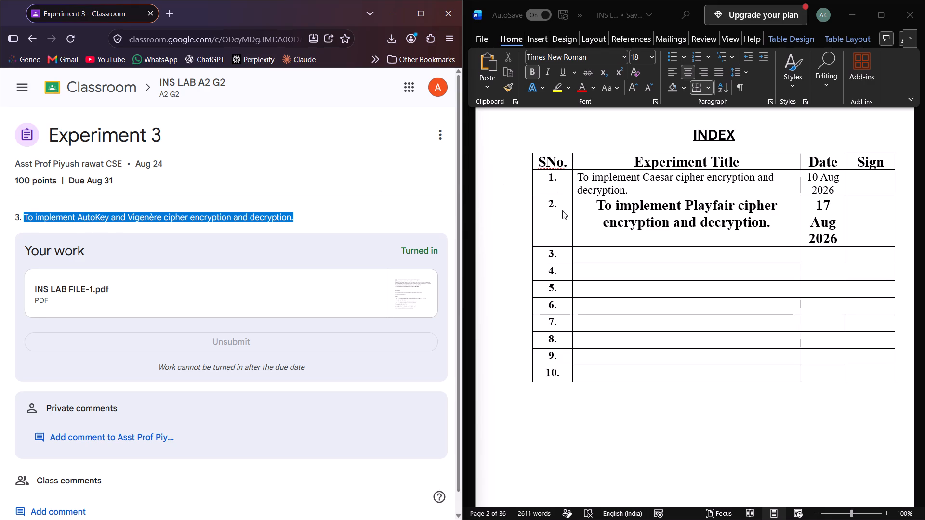
{"action": "left_click", "coordinate": [598, 255]}
{"action": "key", "text": "ctrl+v"}
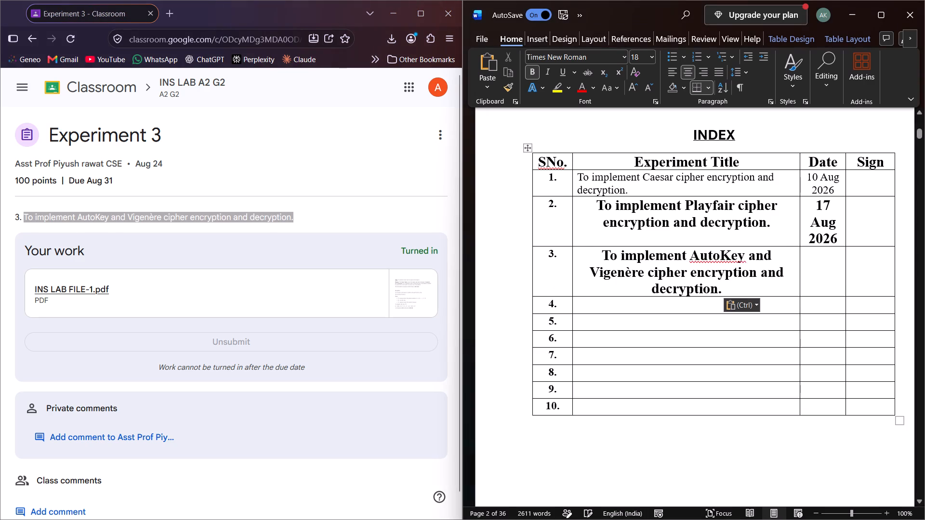
Enter the date 24 Aug 2026 in row 3's Date cell of the index table.
{"action": "left_click", "coordinate": [824, 270]}
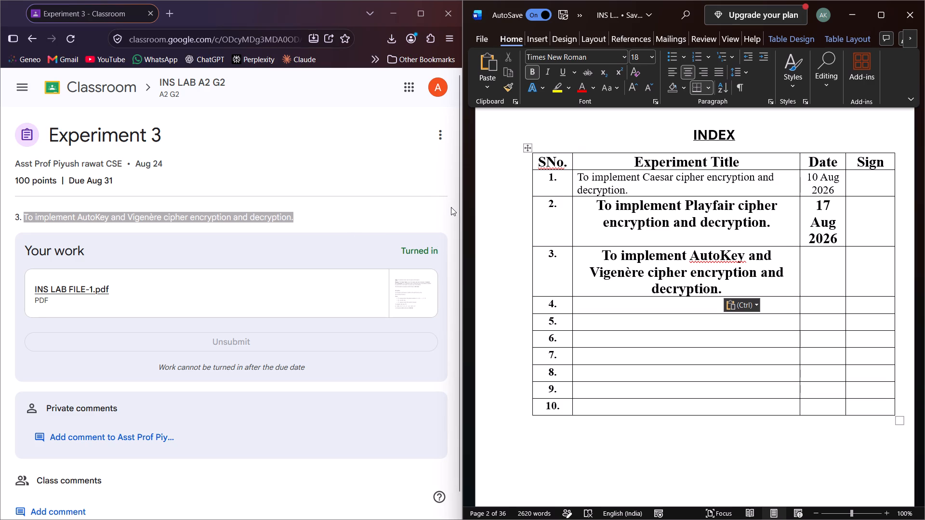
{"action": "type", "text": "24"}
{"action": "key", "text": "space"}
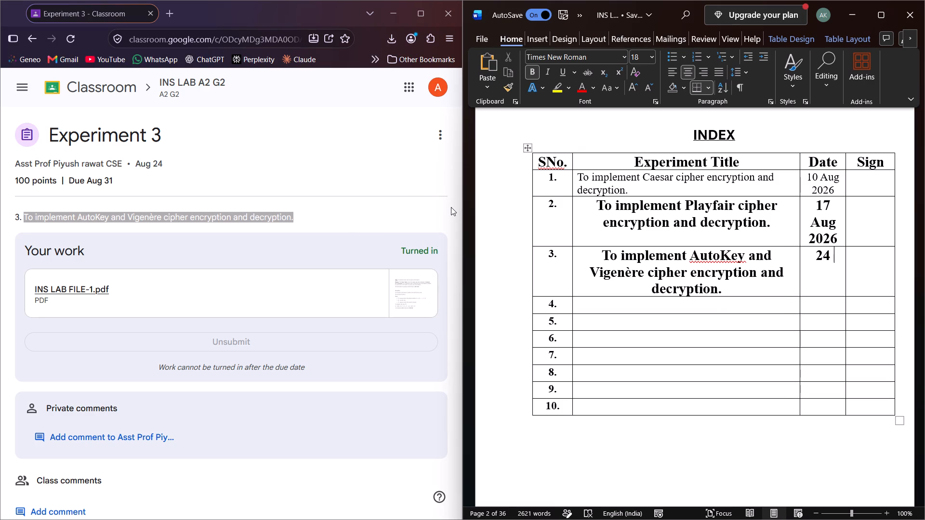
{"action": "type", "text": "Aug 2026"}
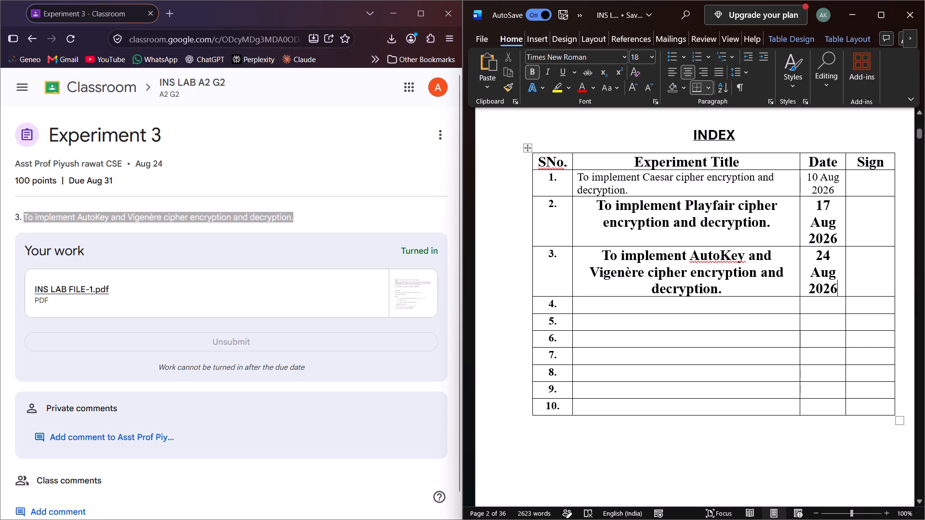
Copy "To implement Polyalphabetic cipher encryption and decryption. (Running key cipher)" from the Experiment 4 assignment into row 4's Experiment Title cell.
{"action": "left_click", "coordinate": [609, 305]}
{"action": "left_click", "coordinate": [192, 81]}
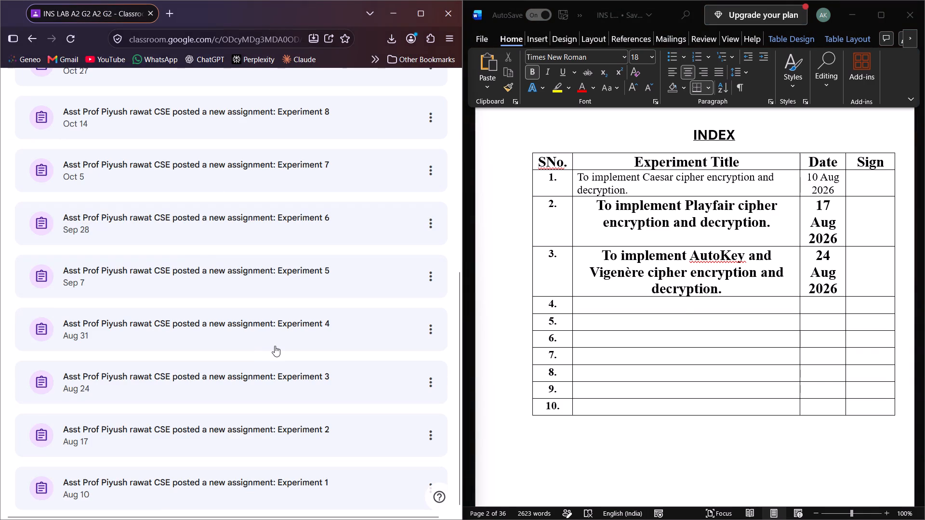
{"action": "left_click", "coordinate": [275, 346]}
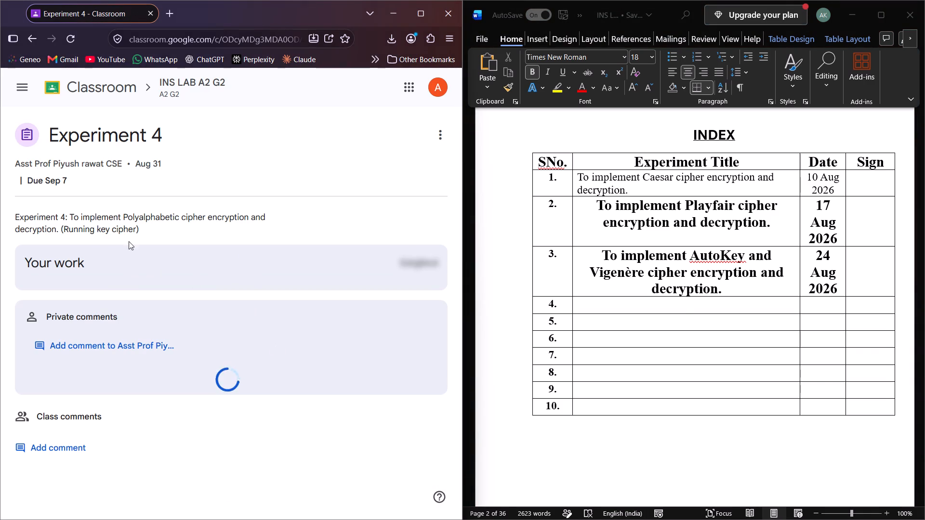
{"action": "left_click_drag", "start_coordinate": [168, 228], "coordinate": [98, 226]}
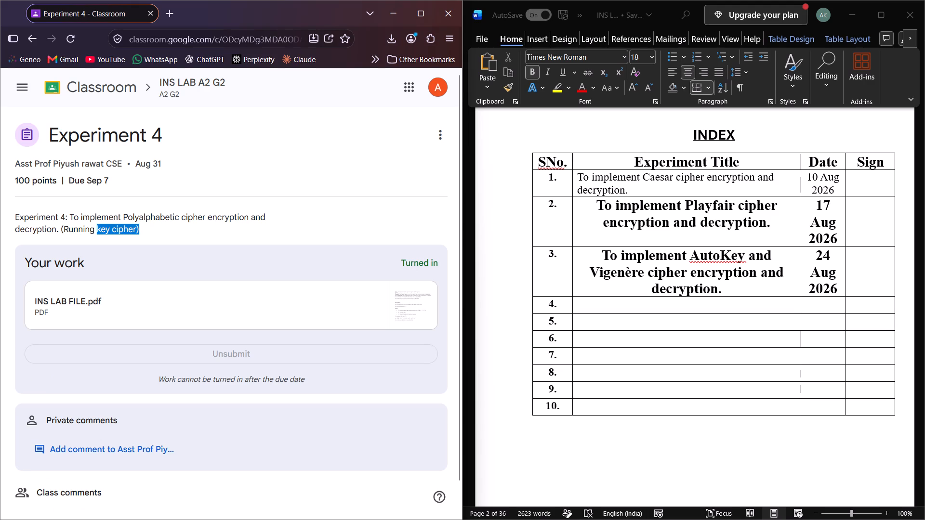
{"action": "left_click_drag", "start_coordinate": [98, 226], "coordinate": [70, 219]}
{"action": "key", "text": "ctrl+c"}
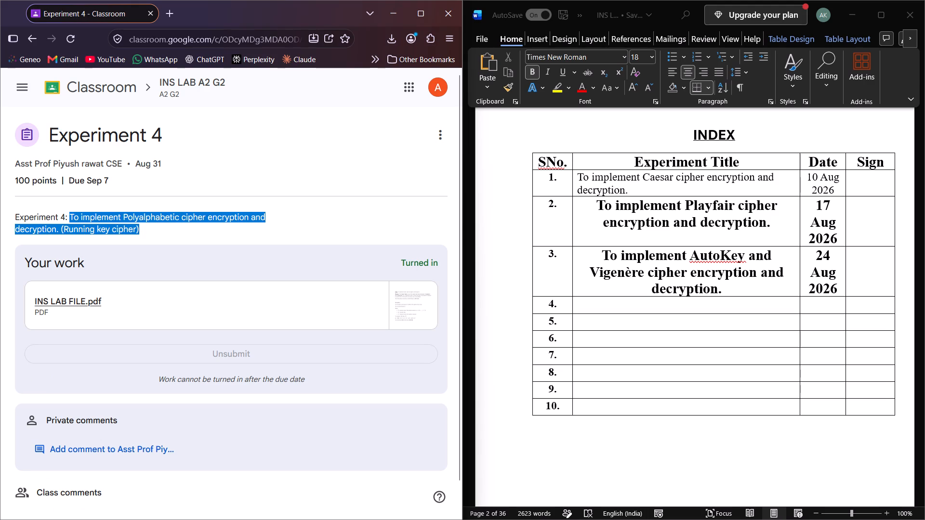
{"action": "left_click", "coordinate": [599, 303]}
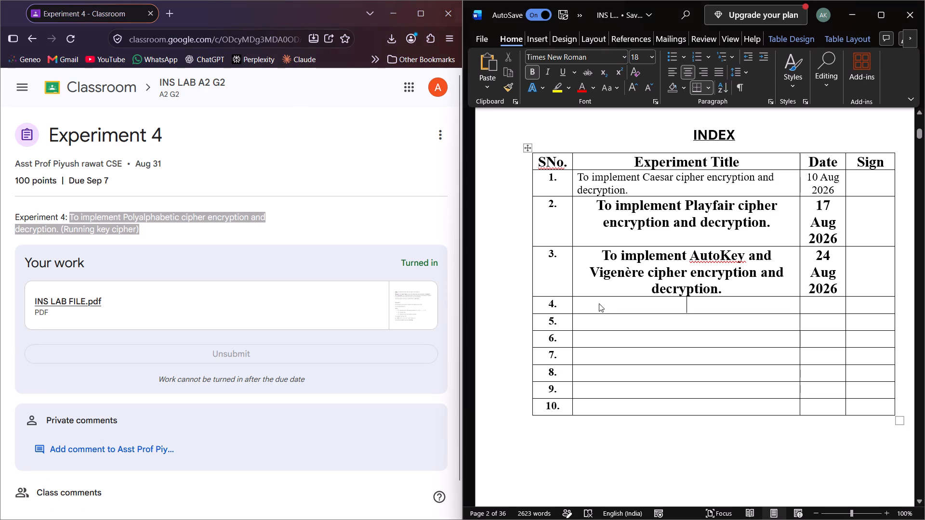
{"action": "key", "text": "ctrl+v"}
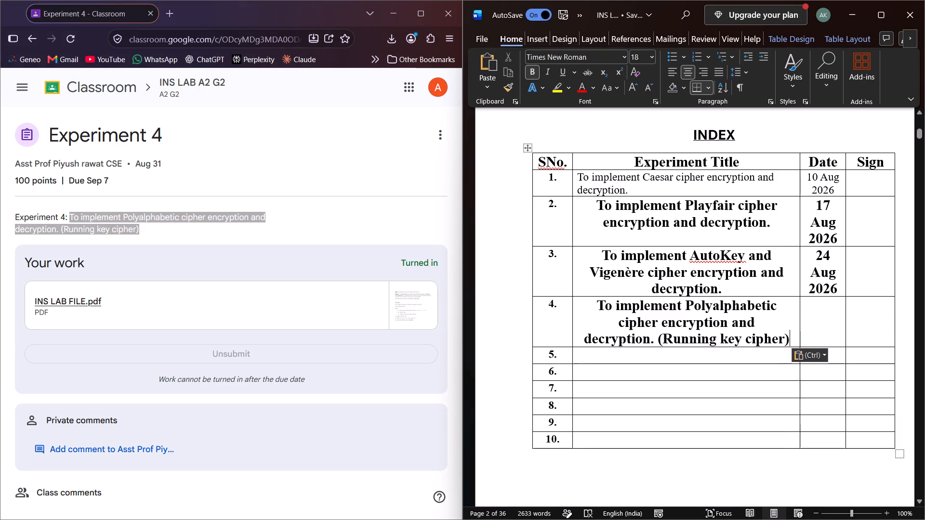
Enter the date 31 Aug 2026 in row 4's Date cell of the index table.
{"action": "left_click", "coordinate": [821, 326]}
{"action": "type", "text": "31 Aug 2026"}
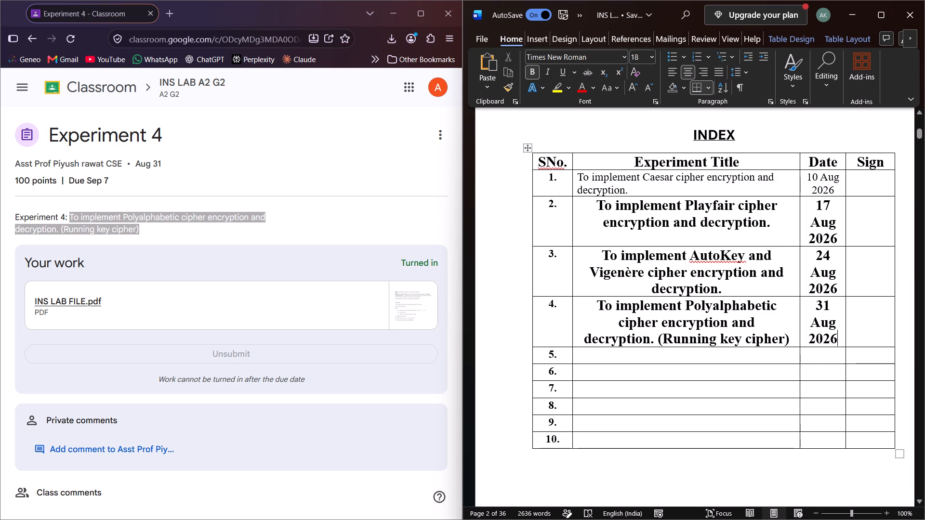
Copy "To implement Hill cipher encryption and decryption." from the Experiment 5 assignment into row 5's Experiment Title cell.
{"action": "left_click", "coordinate": [734, 358]}
{"action": "left_click", "coordinate": [172, 88]}
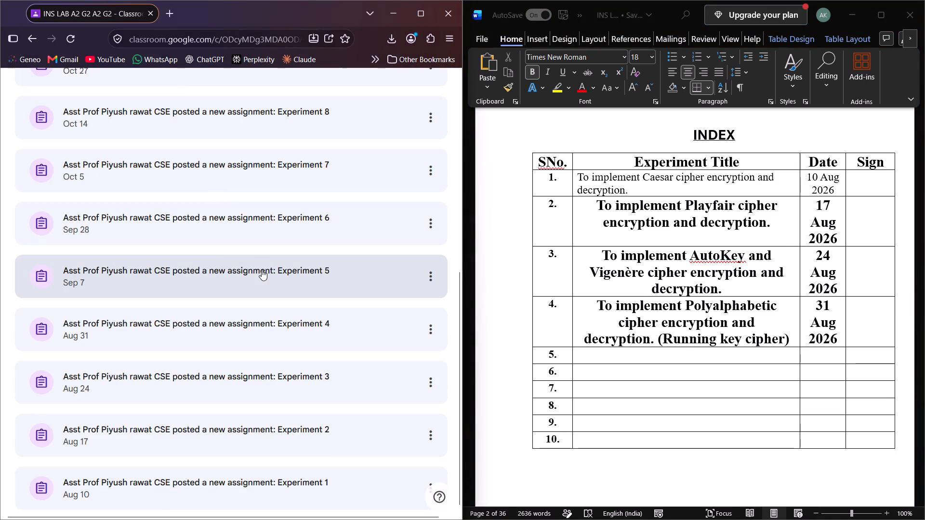
{"action": "left_click", "coordinate": [260, 272]}
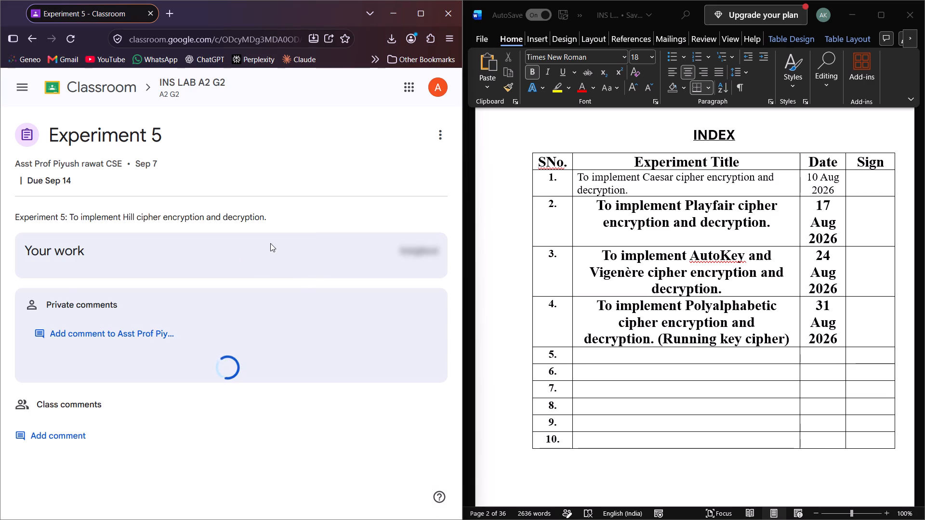
{"action": "left_click_drag", "start_coordinate": [273, 221], "coordinate": [99, 208]}
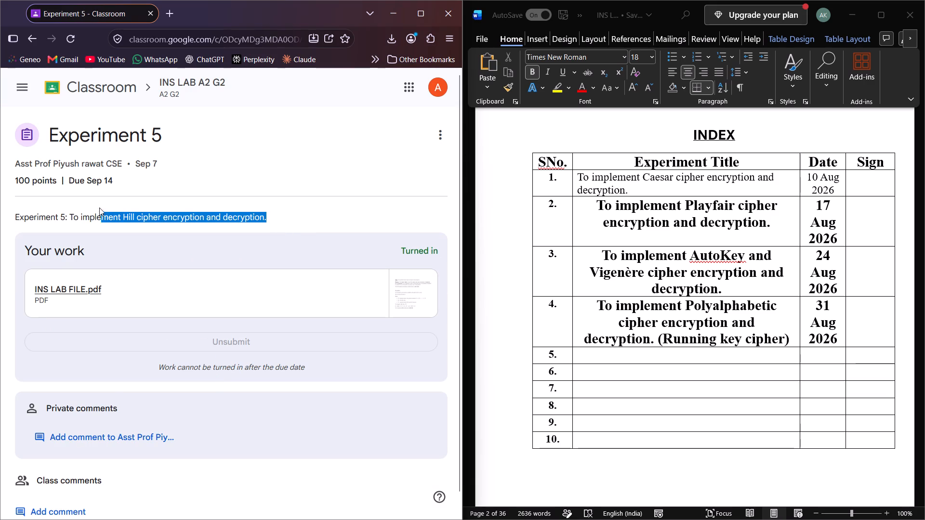
{"action": "left_click_drag", "start_coordinate": [99, 208], "coordinate": [69, 209]}
{"action": "key", "text": "ctrl+c"}
{"action": "left_click", "coordinate": [632, 352]}
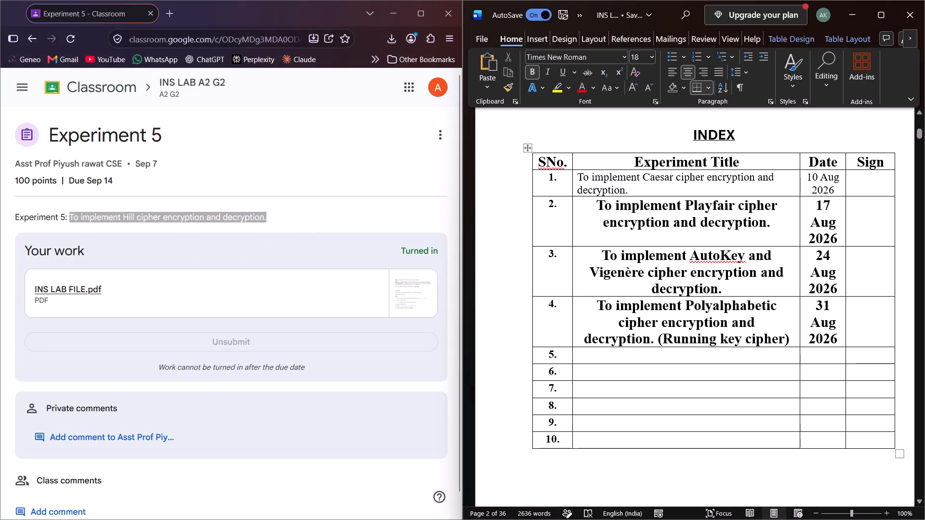
{"action": "key", "text": "ctrl+v"}
Enter the date 7 Sep 2026 in row 5's Date cell of the index table.
{"action": "left_click", "coordinate": [819, 364]}
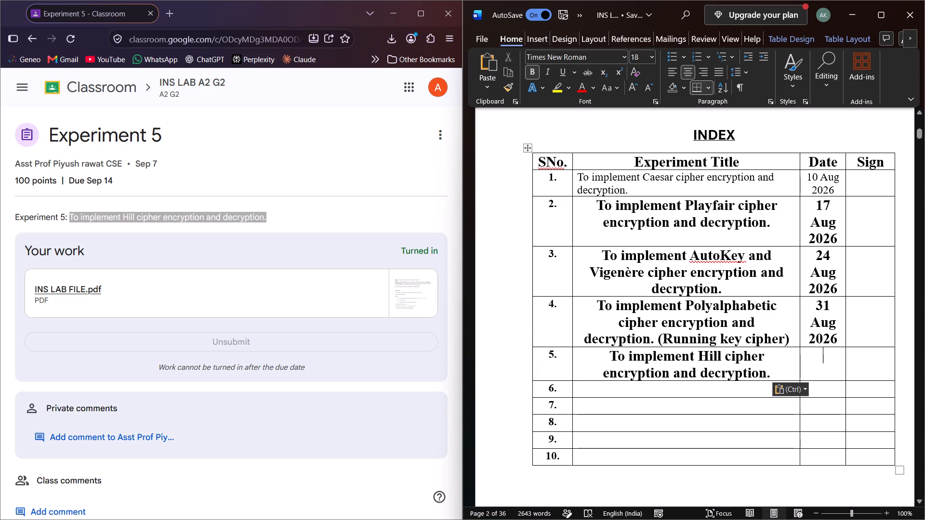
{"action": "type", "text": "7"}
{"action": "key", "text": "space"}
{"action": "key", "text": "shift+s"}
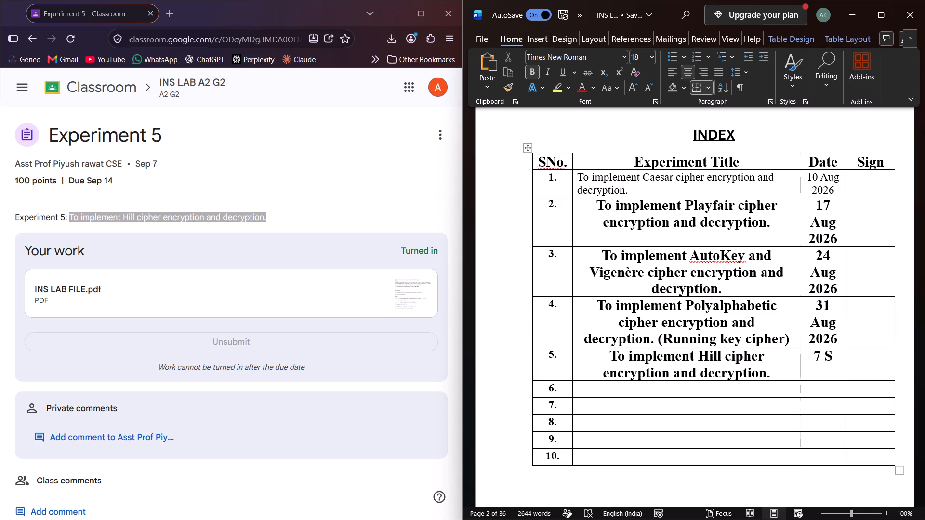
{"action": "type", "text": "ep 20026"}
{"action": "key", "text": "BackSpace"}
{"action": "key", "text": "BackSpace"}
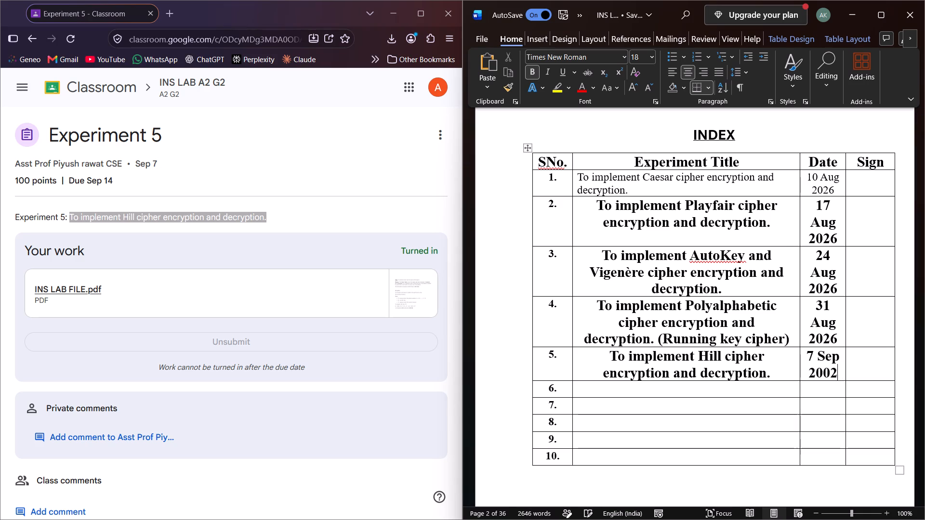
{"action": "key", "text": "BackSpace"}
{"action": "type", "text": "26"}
Copy "To implement S-DES subkey generation." from the Experiment 6 assignment into row 6's Experiment Title cell.
{"action": "left_click", "coordinate": [705, 391]}
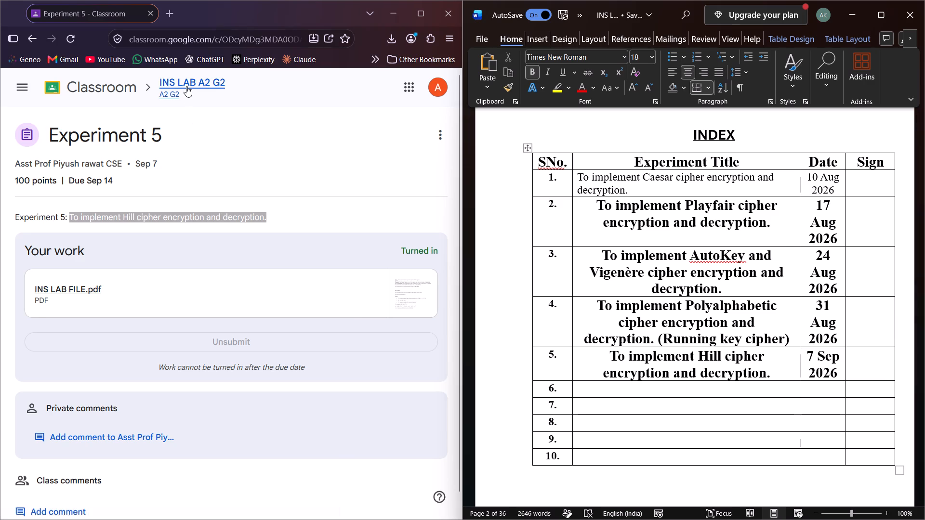
{"action": "left_click", "coordinate": [186, 85]}
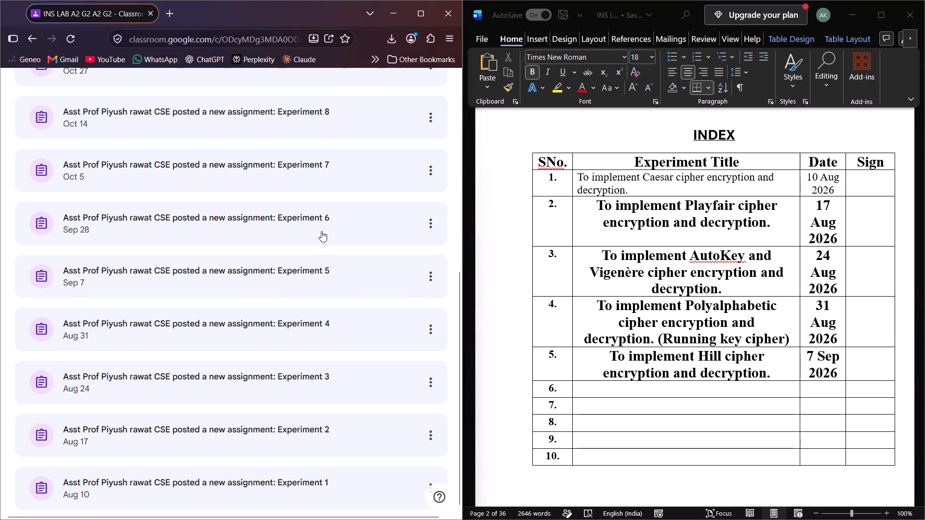
{"action": "left_click", "coordinate": [321, 231]}
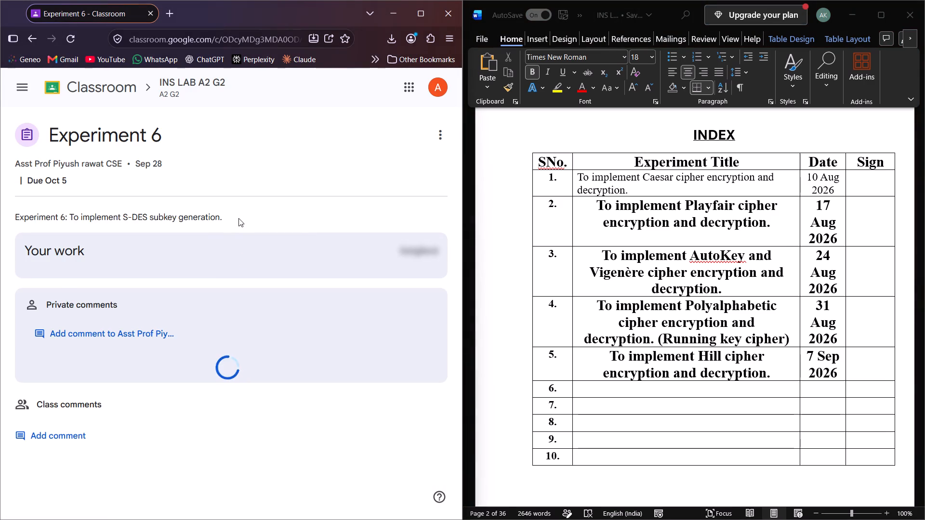
{"action": "left_click_drag", "start_coordinate": [236, 218], "coordinate": [70, 217]}
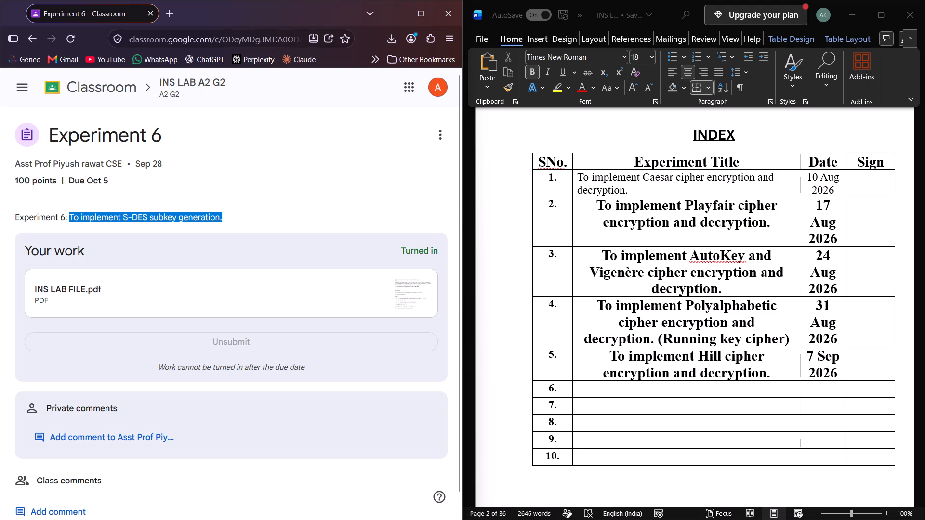
{"action": "key", "text": "ctrl+c"}
{"action": "left_click", "coordinate": [637, 389]}
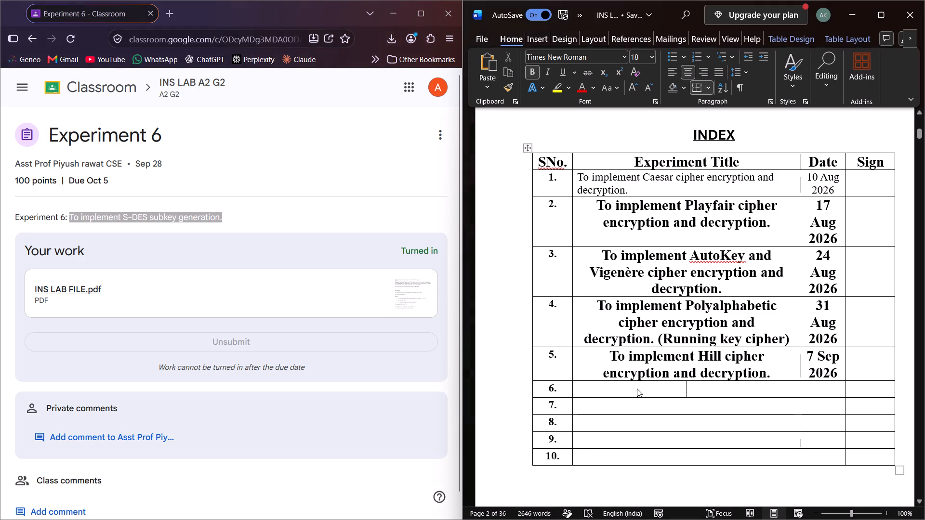
{"action": "key", "text": "ctrl+v"}
Enter the date 28 Sep 2026 in row 6's Date cell of the index table.
{"action": "left_click", "coordinate": [821, 400]}
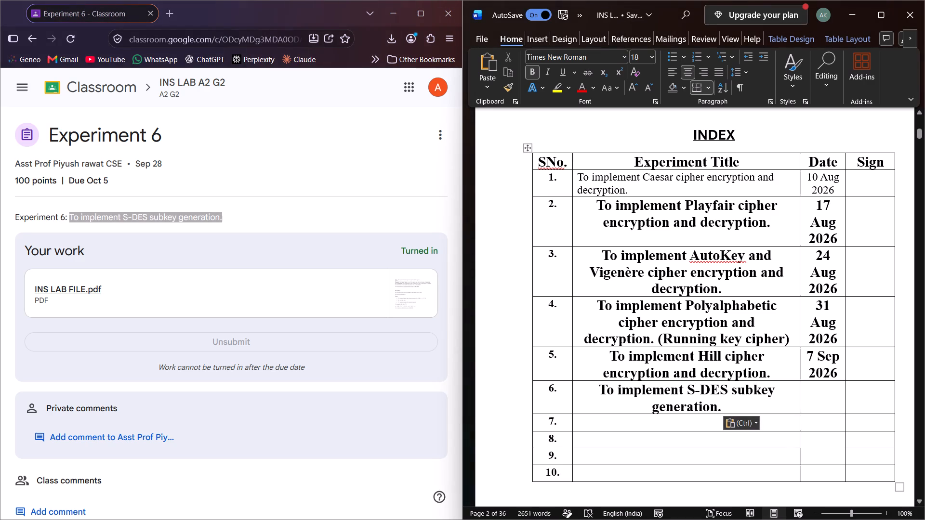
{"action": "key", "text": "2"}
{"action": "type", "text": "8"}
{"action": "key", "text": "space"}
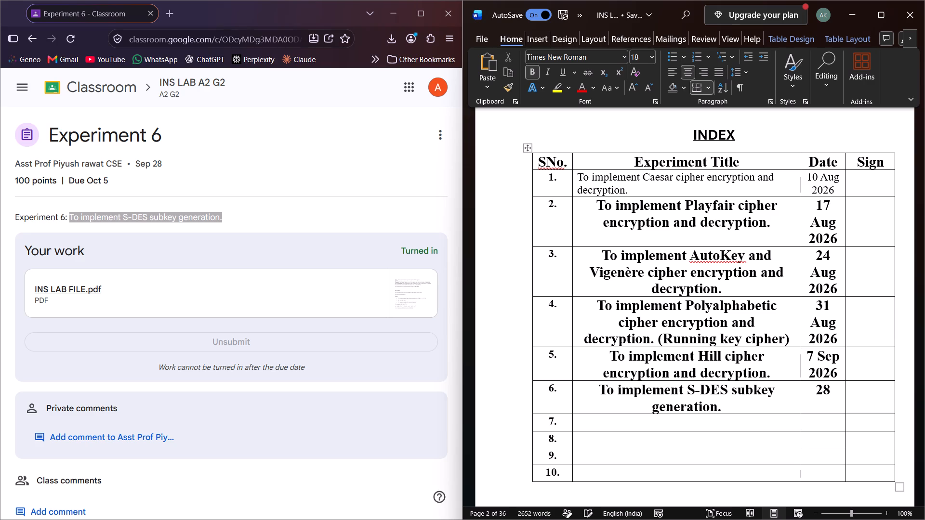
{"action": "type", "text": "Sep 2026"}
Copy "To implement Diffie-Hellman key exchange algorithm." from the Experiment 7 assignment into row 7's Experiment Title cell.
{"action": "left_click", "coordinate": [705, 446]}
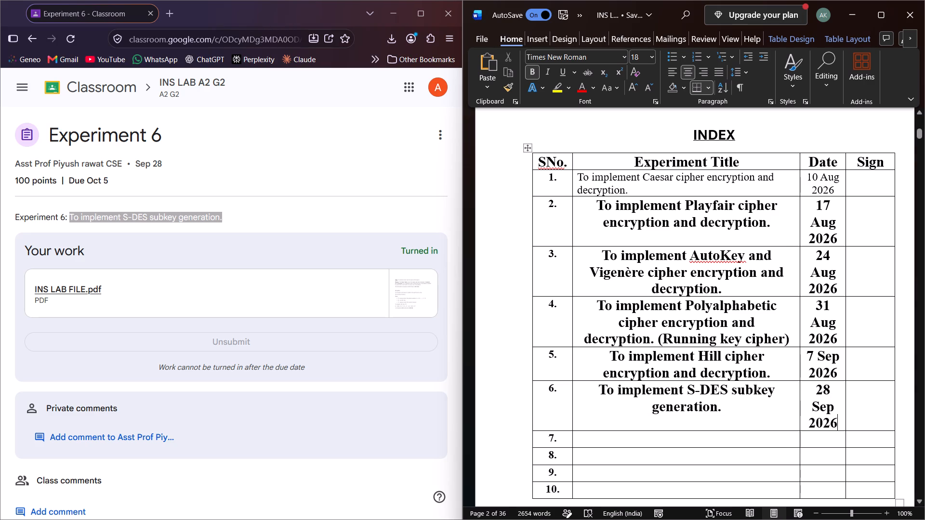
{"action": "left_click", "coordinate": [183, 93]}
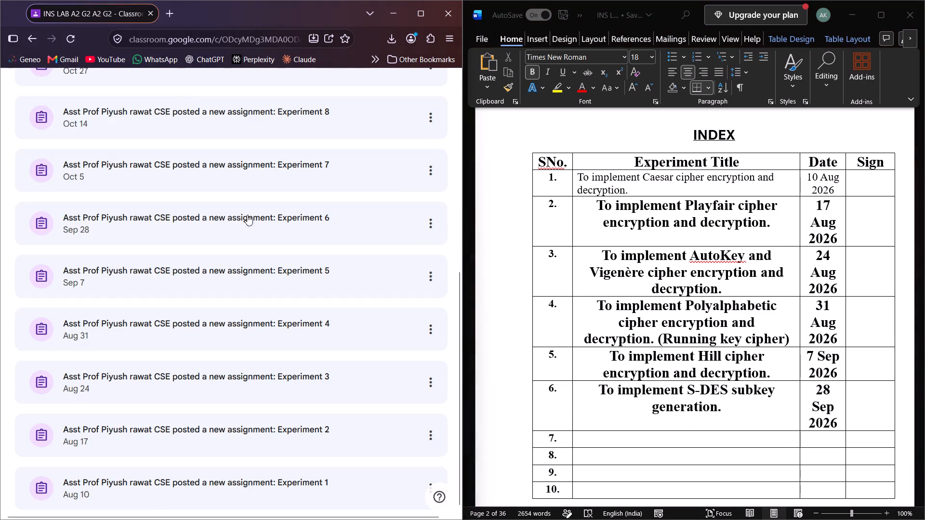
{"action": "left_click", "coordinate": [318, 163]}
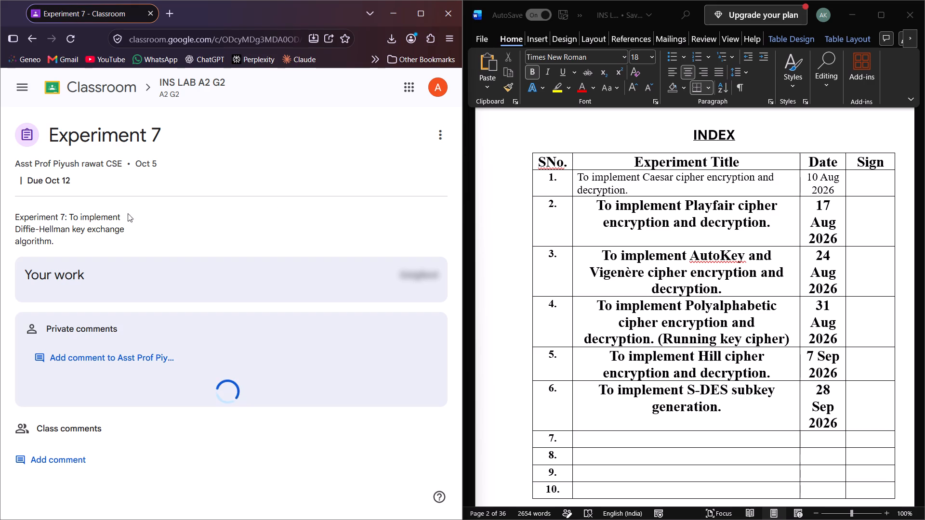
{"action": "left_click_drag", "start_coordinate": [69, 240], "coordinate": [67, 219]}
{"action": "key", "text": "ctrl+c"}
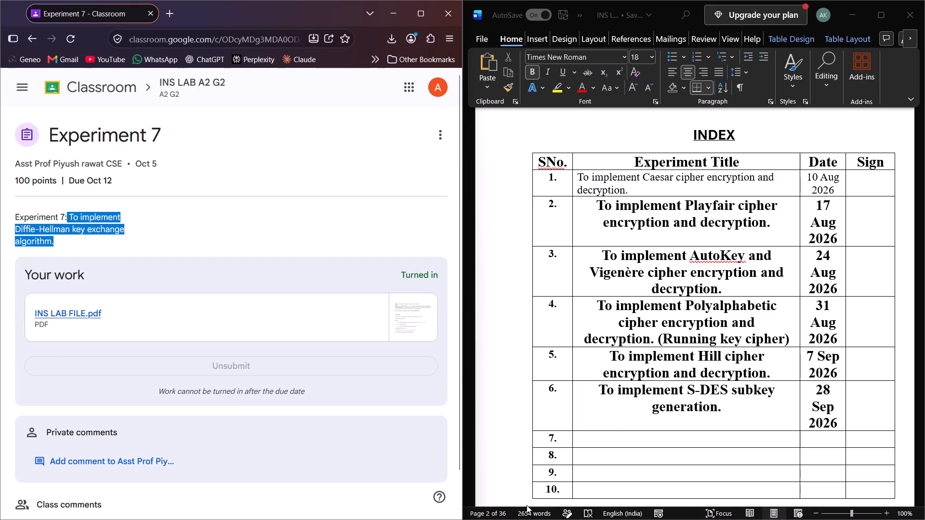
{"action": "left_click", "coordinate": [615, 440]}
{"action": "key", "text": "ctrl+v"}
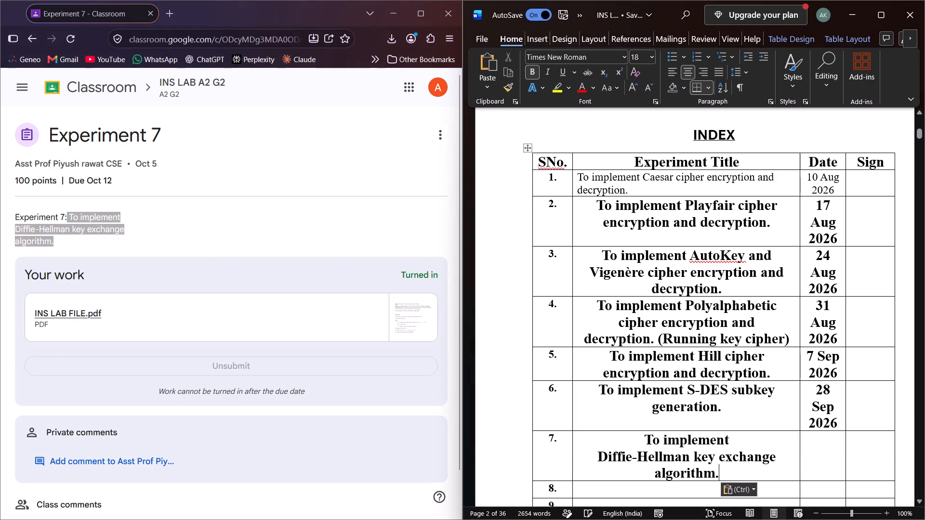
Enter the date 5 Oct 2026 in row 7's Date cell of the index table.
{"action": "left_click", "coordinate": [821, 450]}
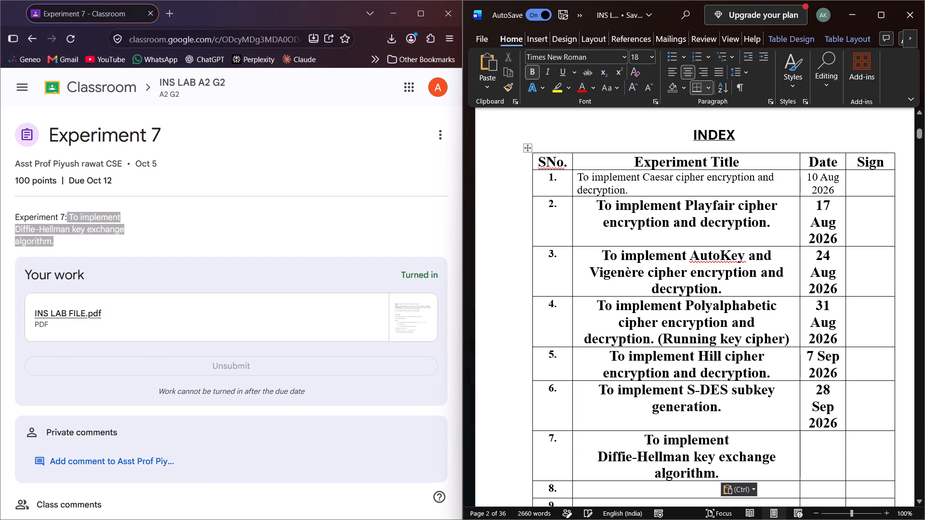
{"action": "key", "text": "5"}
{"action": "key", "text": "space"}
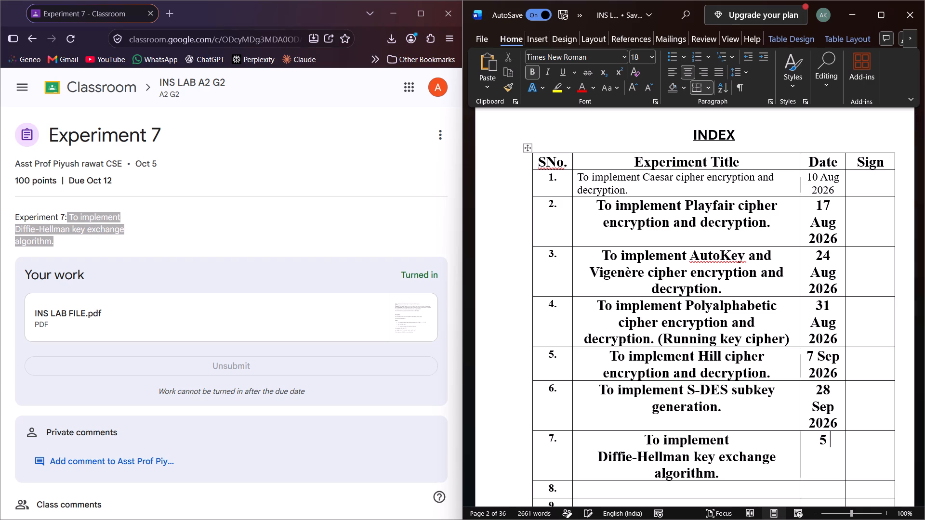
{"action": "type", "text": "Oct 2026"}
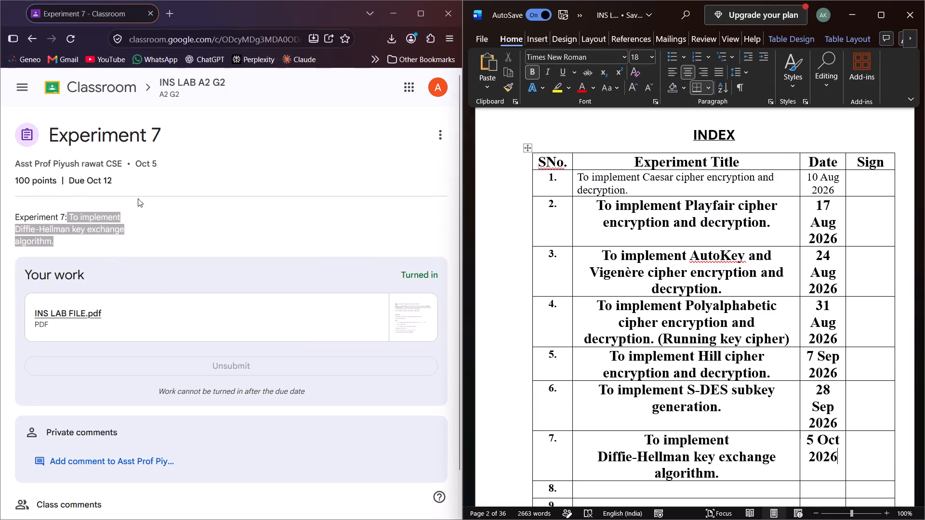
Copy "To implement RSA encryption and decryption." from the Experiment 8 assignment into row 8's Experiment Title cell.
{"action": "left_click", "coordinate": [145, 201]}
{"action": "left_click", "coordinate": [181, 81]}
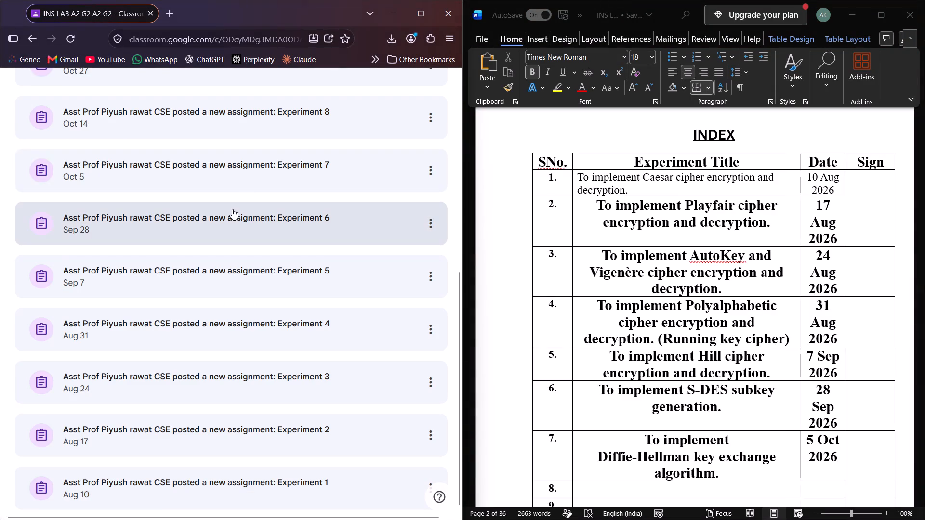
{"action": "scroll", "coordinate": [283, 191], "scroll_direction": "up", "scroll_amount": 2}
{"action": "left_click", "coordinate": [315, 218]}
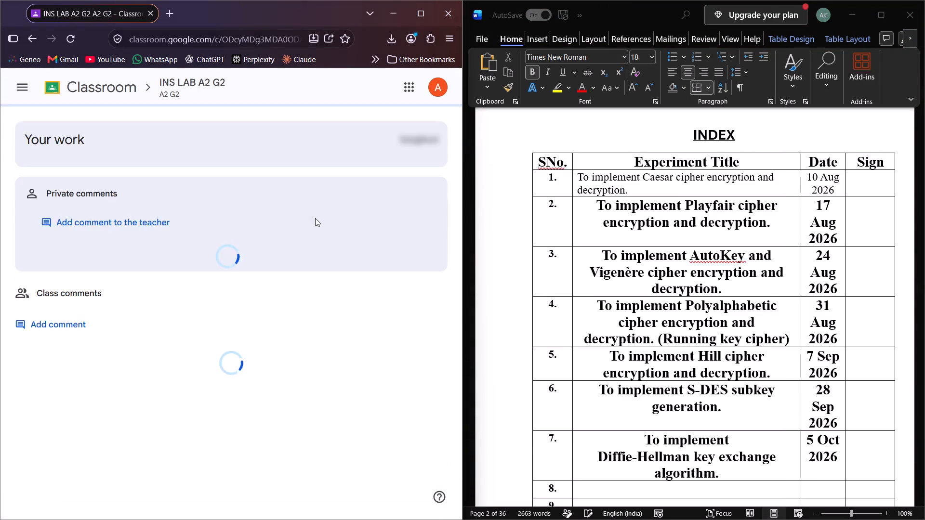
{"action": "left_click_drag", "start_coordinate": [253, 219], "coordinate": [71, 209]}
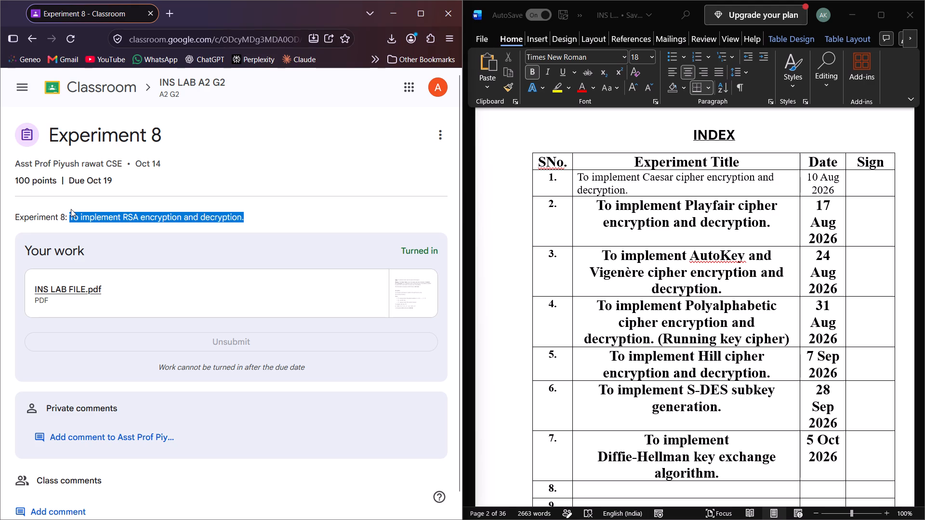
{"action": "key", "text": "ctrl+c"}
{"action": "scroll", "coordinate": [676, 433], "scroll_direction": "down", "scroll_amount": 1}
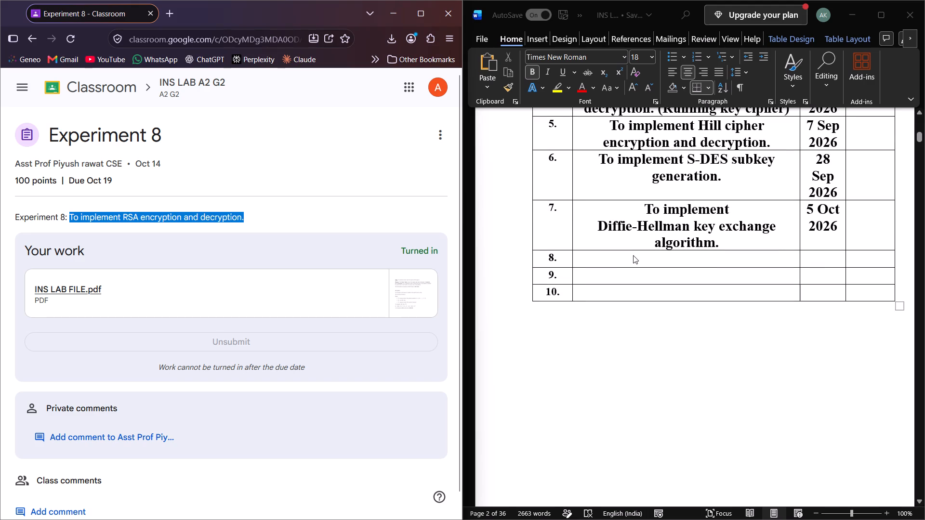
{"action": "left_click", "coordinate": [632, 256]}
{"action": "left_click", "coordinate": [647, 264]}
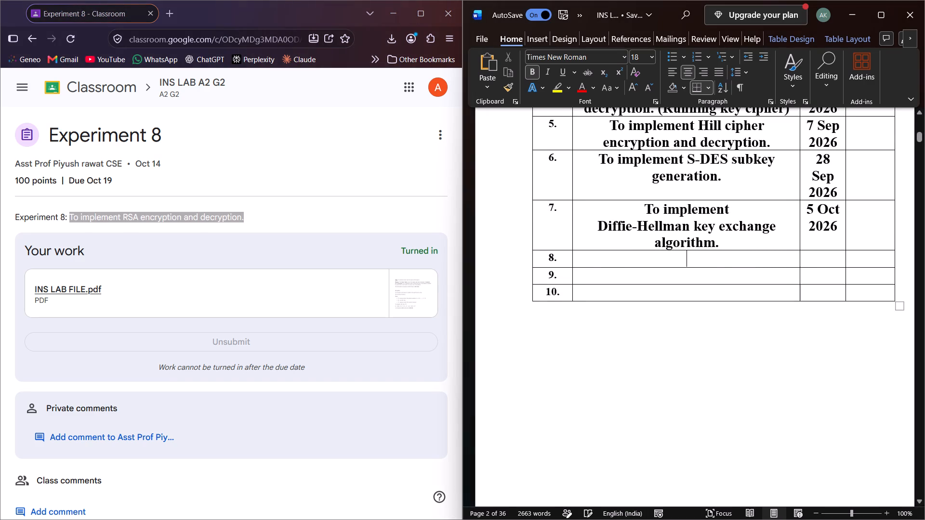
{"action": "key", "text": "ctrl+v"}
Enter the date 14 Oct 2026 in row 8's Date cell of the index table.
{"action": "left_click", "coordinate": [812, 264]}
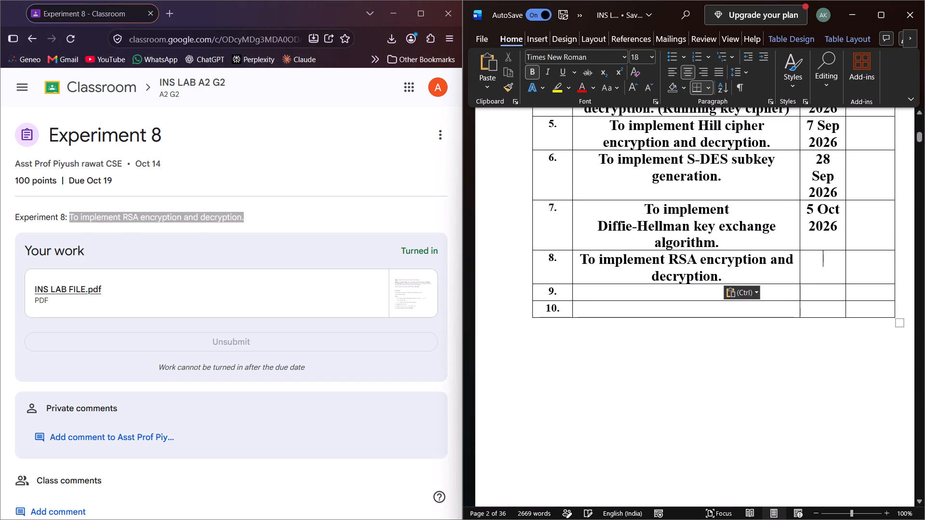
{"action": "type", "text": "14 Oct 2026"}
Copy "Write a program to generate SHA-1 hash." from the Experiment 9 and 10 assignment into row 9's Experiment Title cell.
{"action": "left_click", "coordinate": [705, 312]}
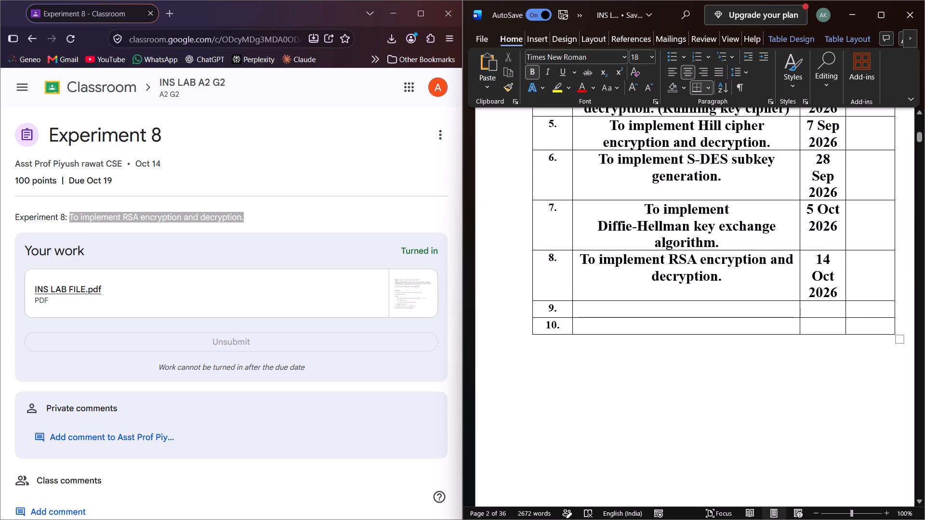
{"action": "scroll", "coordinate": [158, 241], "scroll_direction": "up", "scroll_amount": 1}
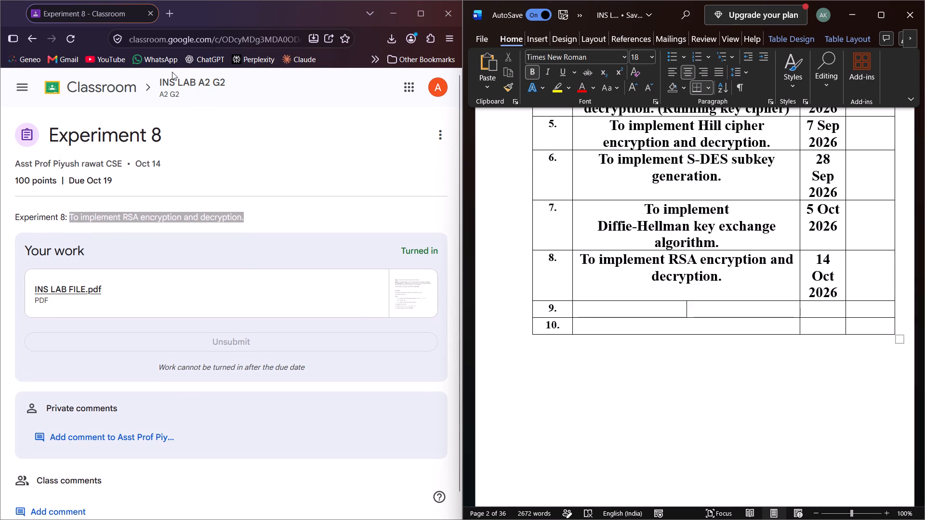
{"action": "left_click", "coordinate": [172, 72]}
{"action": "left_click", "coordinate": [176, 86]}
{"action": "scroll", "coordinate": [229, 180], "scroll_direction": "up", "scroll_amount": 1}
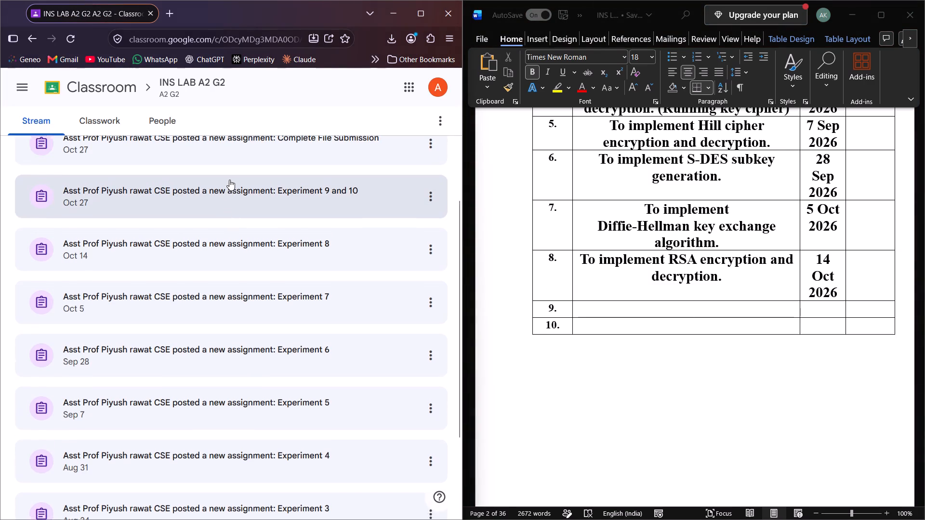
{"action": "scroll", "coordinate": [229, 180], "scroll_direction": "up", "scroll_amount": 1}
{"action": "left_click", "coordinate": [272, 222]}
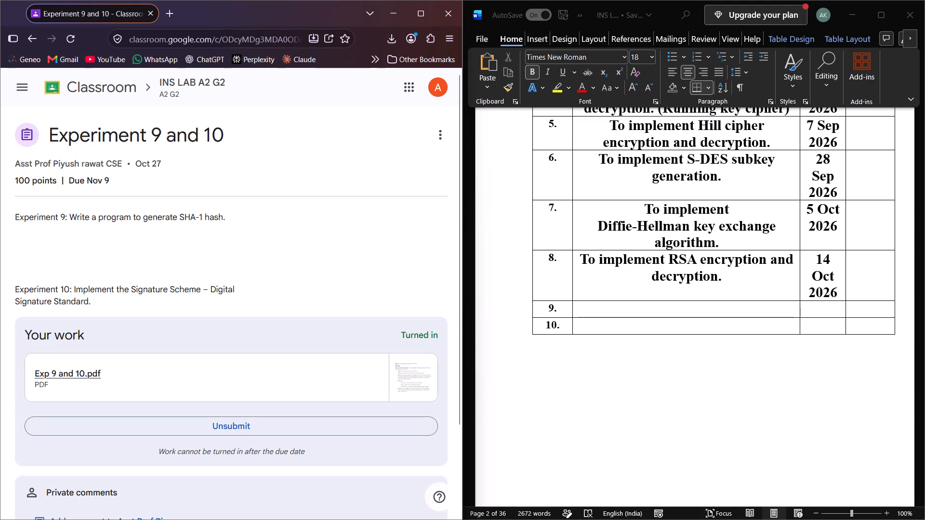
{"action": "left_click_drag", "start_coordinate": [234, 213], "coordinate": [70, 212]}
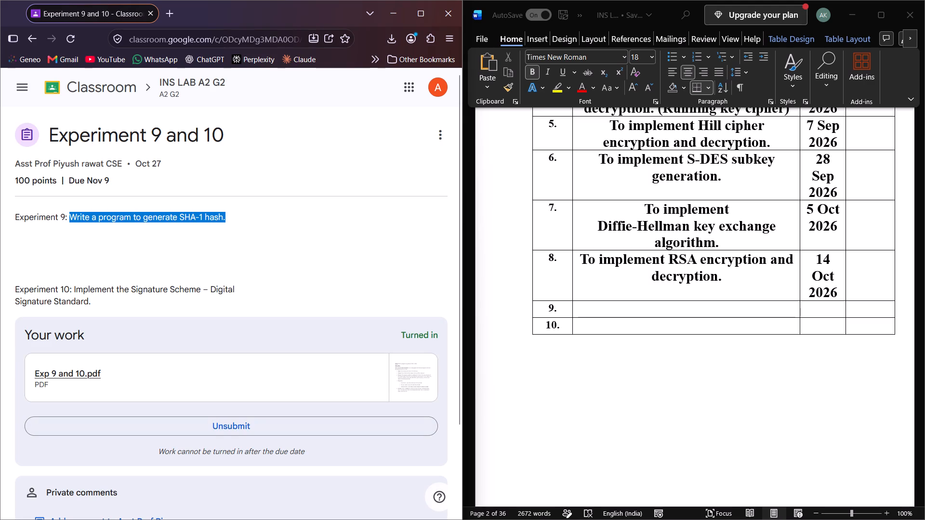
{"action": "key", "text": "ctrl+c"}
{"action": "left_click", "coordinate": [608, 309]}
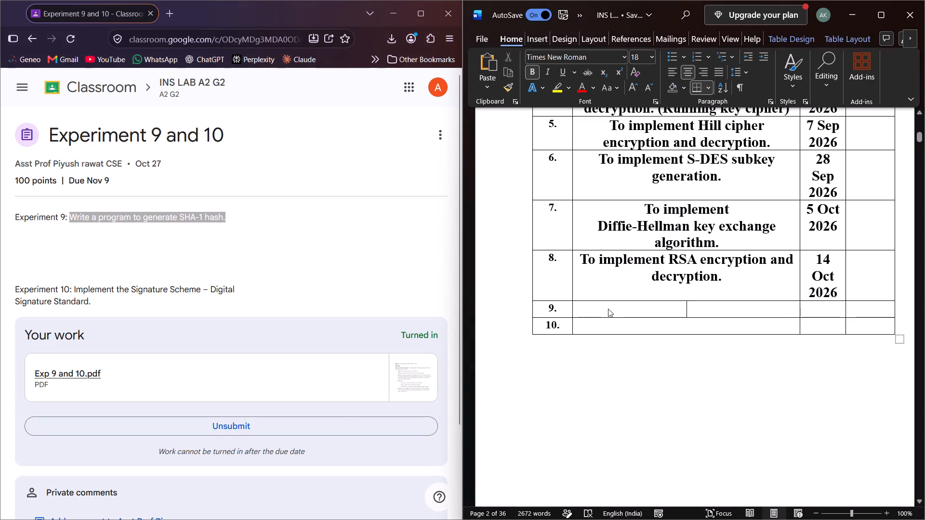
{"action": "key", "text": "ctrl+v"}
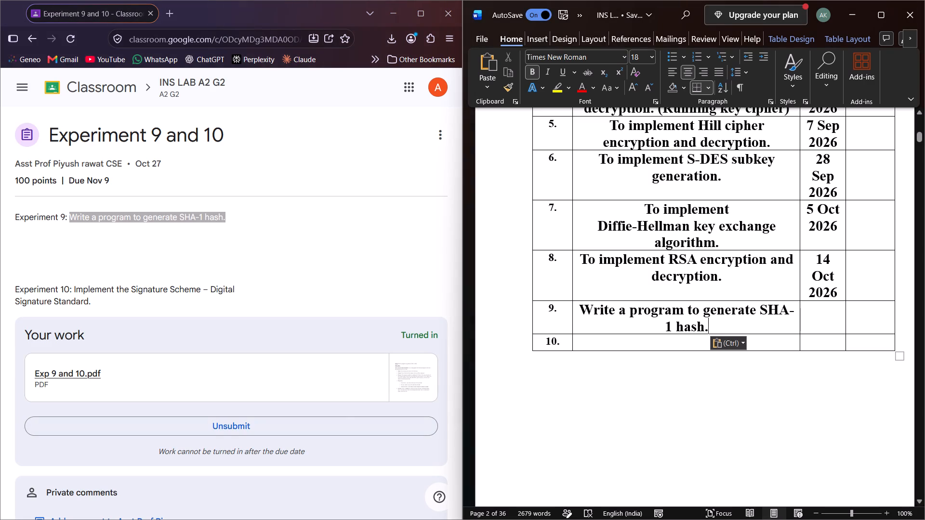
Copy "Implement the Signature Scheme – Digital Signature Standard." from the Experiment 9 and 10 assignment into row 10's Experiment Title cell.
{"action": "left_click", "coordinate": [620, 342]}
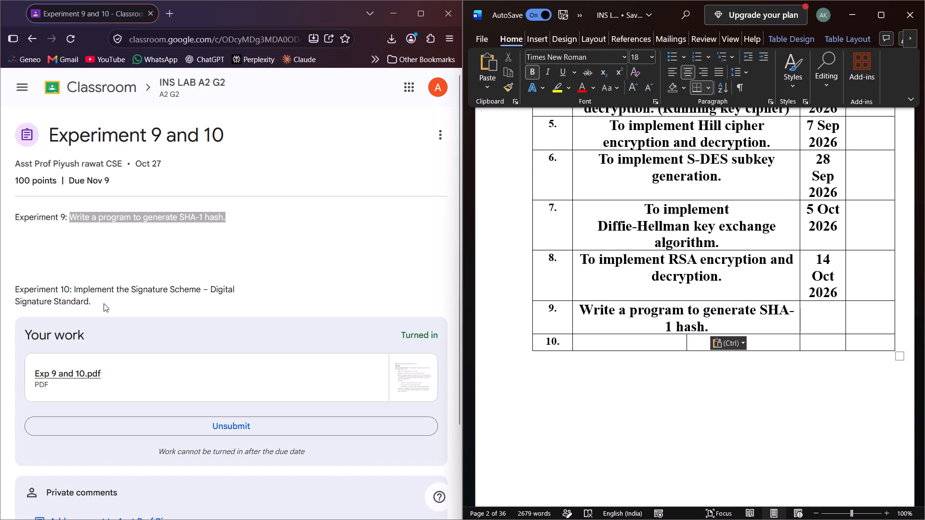
{"action": "left_click_drag", "start_coordinate": [97, 303], "coordinate": [74, 291]}
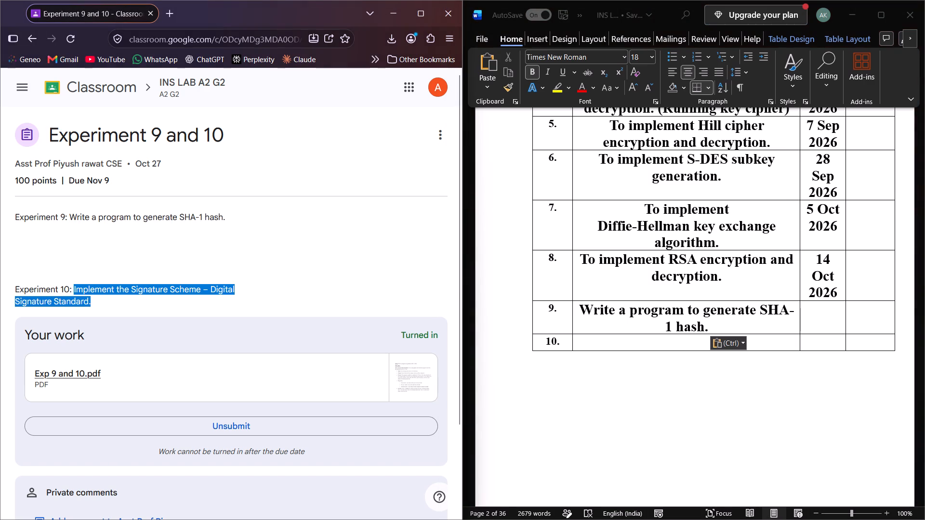
{"action": "key", "text": "ctrl+c"}
{"action": "left_click", "coordinate": [609, 340]}
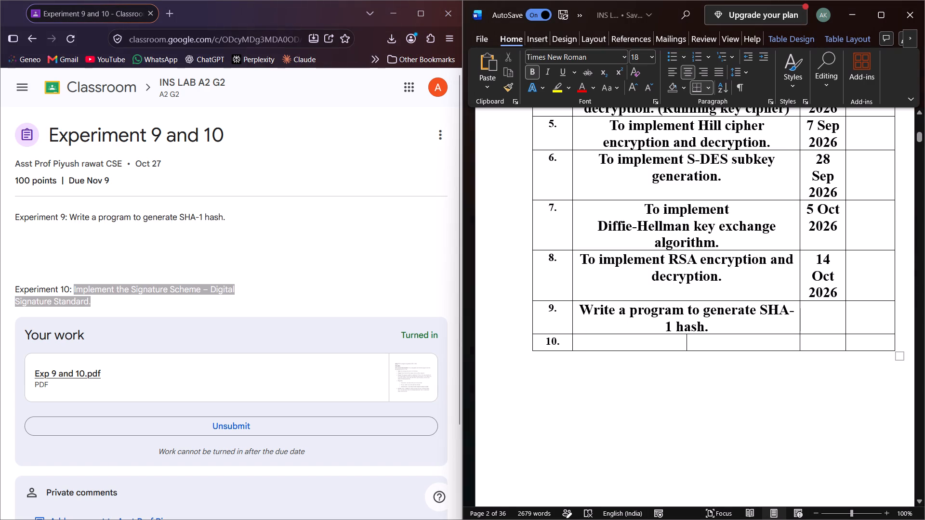
{"action": "key", "text": "ctrl+v"}
Look up the Experiment 9 and 10 posting date in Classroom and enter 27 Oct 2026 in row 9's Date cell.
{"action": "left_click", "coordinate": [822, 317]}
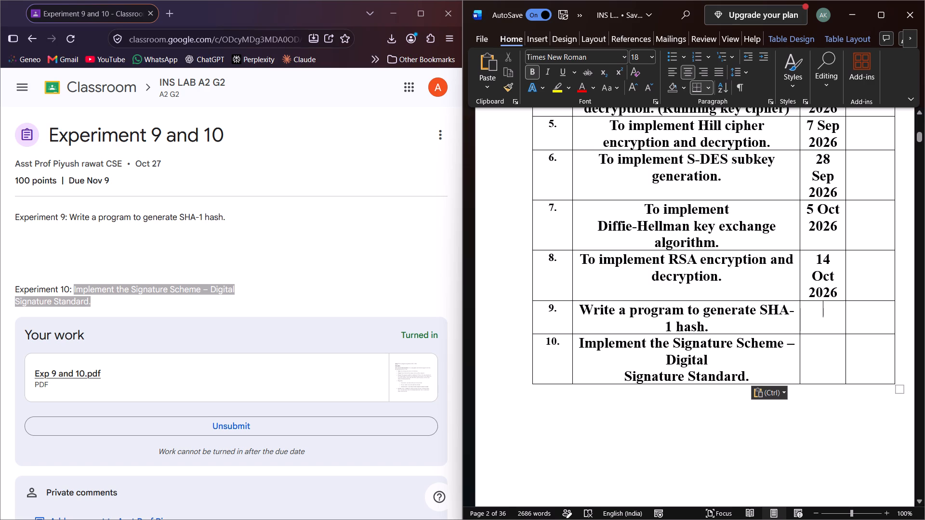
{"action": "left_click", "coordinate": [173, 81]}
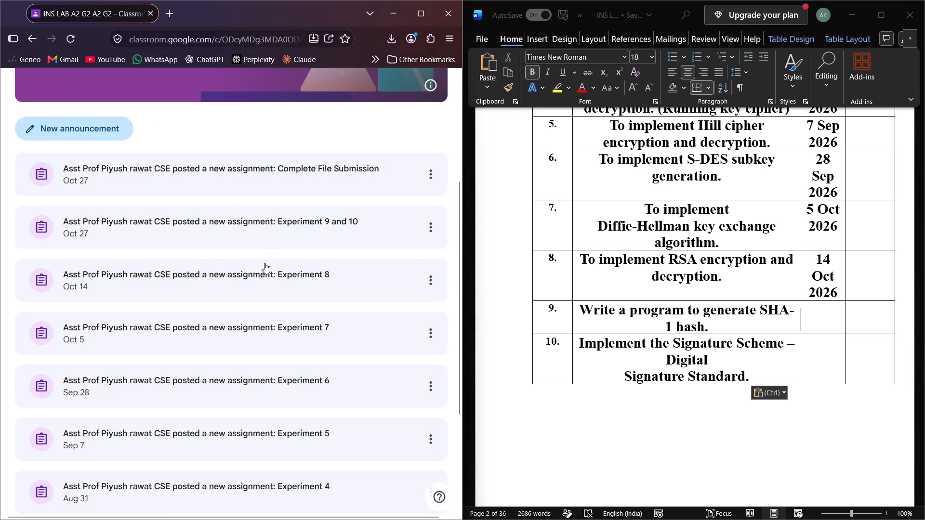
{"action": "left_click", "coordinate": [266, 275]}
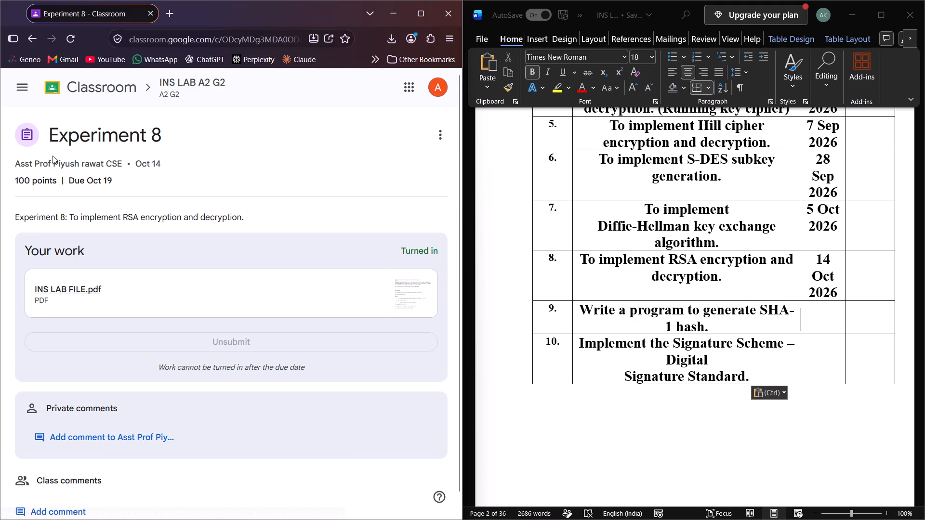
{"action": "left_click", "coordinate": [187, 84]}
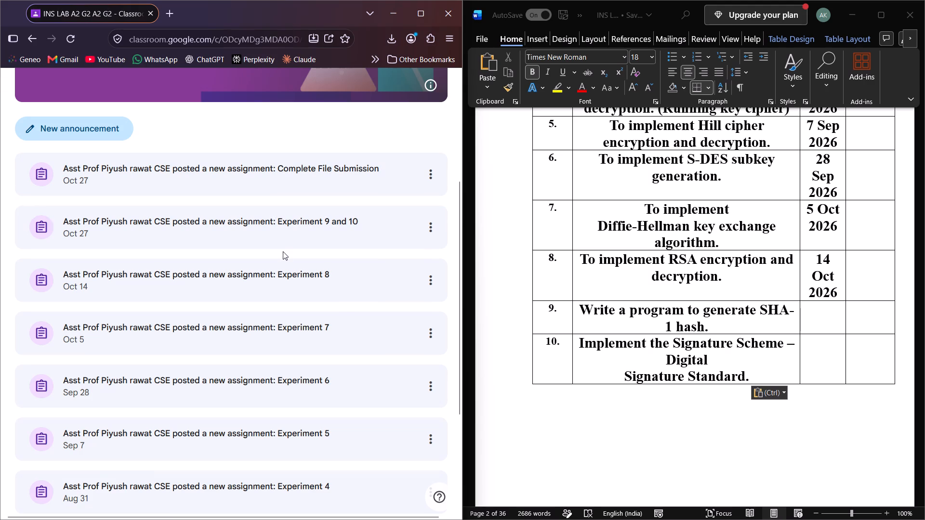
{"action": "left_click", "coordinate": [285, 238]}
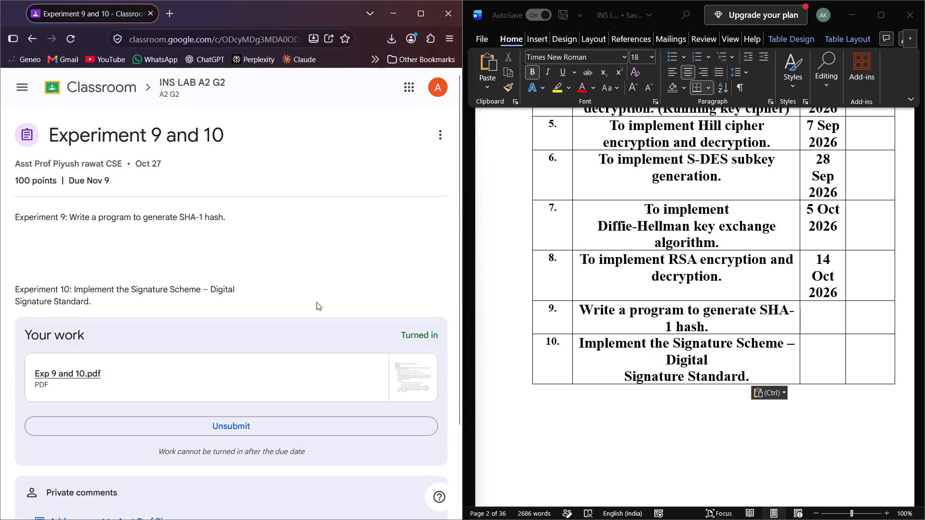
{"action": "left_click", "coordinate": [824, 316]}
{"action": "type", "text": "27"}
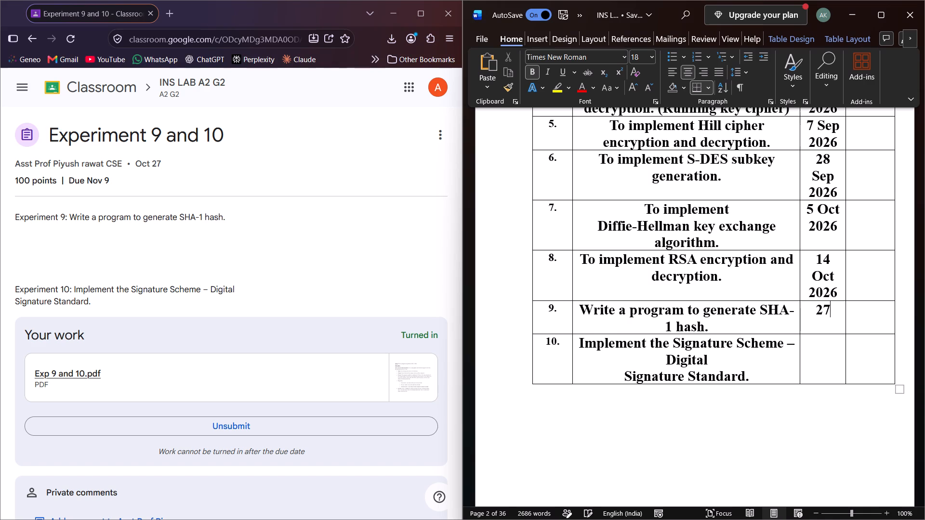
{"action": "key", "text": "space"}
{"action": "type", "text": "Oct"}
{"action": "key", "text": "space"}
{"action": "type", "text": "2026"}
Enter the date 27 Oct 2026 in row 10's Date cell of the index table.
{"action": "left_click", "coordinate": [826, 375]}
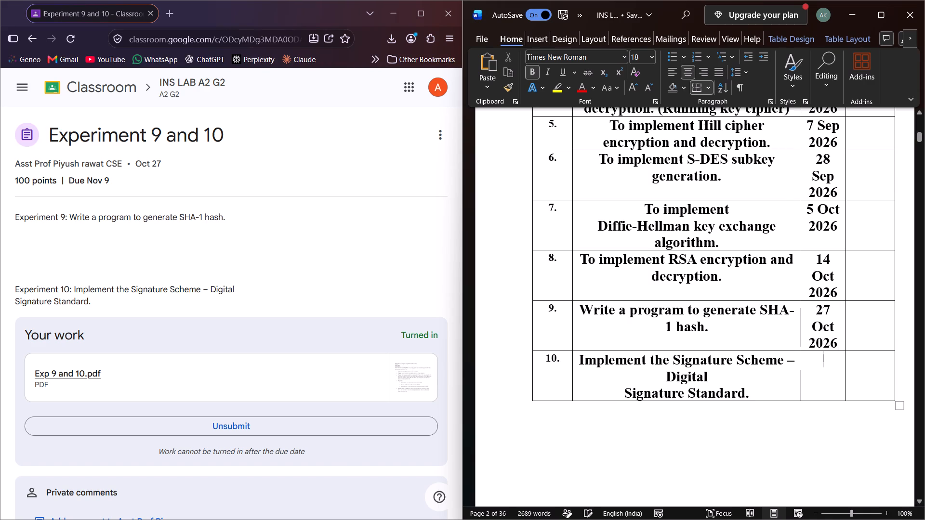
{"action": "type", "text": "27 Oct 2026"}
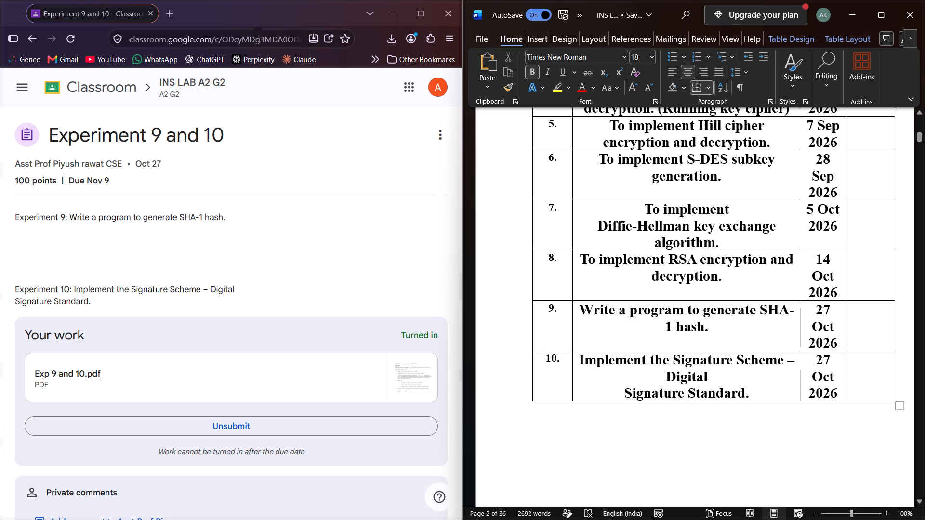
Remove bold from the experiment titles in rows 2 to 10 of the index table and set their font size to 14.
{"action": "left_click_drag", "start_coordinate": [754, 396], "coordinate": [571, 109]}
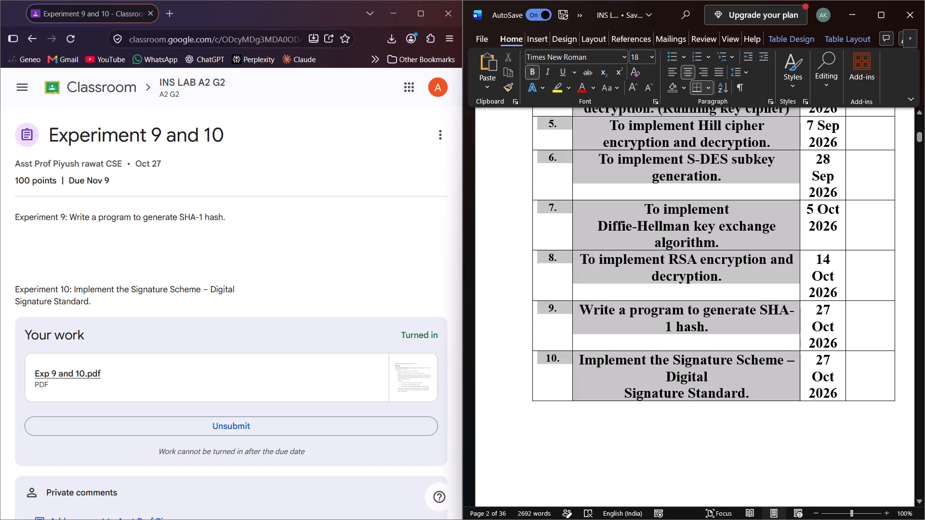
{"action": "left_click_drag", "start_coordinate": [571, 109], "coordinate": [599, 218]}
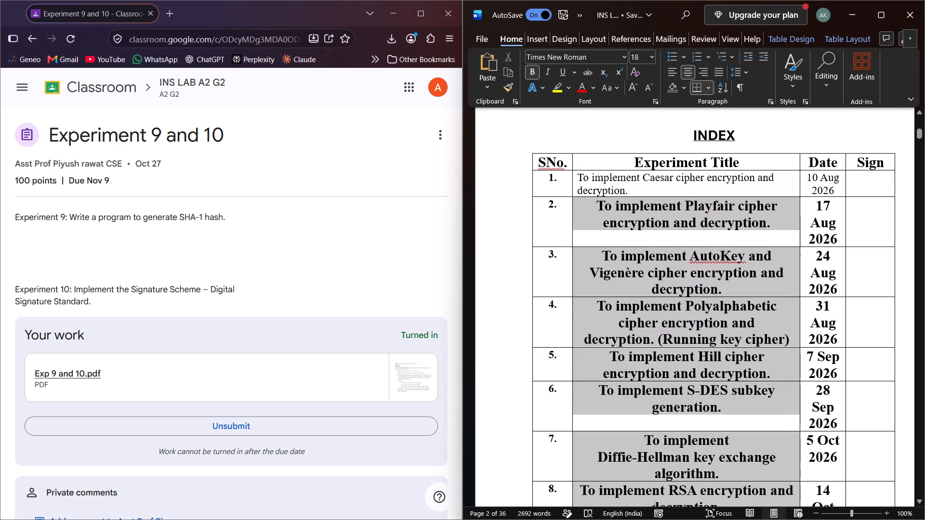
{"action": "left_click_drag", "start_coordinate": [599, 218], "coordinate": [600, 219]}
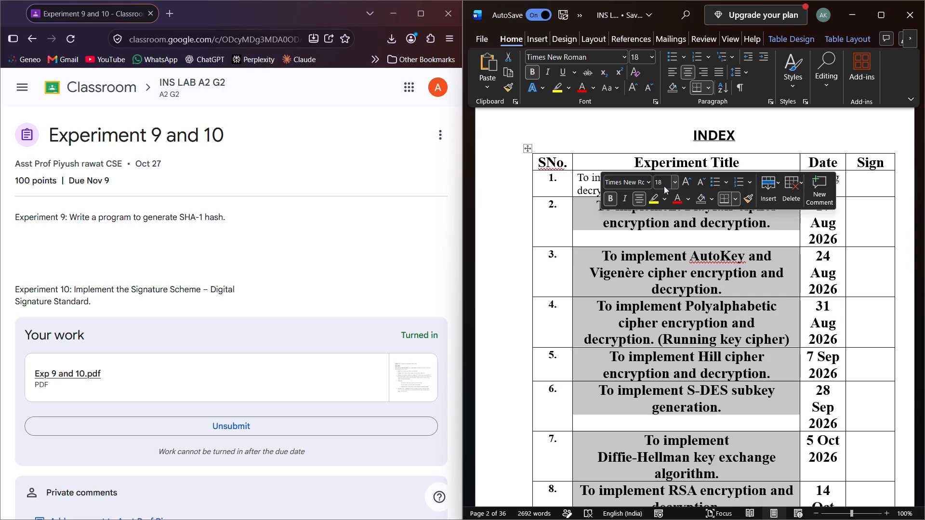
{"action": "left_click", "coordinate": [611, 200]}
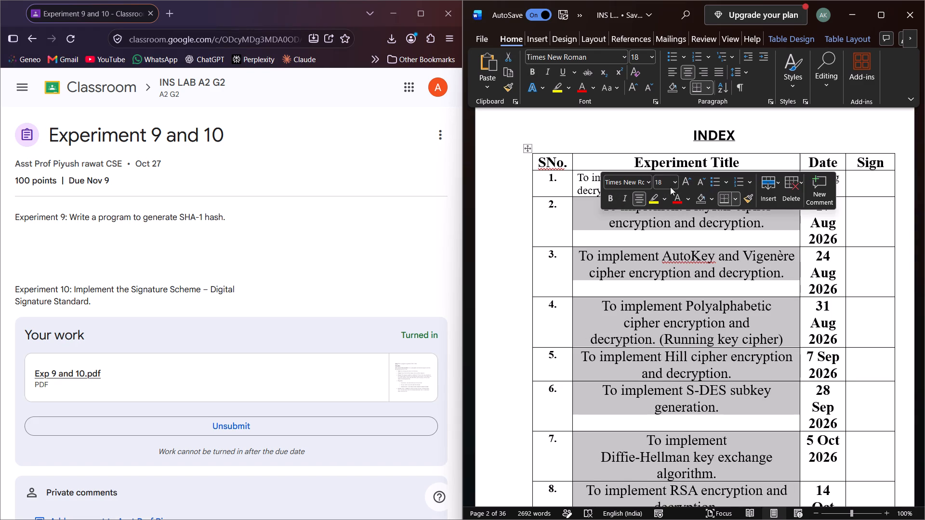
{"action": "left_click", "coordinate": [666, 185]}
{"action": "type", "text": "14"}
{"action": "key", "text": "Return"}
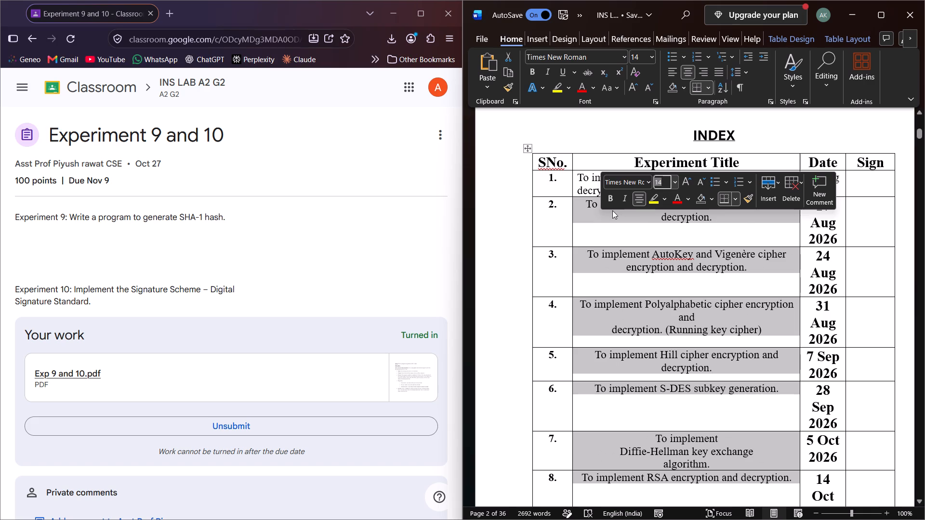
{"action": "left_click", "coordinate": [612, 210]}
Left-align the experiment titles in rows 2 to 10 of the index table to match row 1.
{"action": "left_click", "coordinate": [618, 180]}
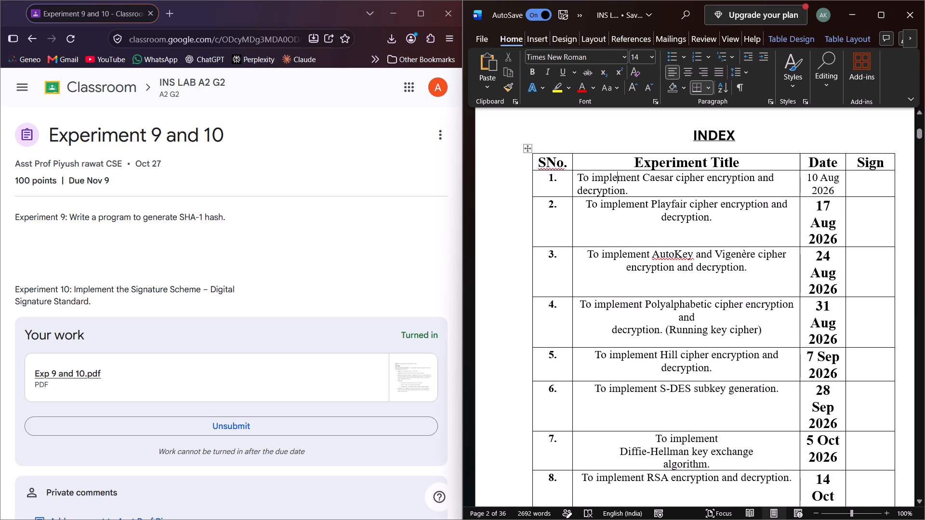
{"action": "left_click_drag", "start_coordinate": [585, 206], "coordinate": [587, 206]}
{"action": "left_click_drag", "start_coordinate": [587, 206], "coordinate": [661, 517]}
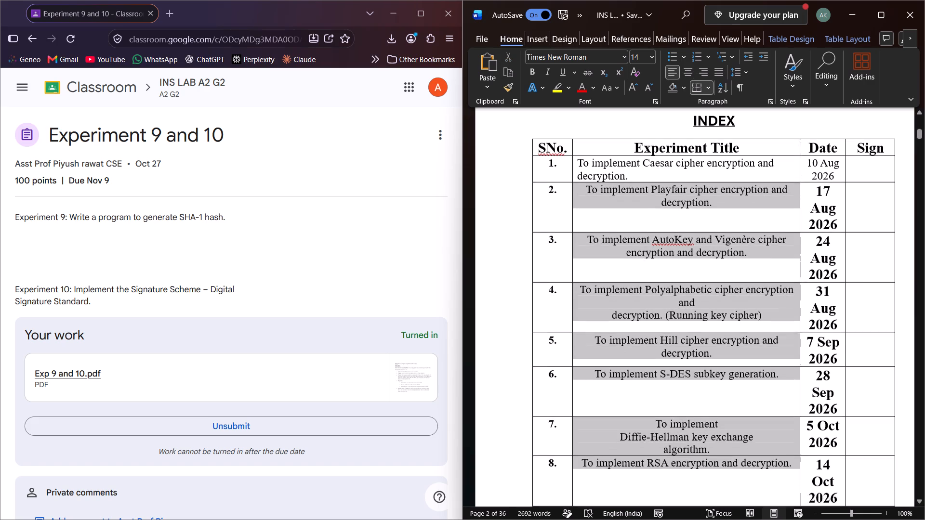
{"action": "left_click_drag", "start_coordinate": [661, 517], "coordinate": [731, 515]}
{"action": "left_click", "coordinate": [685, 480]}
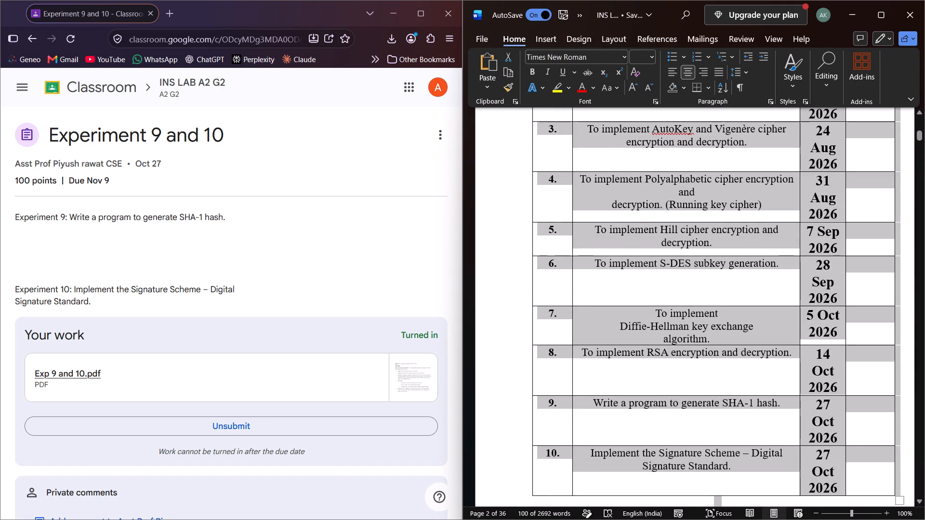
{"action": "left_click_drag", "start_coordinate": [738, 479], "coordinate": [595, 262]}
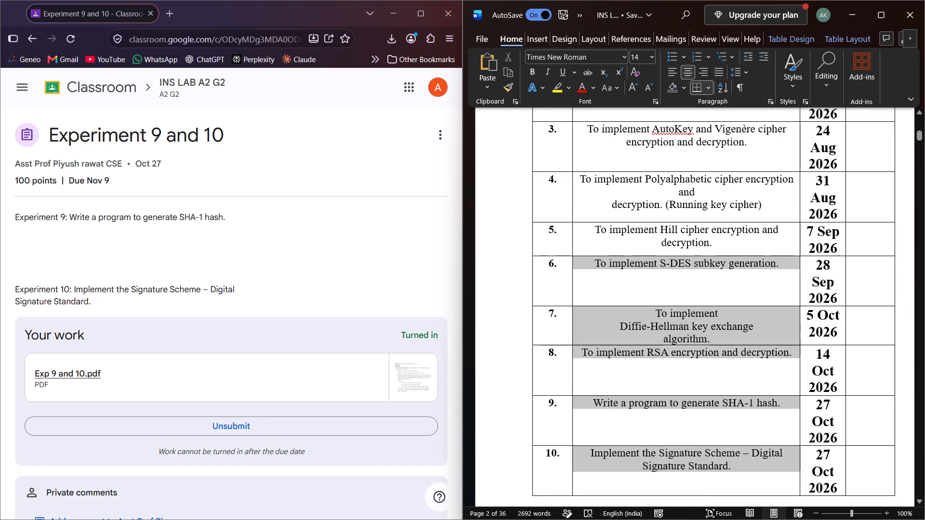
{"action": "left_click_drag", "start_coordinate": [595, 262], "coordinate": [595, 395]}
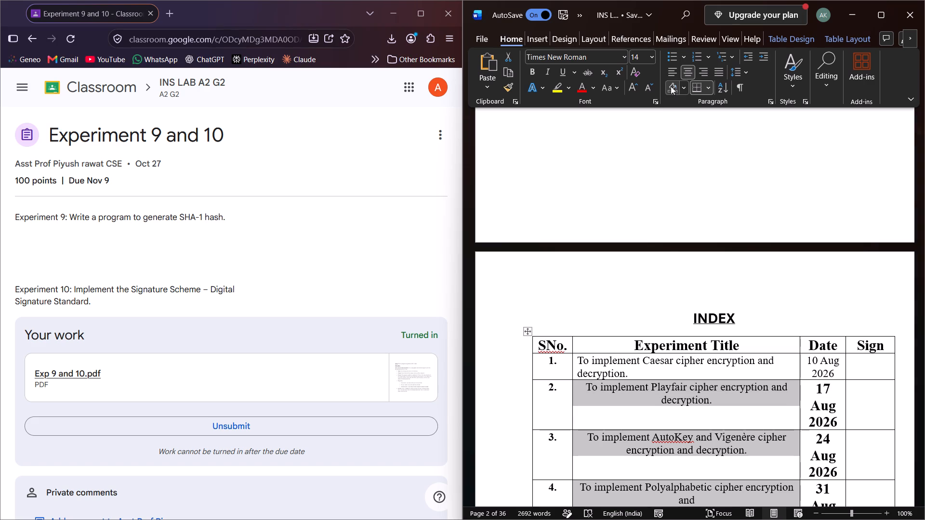
{"action": "left_click", "coordinate": [672, 76]}
{"action": "left_click", "coordinate": [658, 406]}
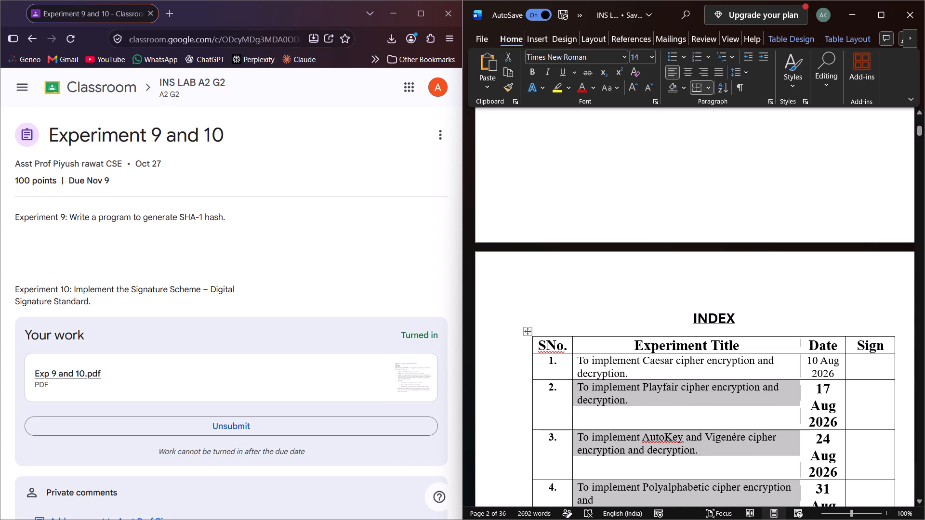
{"action": "key", "text": "Down"}
{"action": "key", "text": "Up"}
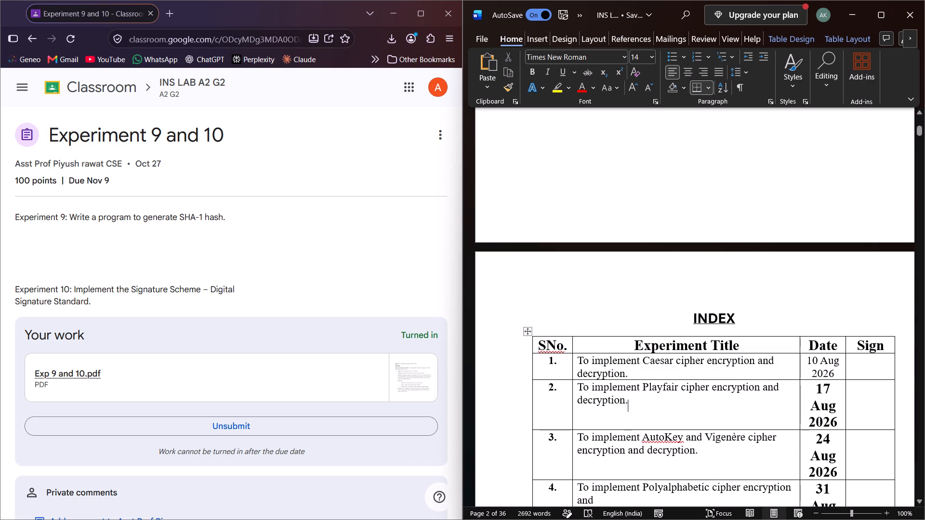
{"action": "key", "text": "Down"}
Set the dates in rows 2 to 10 of the index table to font size 14, non-bold and centred.
{"action": "scroll", "coordinate": [645, 420], "scroll_direction": "down", "scroll_amount": 2}
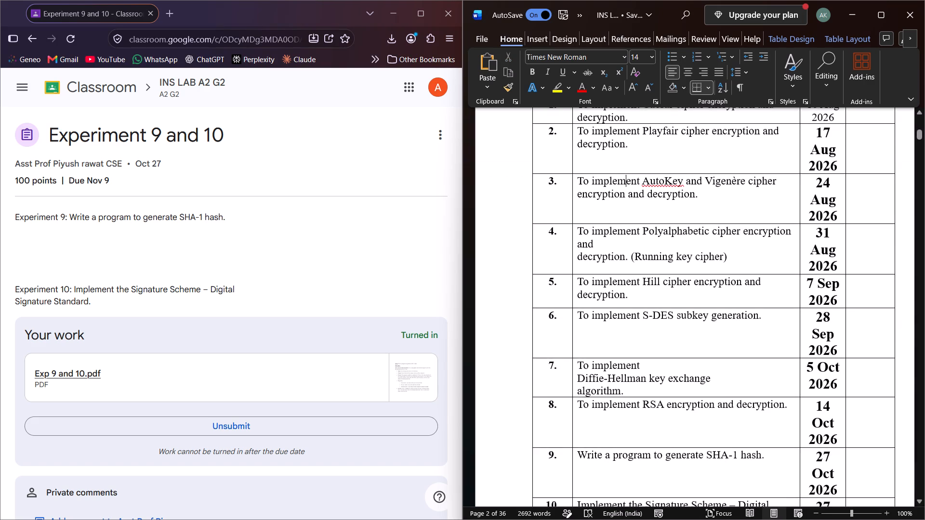
{"action": "scroll", "coordinate": [776, 437], "scroll_direction": "down", "scroll_amount": 2}
{"action": "left_click_drag", "start_coordinate": [839, 366], "coordinate": [808, 105]}
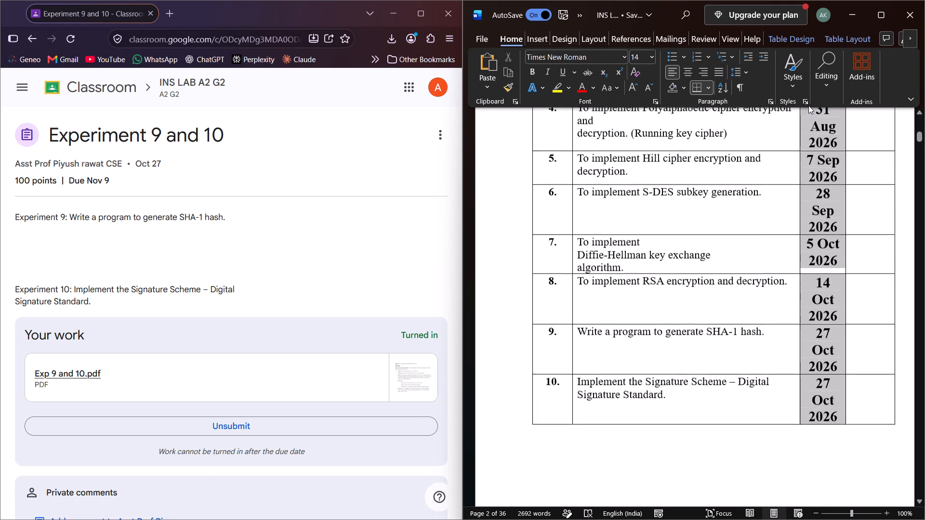
{"action": "left_click_drag", "start_coordinate": [808, 105], "coordinate": [807, 219]}
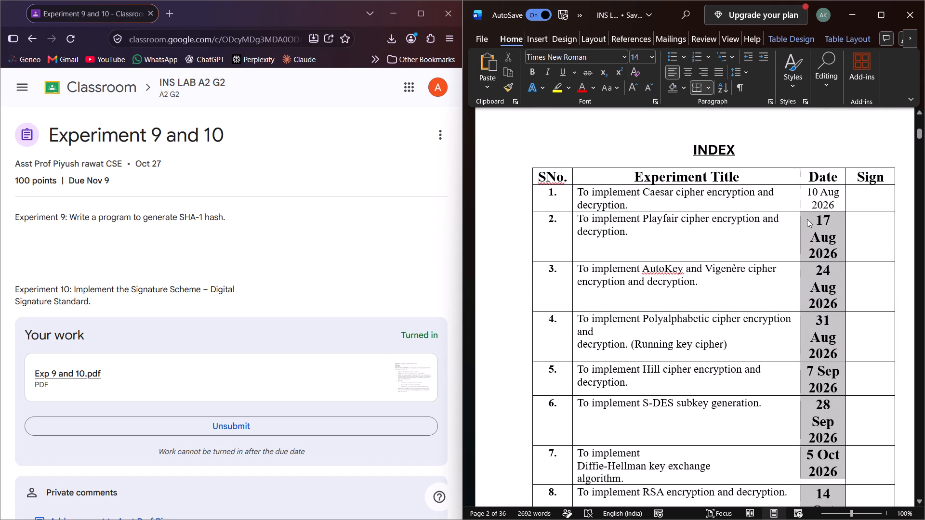
{"action": "left_click_drag", "start_coordinate": [807, 219], "coordinate": [807, 222]}
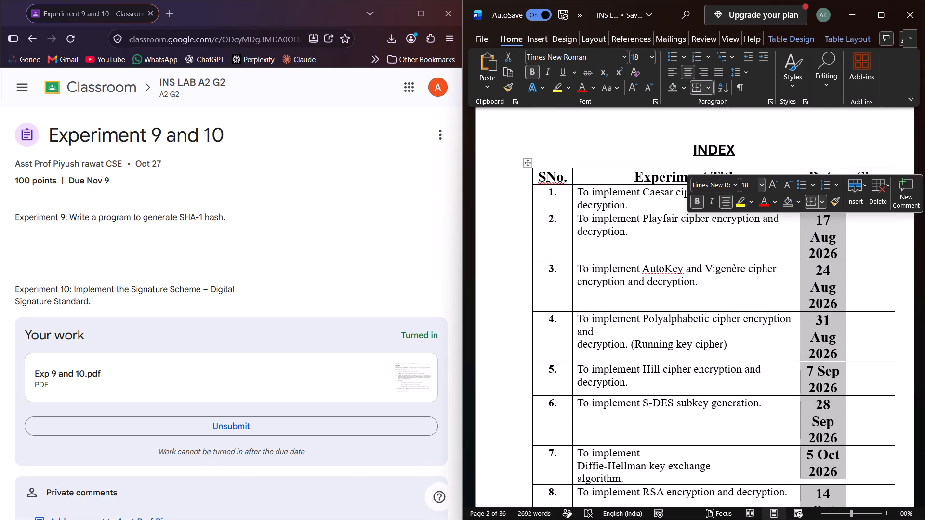
{"action": "left_click", "coordinate": [752, 186]}
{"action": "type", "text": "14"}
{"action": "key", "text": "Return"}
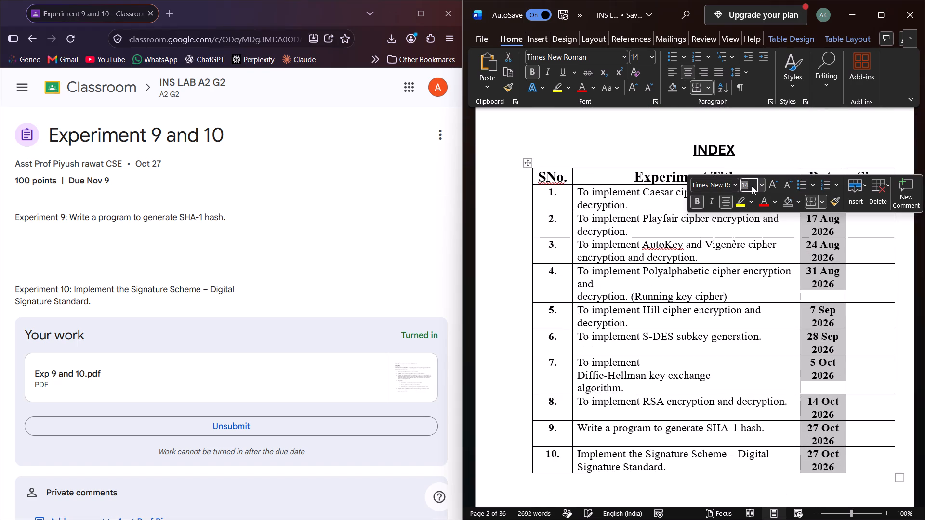
{"action": "left_click", "coordinate": [700, 200]}
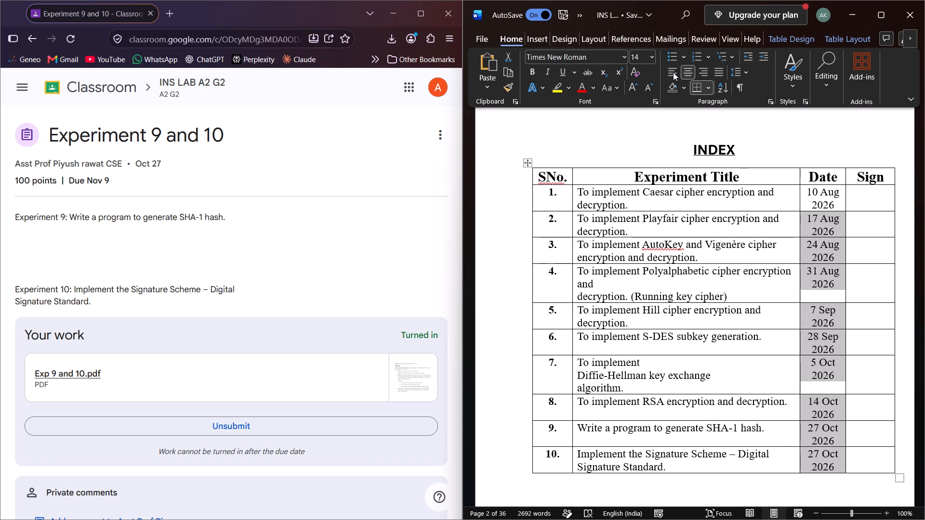
{"action": "left_click", "coordinate": [673, 72]}
{"action": "left_click", "coordinate": [691, 68]}
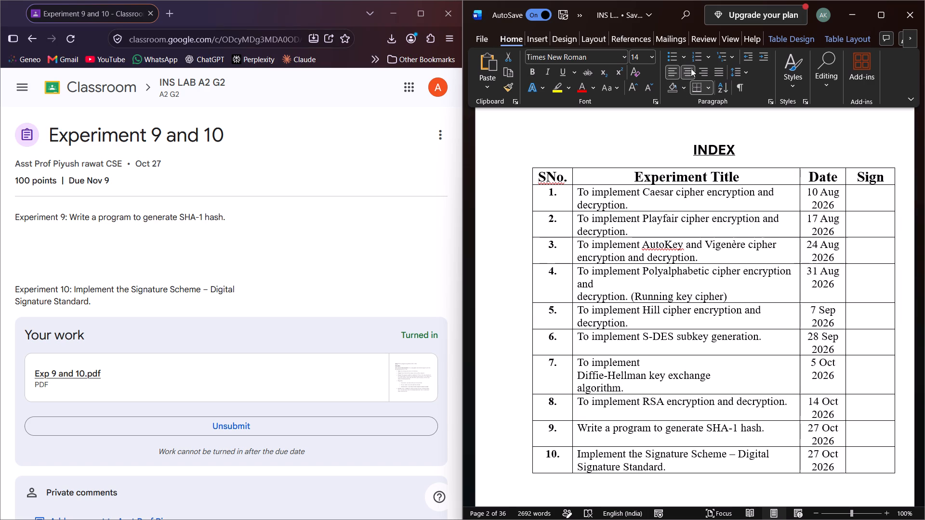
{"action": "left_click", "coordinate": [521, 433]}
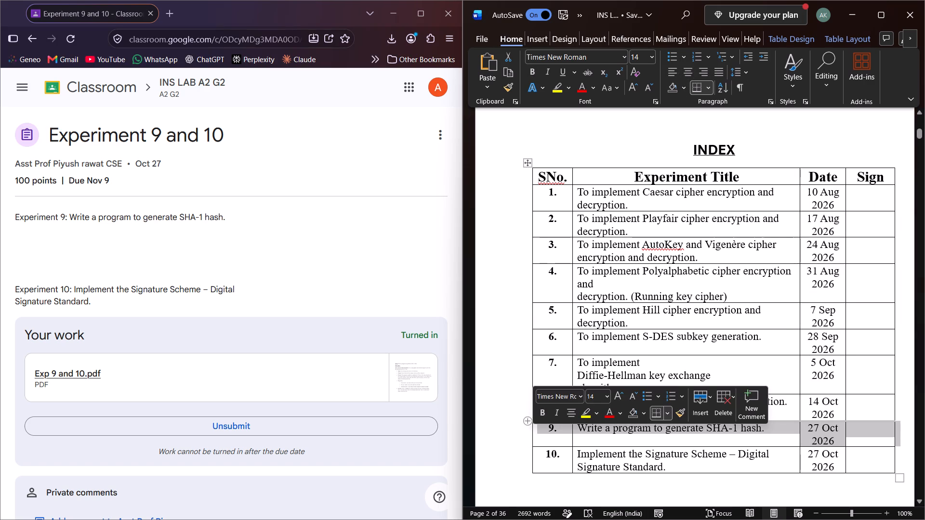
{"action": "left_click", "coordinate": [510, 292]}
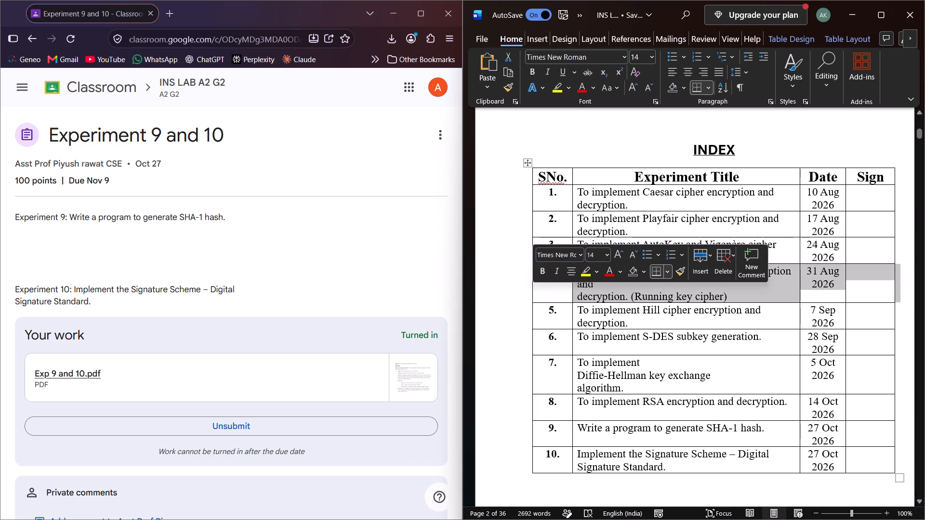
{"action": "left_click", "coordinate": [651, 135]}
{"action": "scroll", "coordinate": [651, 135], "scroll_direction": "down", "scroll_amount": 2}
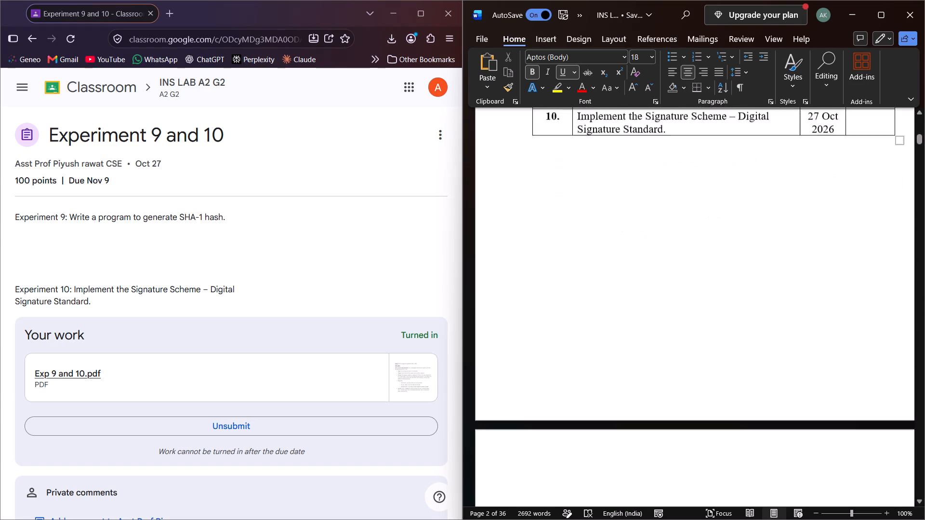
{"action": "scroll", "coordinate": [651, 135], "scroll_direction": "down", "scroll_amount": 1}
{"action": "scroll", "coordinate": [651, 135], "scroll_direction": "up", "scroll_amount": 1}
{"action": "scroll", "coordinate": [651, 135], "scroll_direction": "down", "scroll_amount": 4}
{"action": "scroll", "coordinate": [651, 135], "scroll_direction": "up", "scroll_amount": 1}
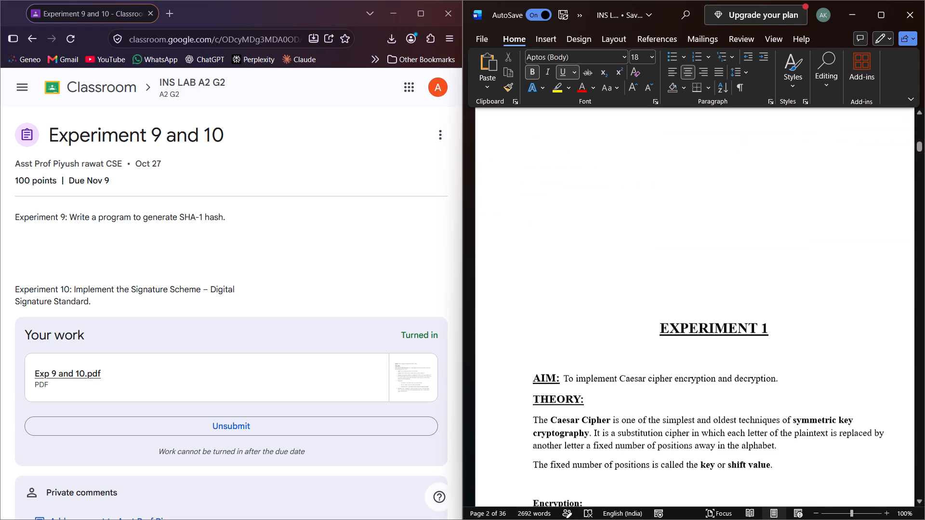
Stretch the index table downward so that all its rows become taller and the table fills most of its page.
{"action": "scroll", "coordinate": [651, 135], "scroll_direction": "up", "scroll_amount": 1}
{"action": "scroll", "coordinate": [651, 135], "scroll_direction": "down", "scroll_amount": 1}
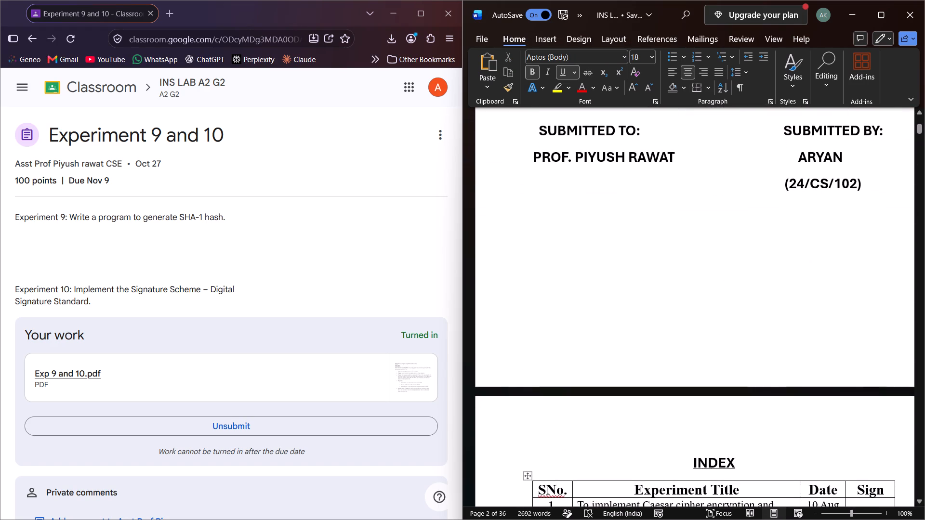
{"action": "scroll", "coordinate": [651, 135], "scroll_direction": "down", "scroll_amount": 1}
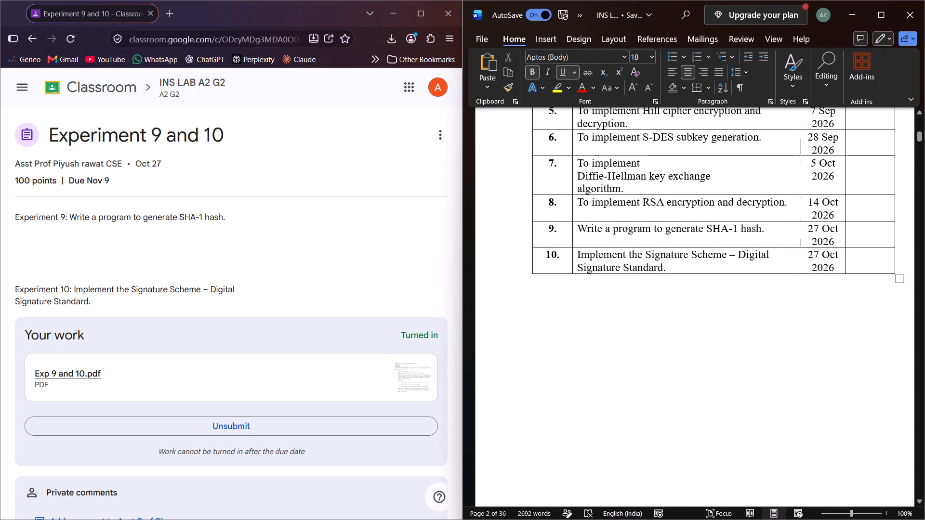
{"action": "left_click_drag", "start_coordinate": [899, 281], "coordinate": [898, 364]}
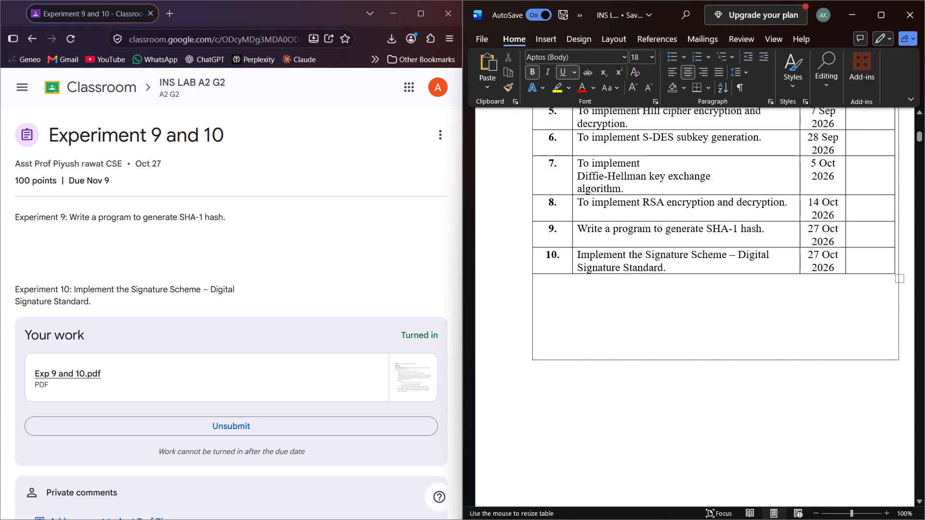
{"action": "left_click_drag", "start_coordinate": [898, 364], "coordinate": [897, 397]}
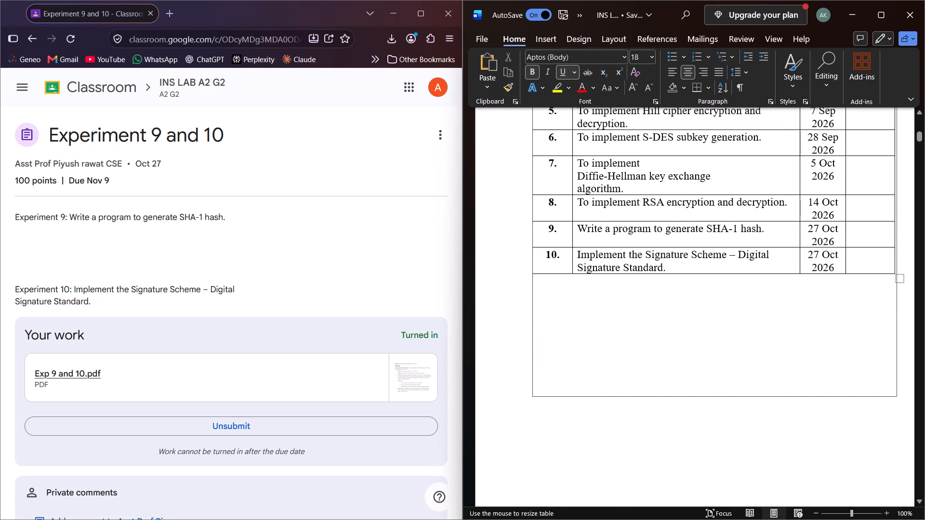
{"action": "left_click_drag", "start_coordinate": [897, 397], "coordinate": [894, 399]}
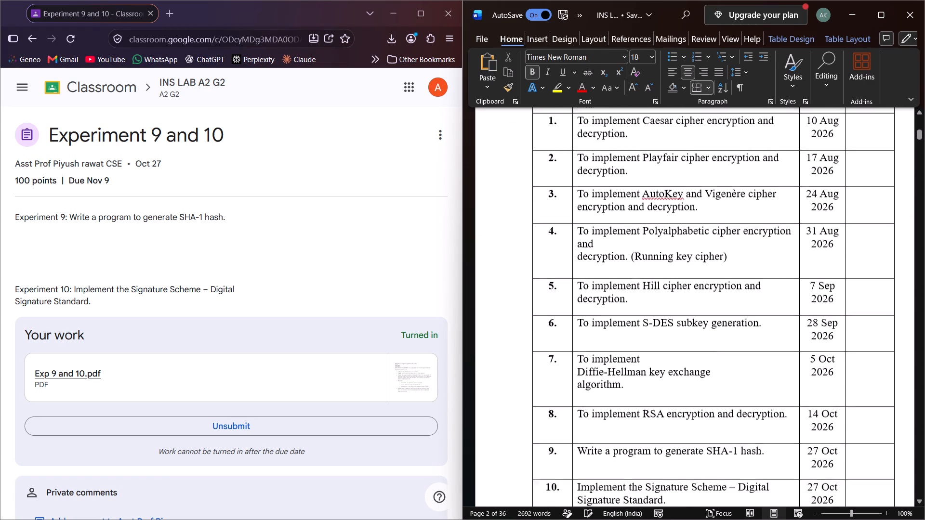
{"action": "scroll", "coordinate": [805, 349], "scroll_direction": "down", "scroll_amount": 1}
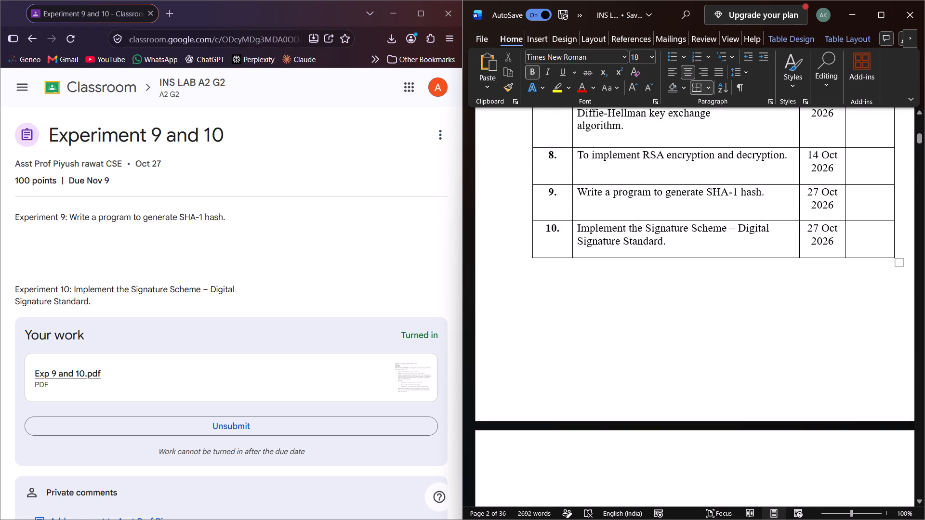
{"action": "left_click", "coordinate": [883, 13]}
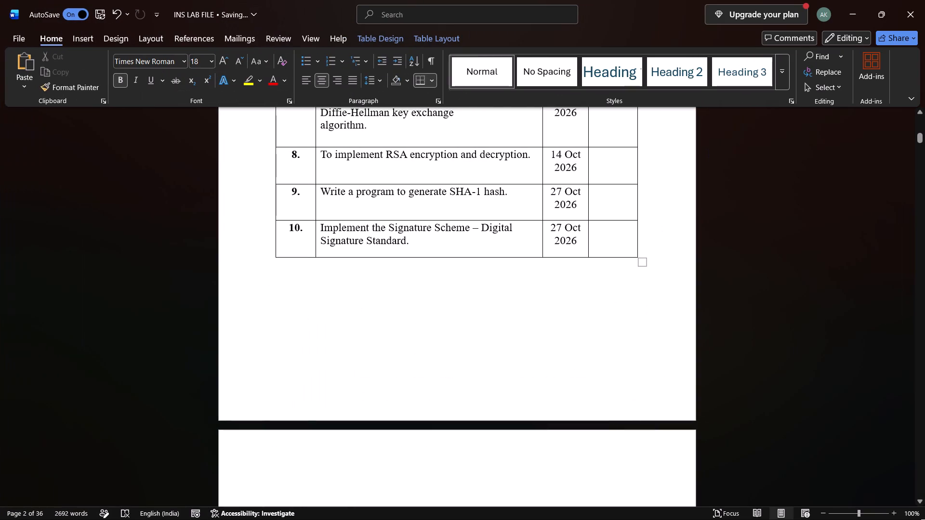
{"action": "left_click_drag", "start_coordinate": [640, 263], "coordinate": [643, 339]}
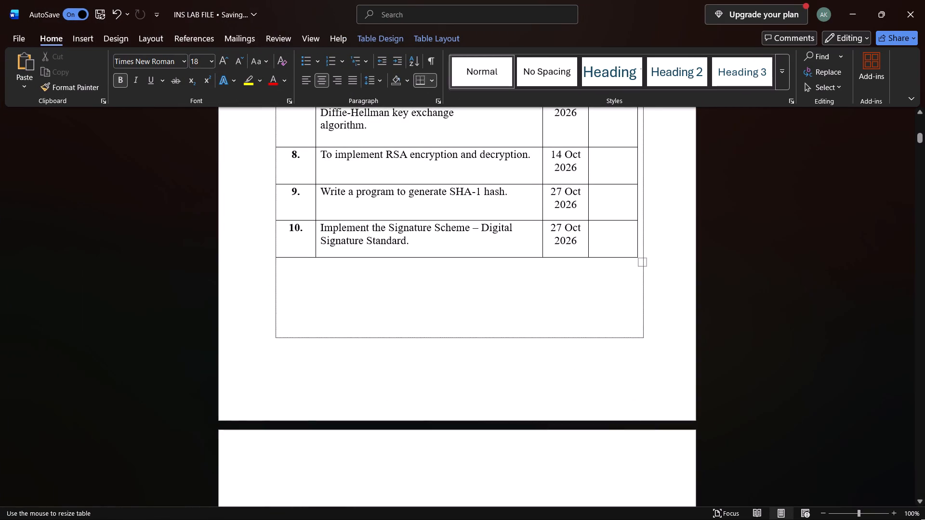
{"action": "left_click_drag", "start_coordinate": [643, 339], "coordinate": [637, 338]}
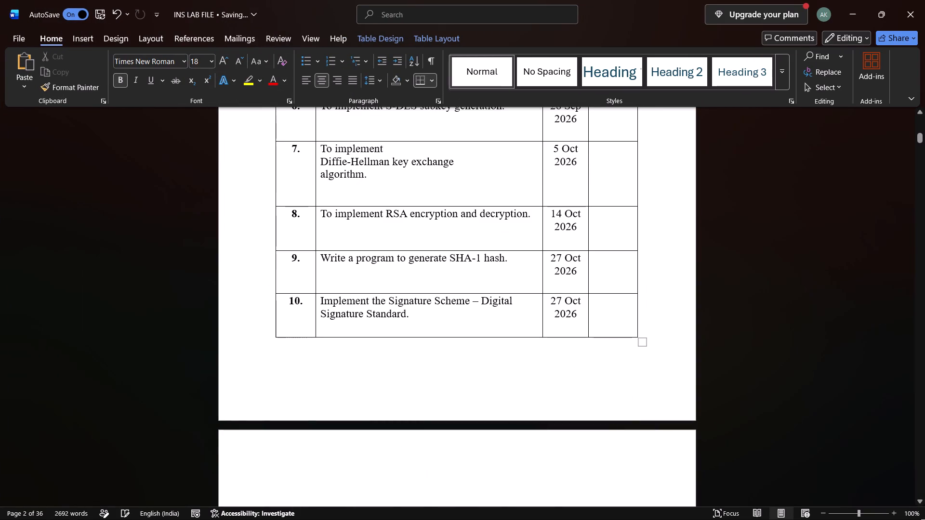
Insert blank lines before the INDEX heading until the heading and its table start on page 3.
{"action": "scroll", "coordinate": [680, 184], "scroll_direction": "up", "scroll_amount": 3}
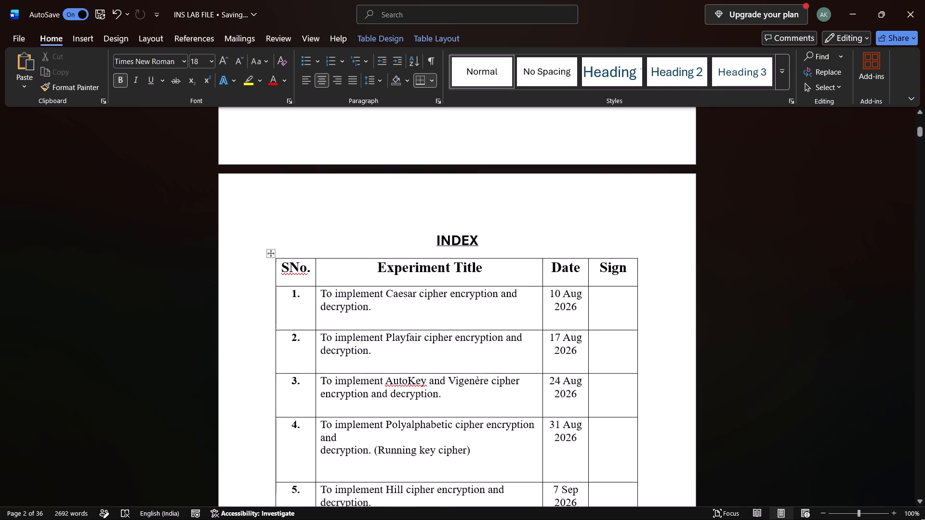
{"action": "scroll", "coordinate": [680, 184], "scroll_direction": "up", "scroll_amount": 2}
{"action": "scroll", "coordinate": [680, 184], "scroll_direction": "down", "scroll_amount": 1}
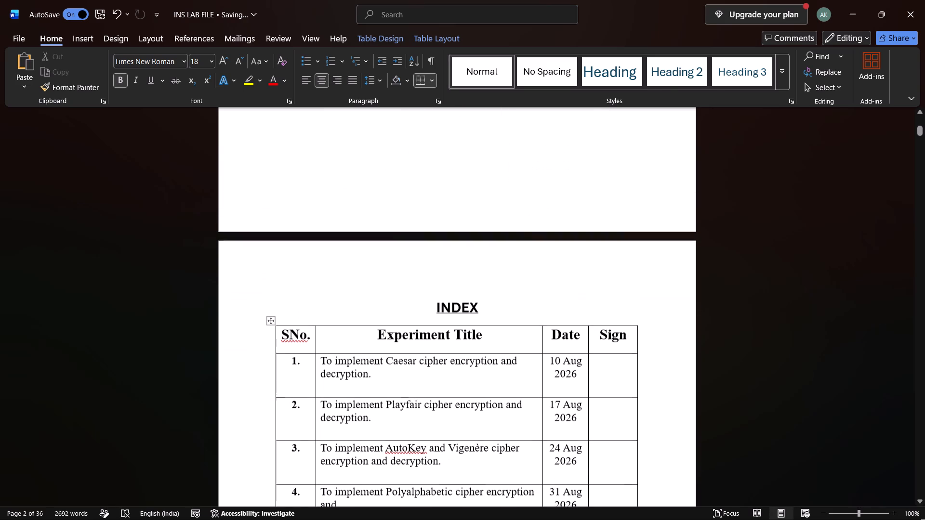
{"action": "left_click", "coordinate": [431, 301]}
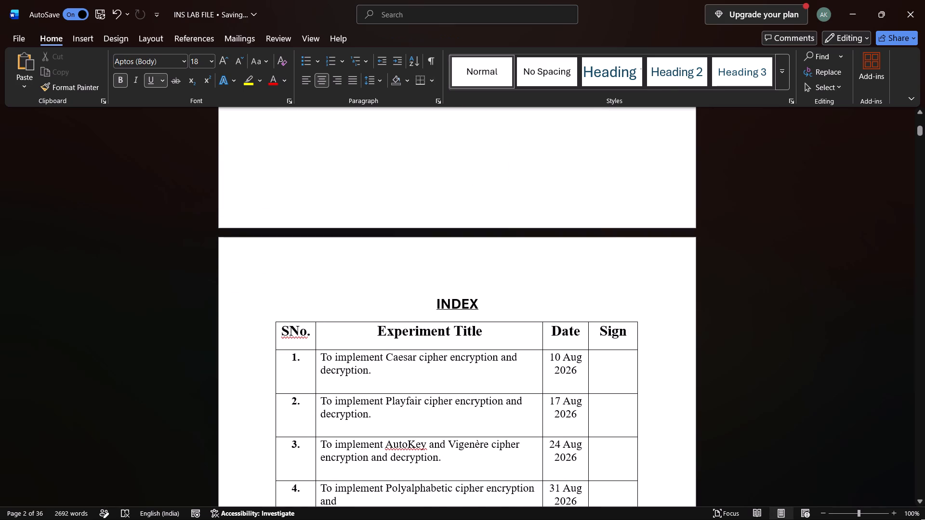
{"action": "key", "text": "Return"}
{"action": "key", "text": "Return"}
{"action": "key", "text": "Return"}
{"action": "key", "text": "Return"}
{"action": "key", "text": "Return"}
{"action": "key", "text": "Return"}
{"action": "key", "text": "Return"}
{"action": "key", "text": "Return"}
{"action": "key", "text": "Return"}
{"action": "key", "text": "Return"}
{"action": "scroll", "coordinate": [431, 301], "scroll_direction": "down", "scroll_amount": 3}
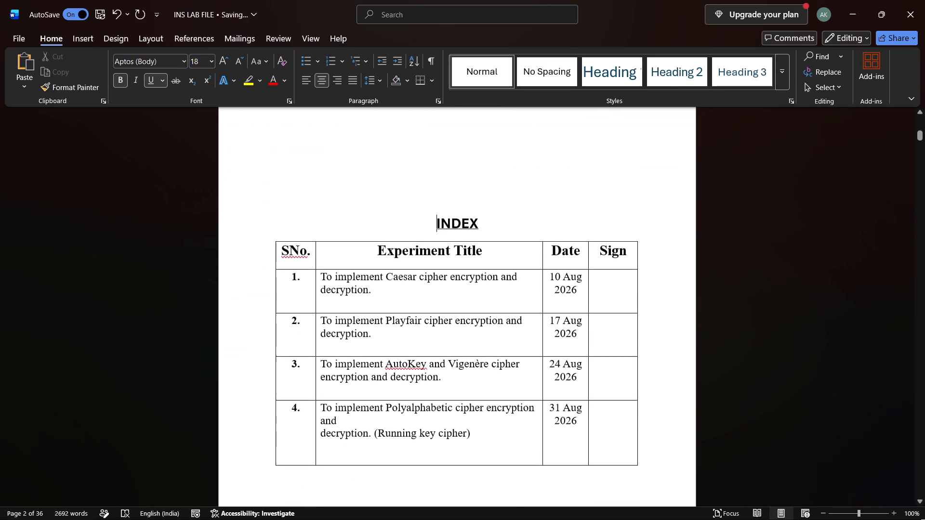
{"action": "key", "text": "Return"}
{"action": "key", "text": "Return"}
{"action": "key", "text": "Return"}
{"action": "key", "text": "Return"}
{"action": "scroll", "coordinate": [431, 301], "scroll_direction": "down", "scroll_amount": 1}
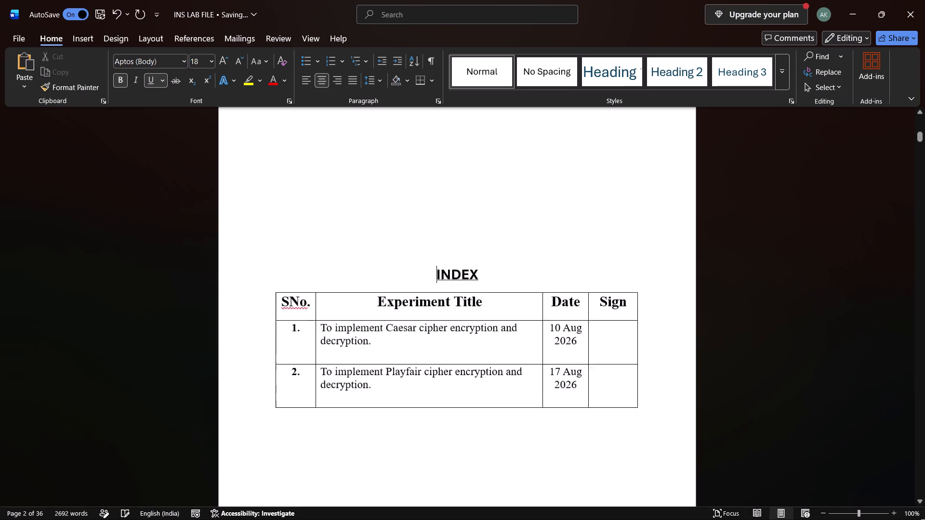
{"action": "scroll", "coordinate": [431, 301], "scroll_direction": "down", "scroll_amount": 1}
{"action": "key", "text": "Return"}
{"action": "key", "text": "Return"}
{"action": "key", "text": "Return"}
{"action": "key", "text": "Return"}
{"action": "key", "text": "Return"}
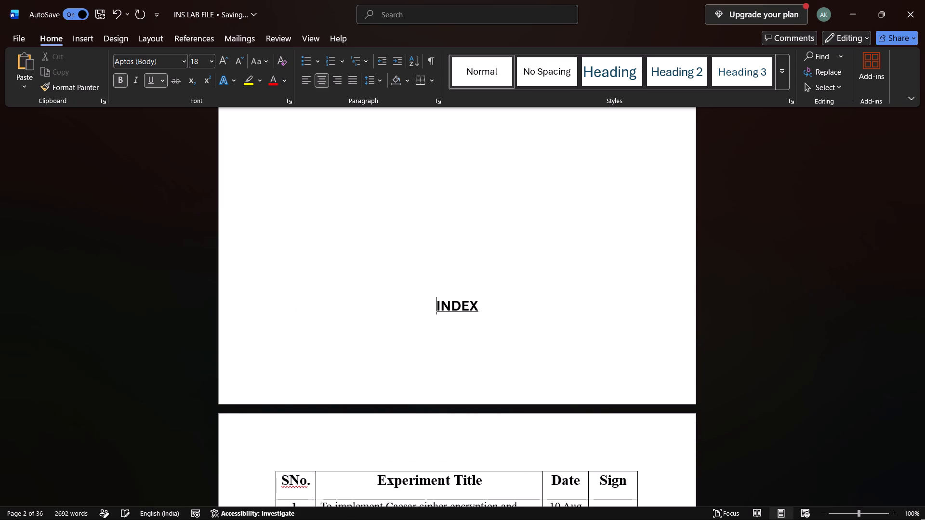
{"action": "key", "text": "Return"}
{"action": "key", "text": "Return"}
{"action": "scroll", "coordinate": [431, 301], "scroll_direction": "down", "scroll_amount": 4}
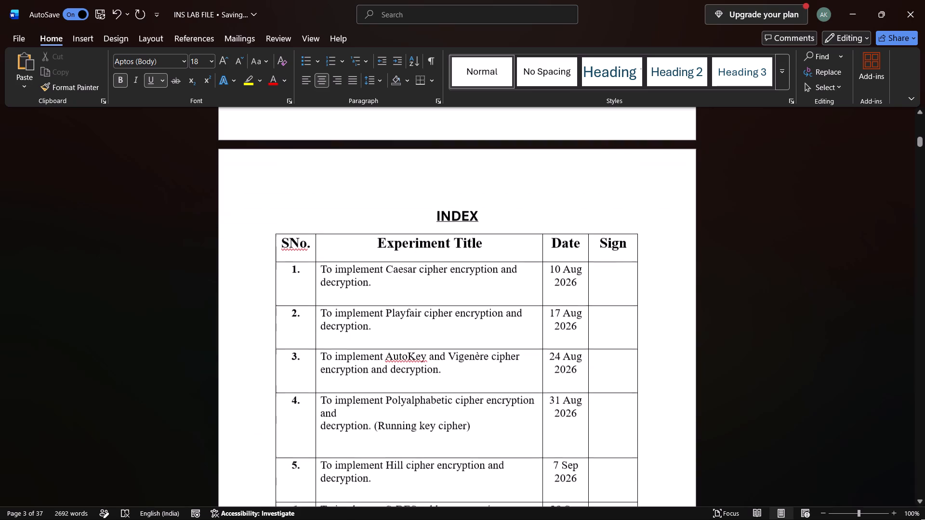
Examine the page layout between the index table and the EXPERIMENT 1 heading, and back up to the cover page.
{"action": "scroll", "coordinate": [431, 301], "scroll_direction": "down", "scroll_amount": 8}
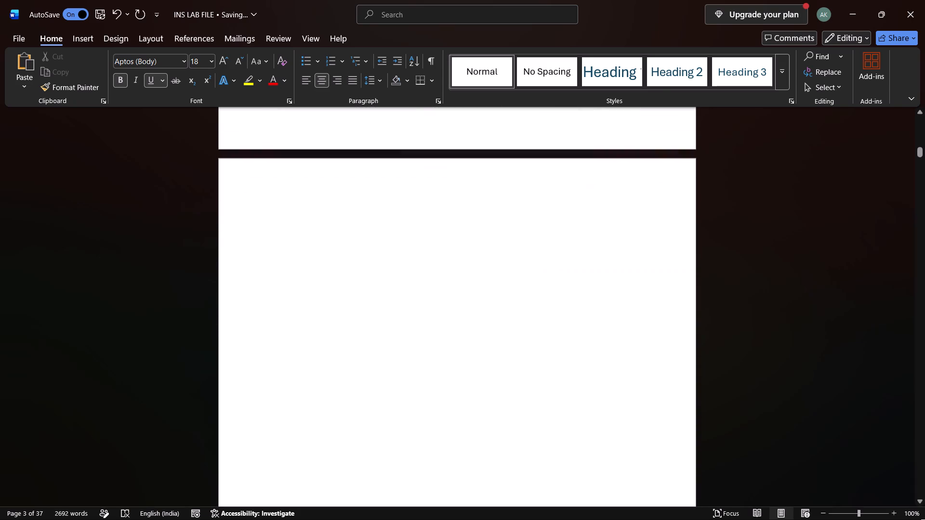
{"action": "scroll", "coordinate": [431, 301], "scroll_direction": "down", "scroll_amount": 6}
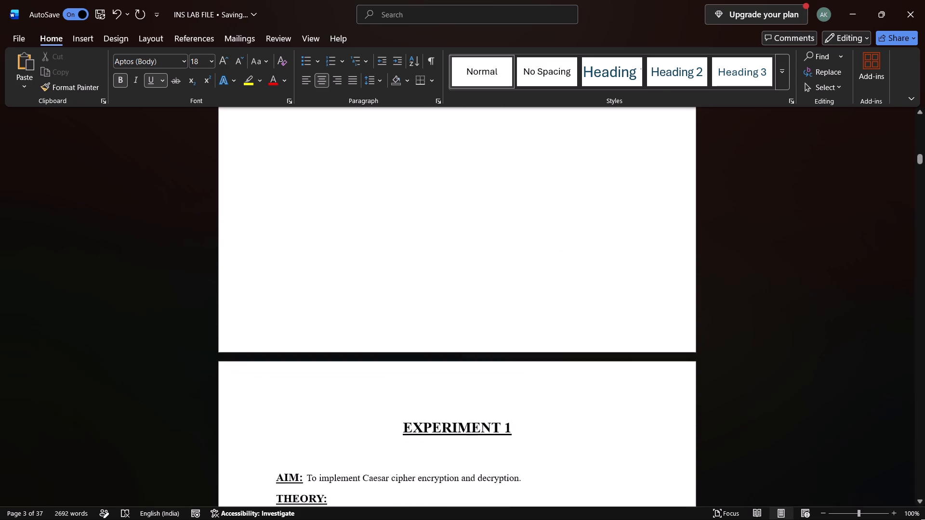
{"action": "scroll", "coordinate": [431, 301], "scroll_direction": "down", "scroll_amount": 1}
{"action": "left_click", "coordinate": [393, 392]}
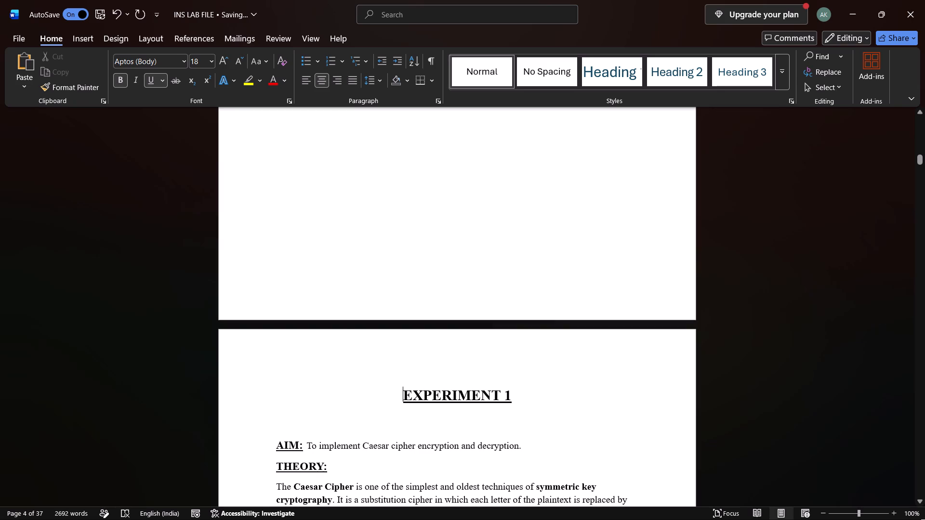
{"action": "scroll", "coordinate": [566, 243], "scroll_direction": "up", "scroll_amount": 6}
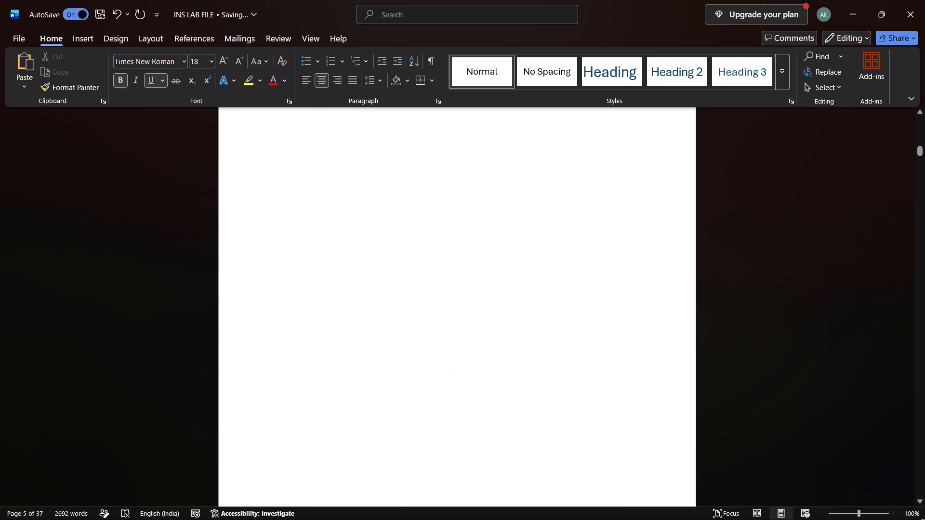
{"action": "scroll", "coordinate": [566, 243], "scroll_direction": "up", "scroll_amount": 12}
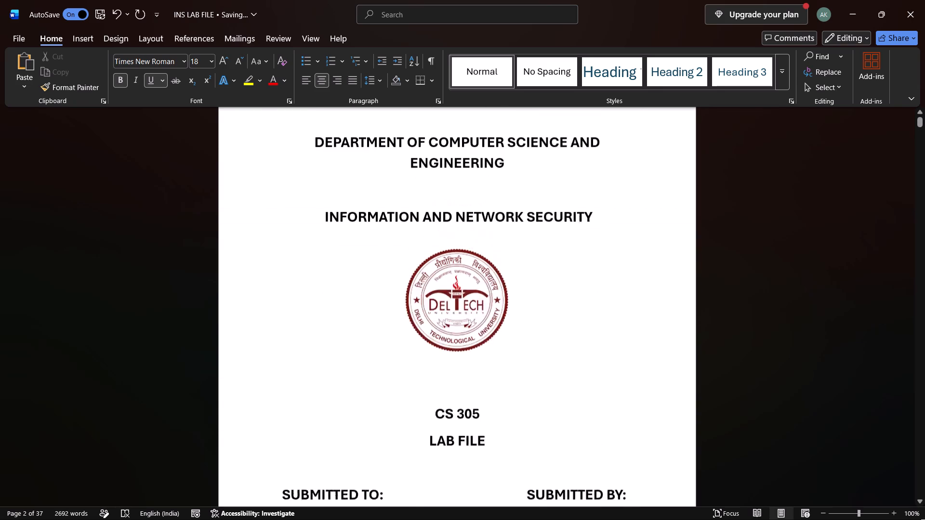
{"action": "scroll", "coordinate": [566, 243], "scroll_direction": "up", "scroll_amount": 1}
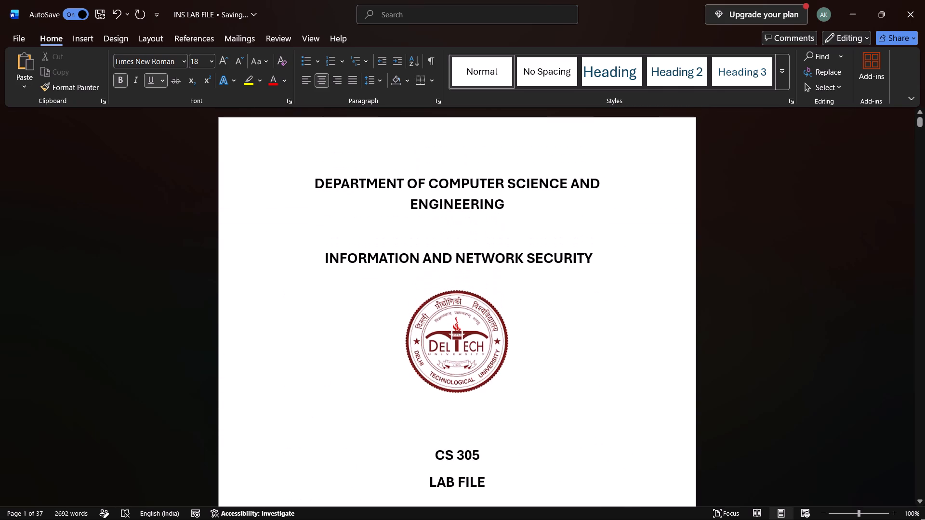
Examine the page layout of the lab file from the cover page and index table through Experiment 5.
{"action": "scroll", "coordinate": [566, 243], "scroll_direction": "down", "scroll_amount": 4}
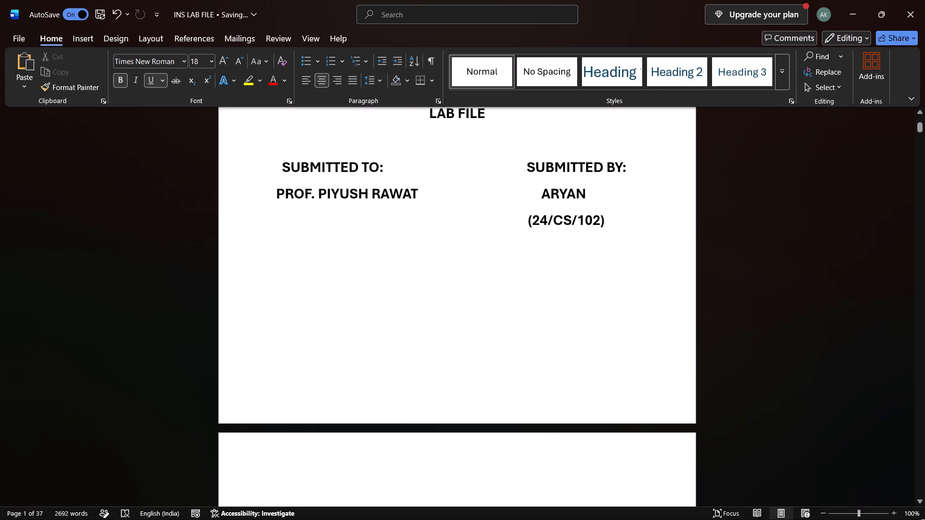
{"action": "scroll", "coordinate": [566, 243], "scroll_direction": "down", "scroll_amount": 2}
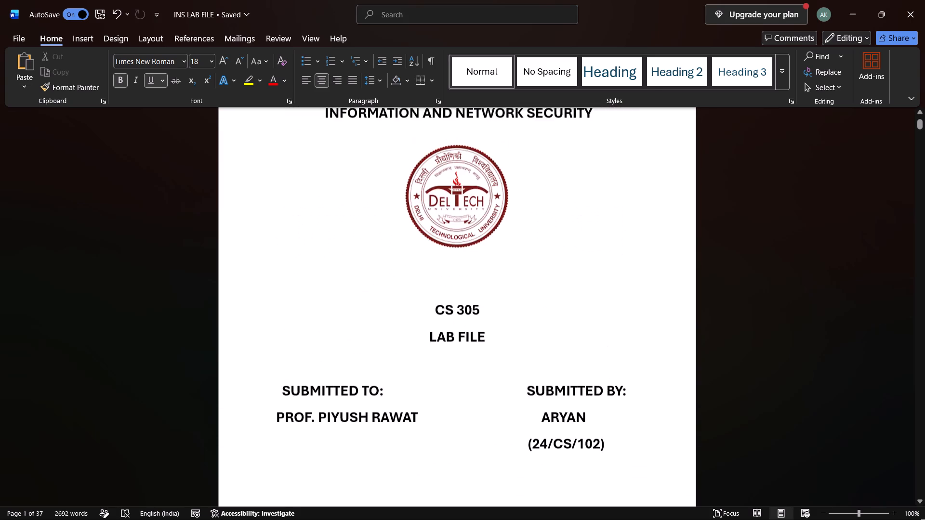
{"action": "scroll", "coordinate": [566, 243], "scroll_direction": "down", "scroll_amount": 7}
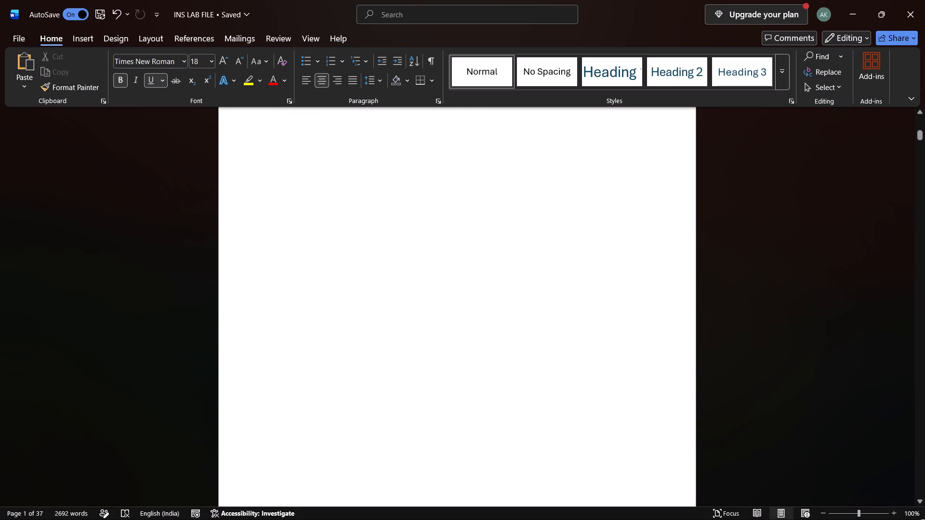
{"action": "scroll", "coordinate": [566, 243], "scroll_direction": "down", "scroll_amount": 8}
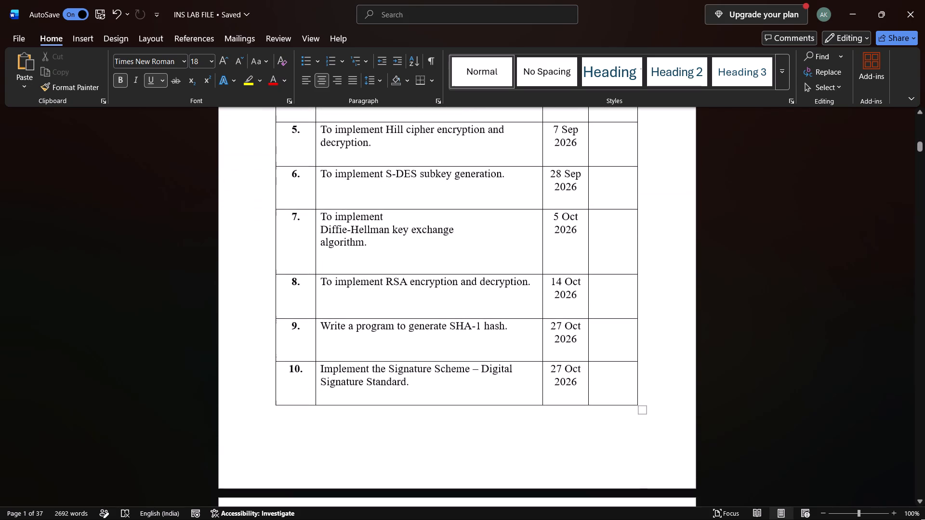
{"action": "scroll", "coordinate": [566, 243], "scroll_direction": "down", "scroll_amount": 10}
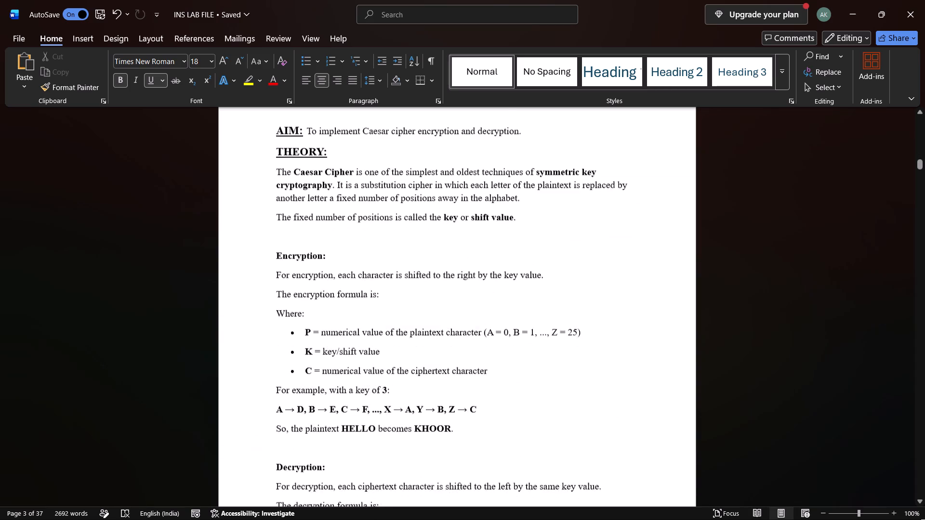
{"action": "scroll", "coordinate": [566, 243], "scroll_direction": "down", "scroll_amount": 9}
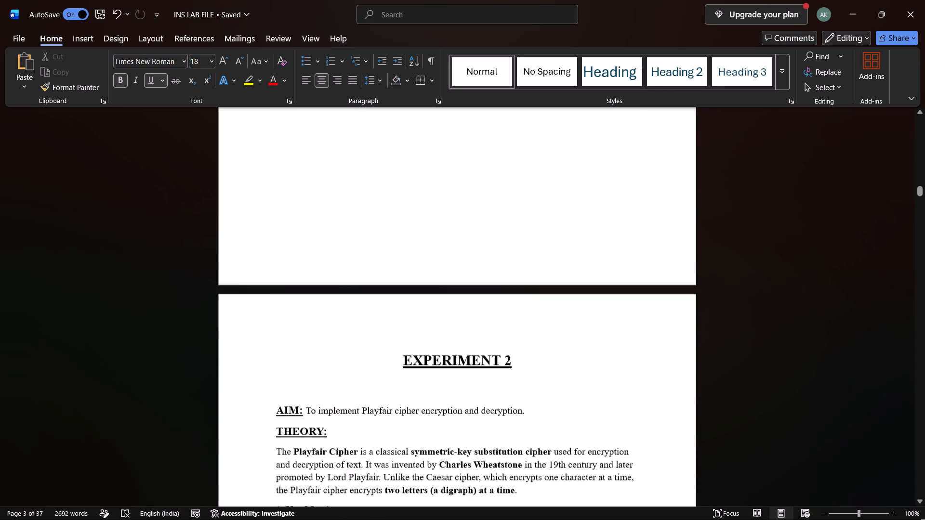
{"action": "scroll", "coordinate": [566, 243], "scroll_direction": "down", "scroll_amount": 11}
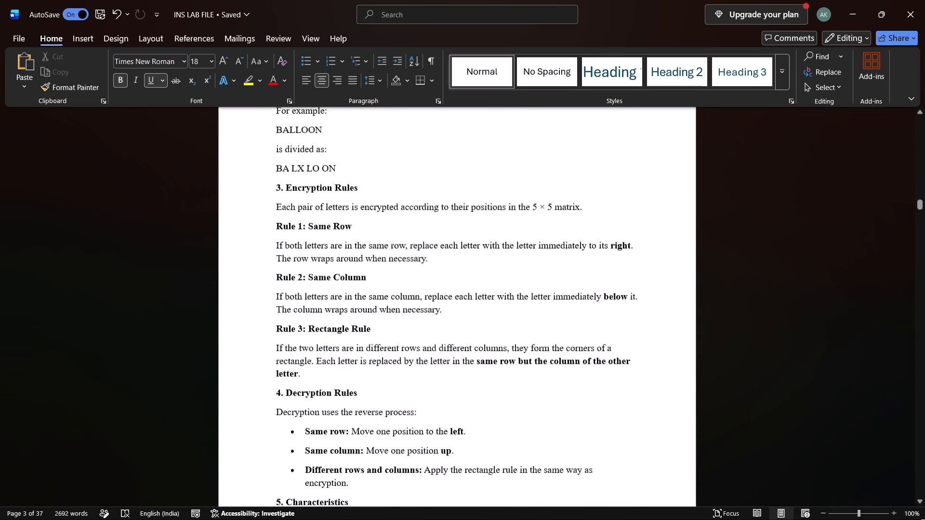
{"action": "scroll", "coordinate": [566, 243], "scroll_direction": "down", "scroll_amount": 9}
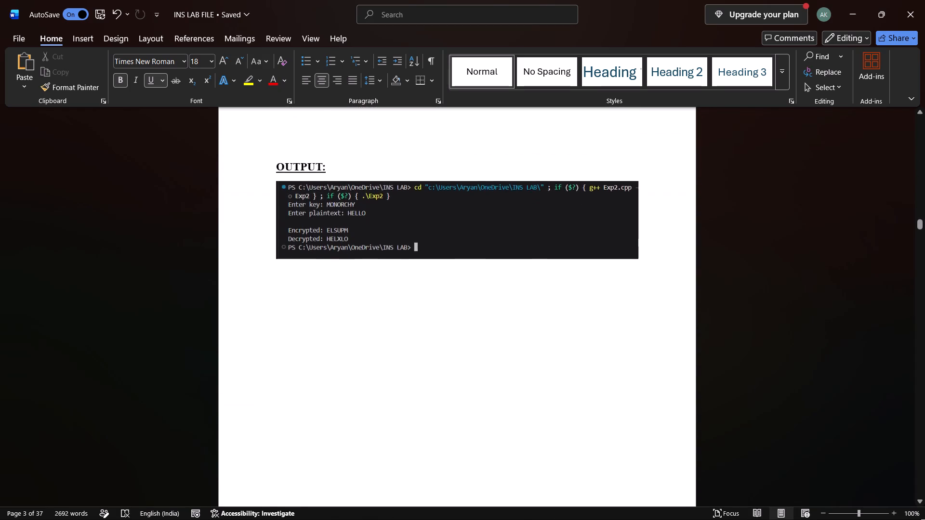
{"action": "scroll", "coordinate": [566, 243], "scroll_direction": "down", "scroll_amount": 10}
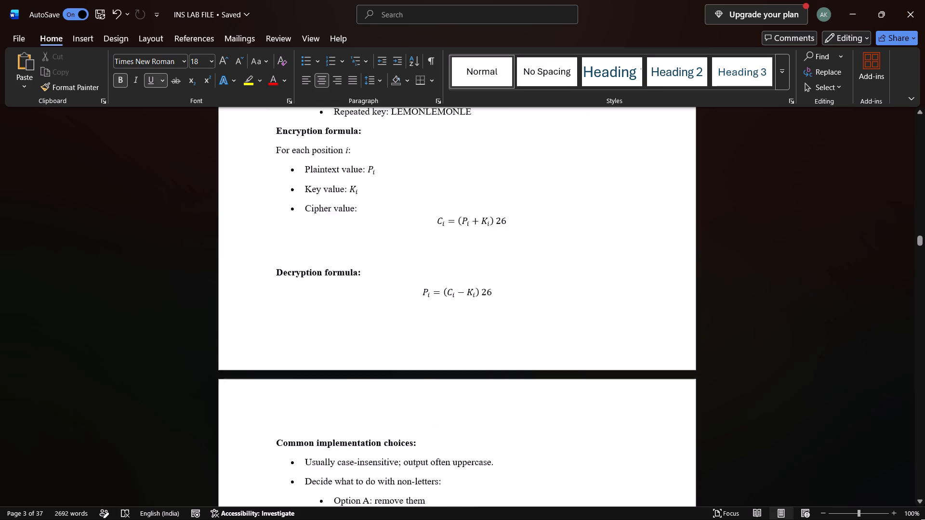
{"action": "scroll", "coordinate": [566, 243], "scroll_direction": "down", "scroll_amount": 9}
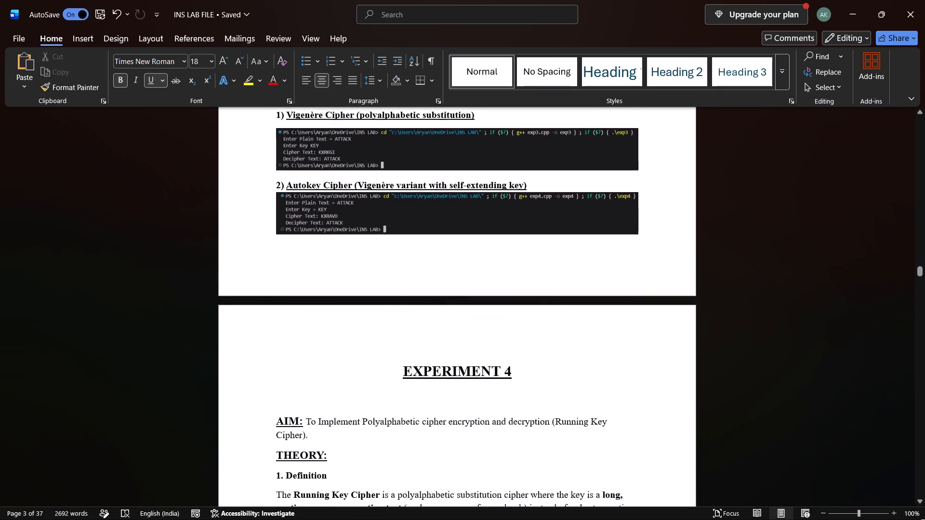
{"action": "scroll", "coordinate": [566, 243], "scroll_direction": "down", "scroll_amount": 7}
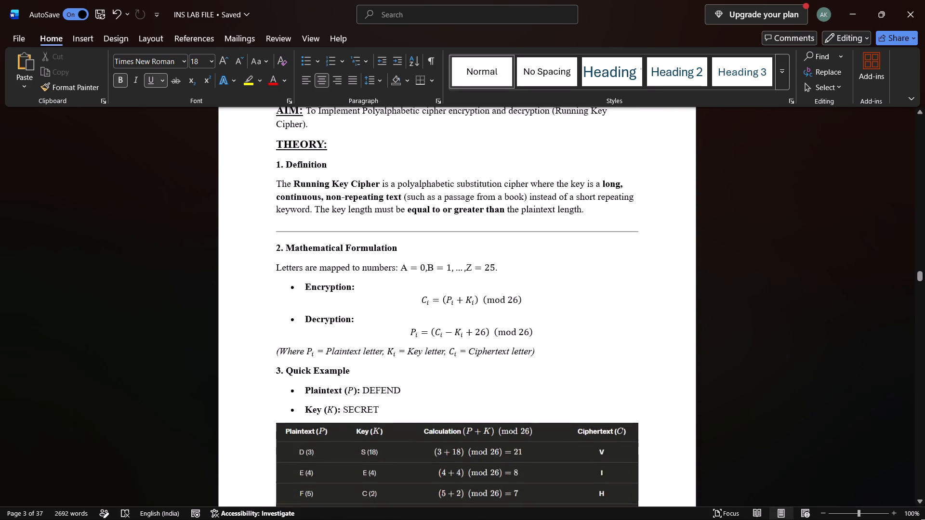
{"action": "scroll", "coordinate": [566, 243], "scroll_direction": "down", "scroll_amount": 10}
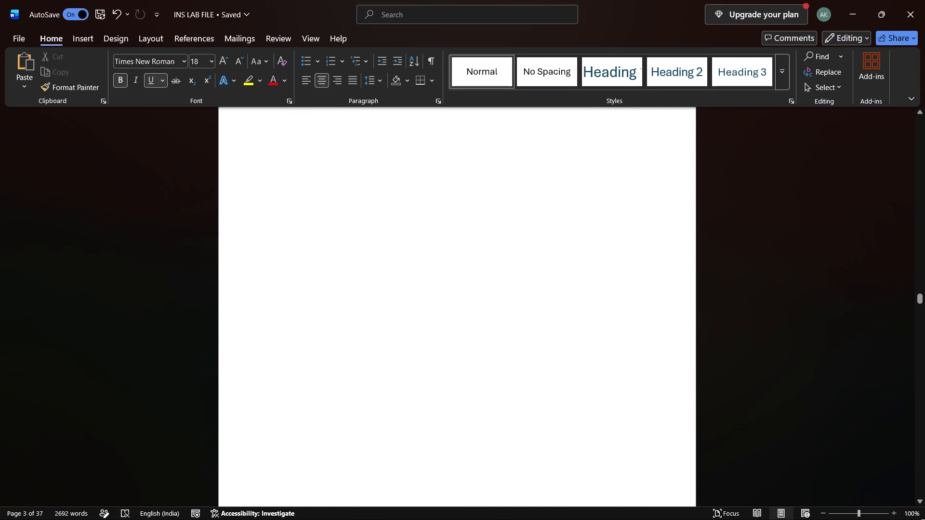
{"action": "scroll", "coordinate": [566, 243], "scroll_direction": "down", "scroll_amount": 11}
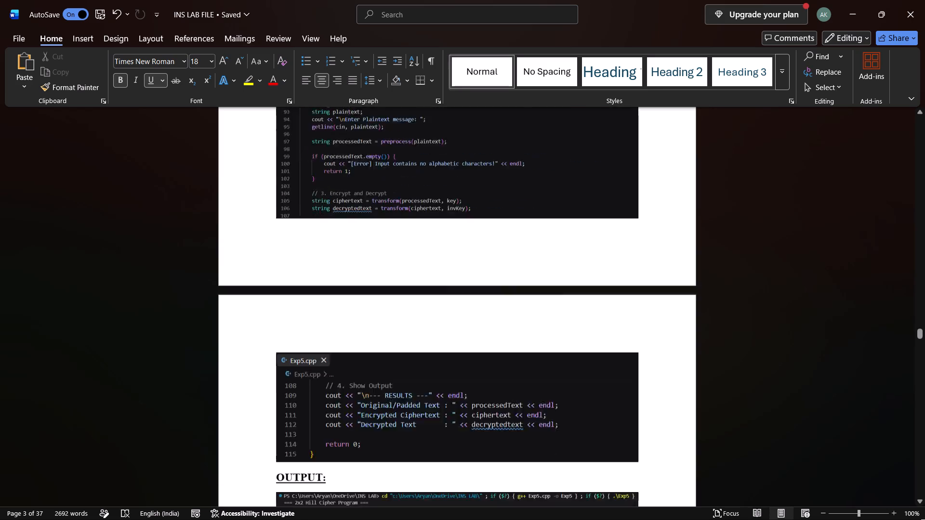
Examine the page layout of Experiments 6 to 10, down to the final OUTPUT section of the lab file.
{"action": "scroll", "coordinate": [566, 243], "scroll_direction": "down", "scroll_amount": 7}
{"action": "scroll", "coordinate": [566, 243], "scroll_direction": "up", "scroll_amount": 2}
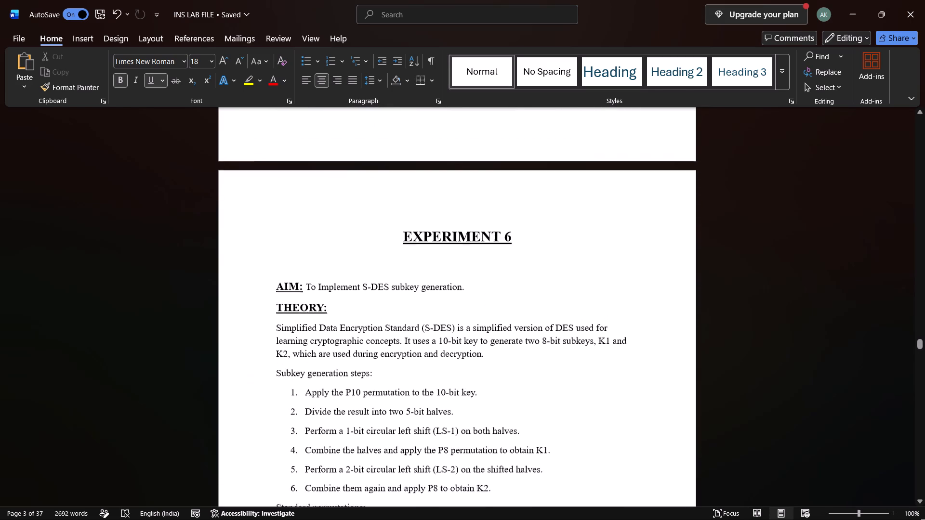
{"action": "scroll", "coordinate": [566, 243], "scroll_direction": "down", "scroll_amount": 9}
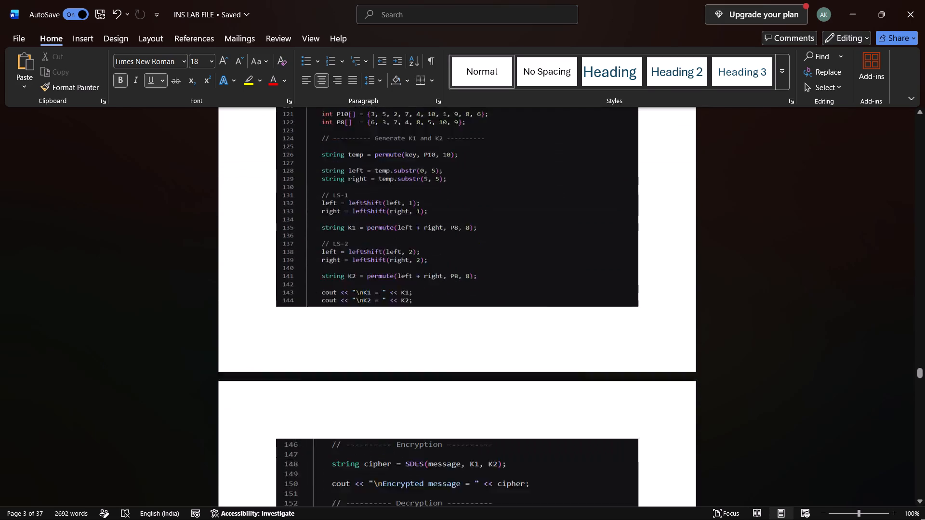
{"action": "scroll", "coordinate": [566, 243], "scroll_direction": "down", "scroll_amount": 9}
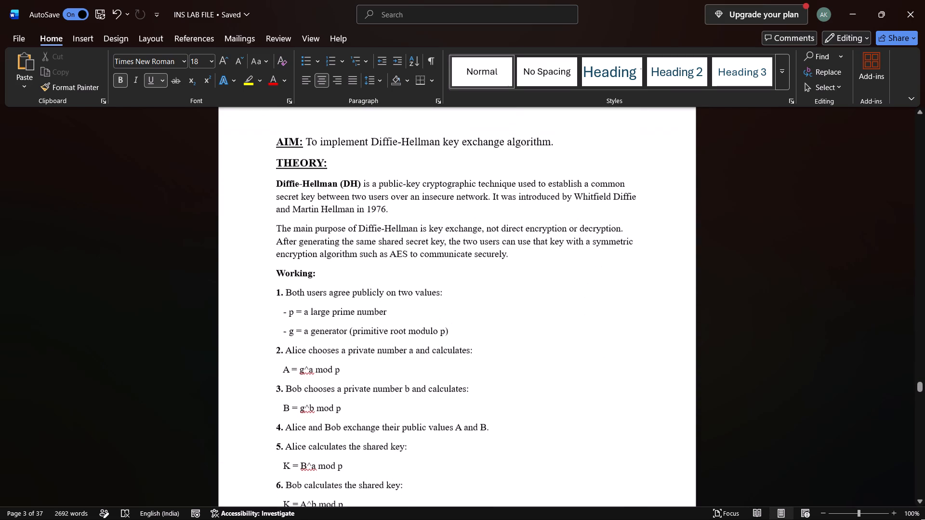
{"action": "scroll", "coordinate": [566, 243], "scroll_direction": "down", "scroll_amount": 9}
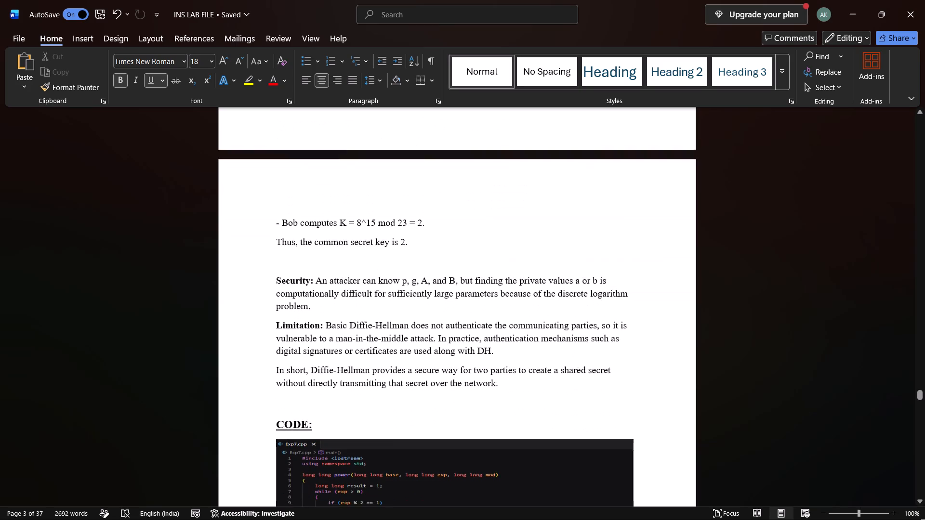
{"action": "scroll", "coordinate": [566, 243], "scroll_direction": "down", "scroll_amount": 8}
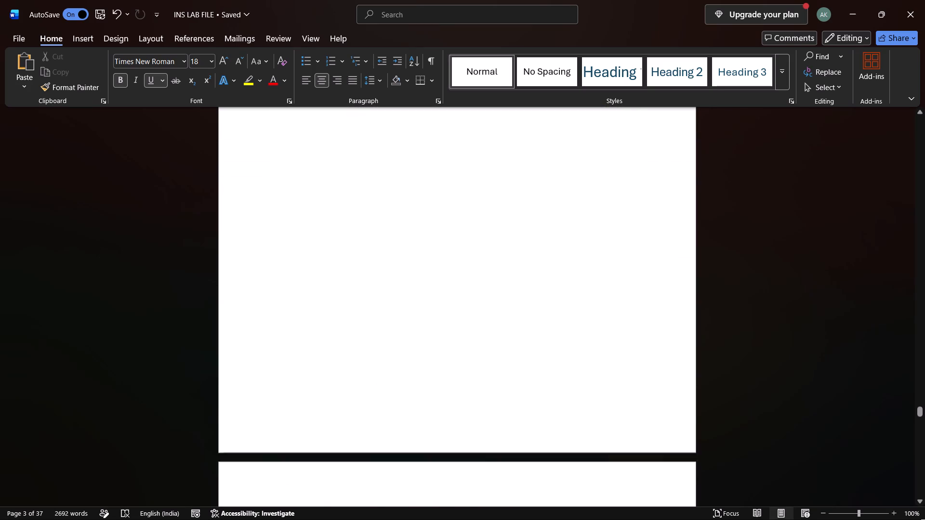
{"action": "scroll", "coordinate": [566, 243], "scroll_direction": "down", "scroll_amount": 8}
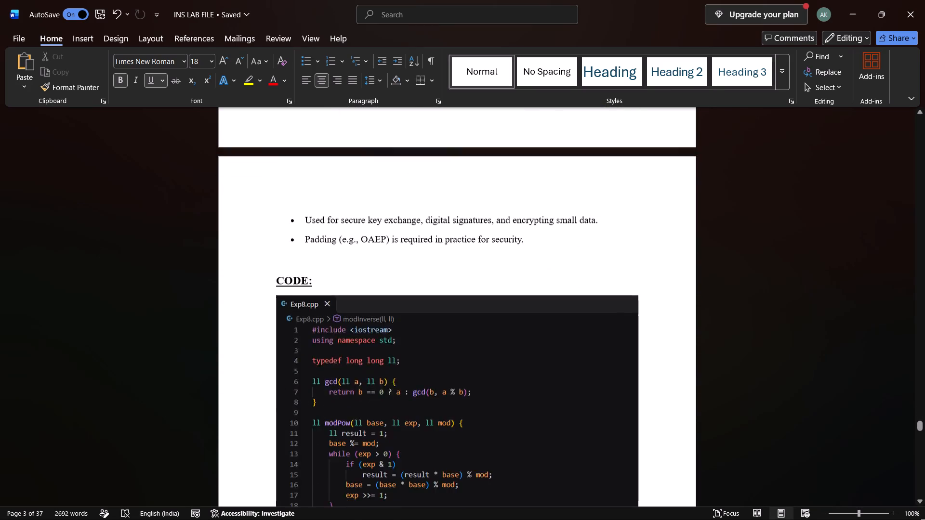
{"action": "scroll", "coordinate": [566, 243], "scroll_direction": "down", "scroll_amount": 11}
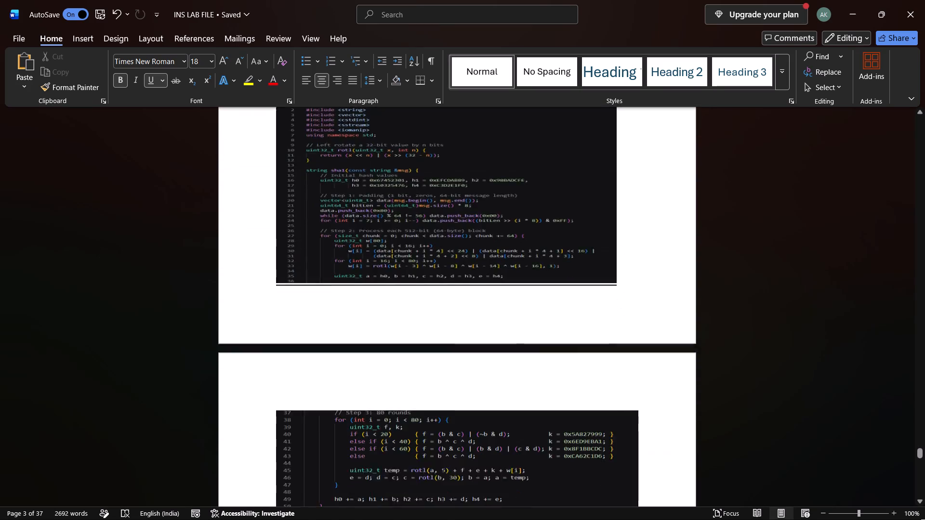
{"action": "scroll", "coordinate": [566, 243], "scroll_direction": "down", "scroll_amount": 7}
{"action": "scroll", "coordinate": [566, 243], "scroll_direction": "up", "scroll_amount": 1}
{"action": "scroll", "coordinate": [566, 243], "scroll_direction": "down", "scroll_amount": 3}
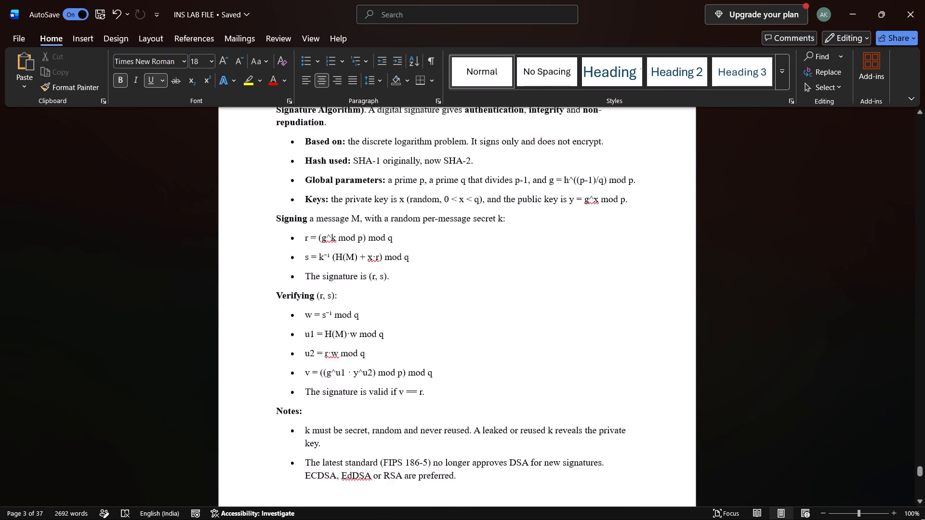
{"action": "scroll", "coordinate": [566, 243], "scroll_direction": "down", "scroll_amount": 7}
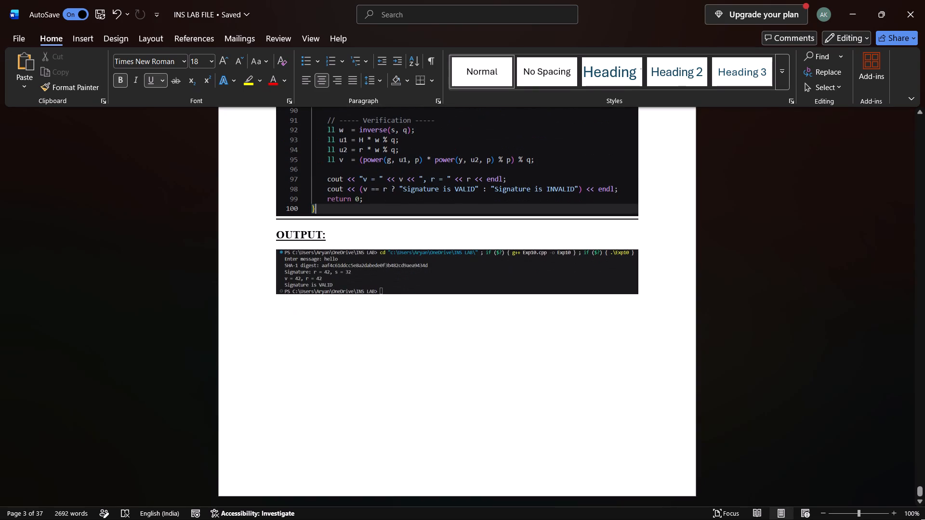
Close the INS LAB FILE document.
{"action": "left_click", "coordinate": [924, 0]}
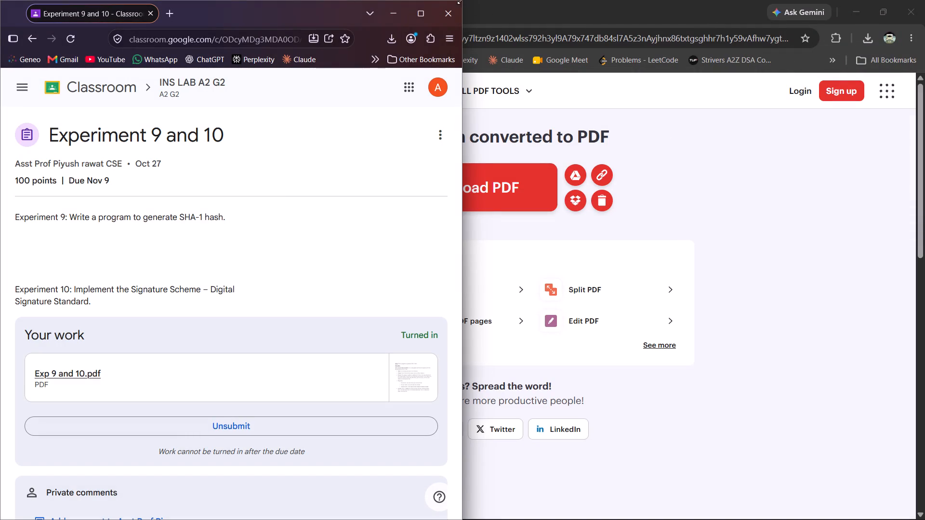
In Firefox, open the Complete File Submission assignment of the INS LAB A2 G2 class, then minimize the window.
{"action": "left_click", "coordinate": [419, 14]}
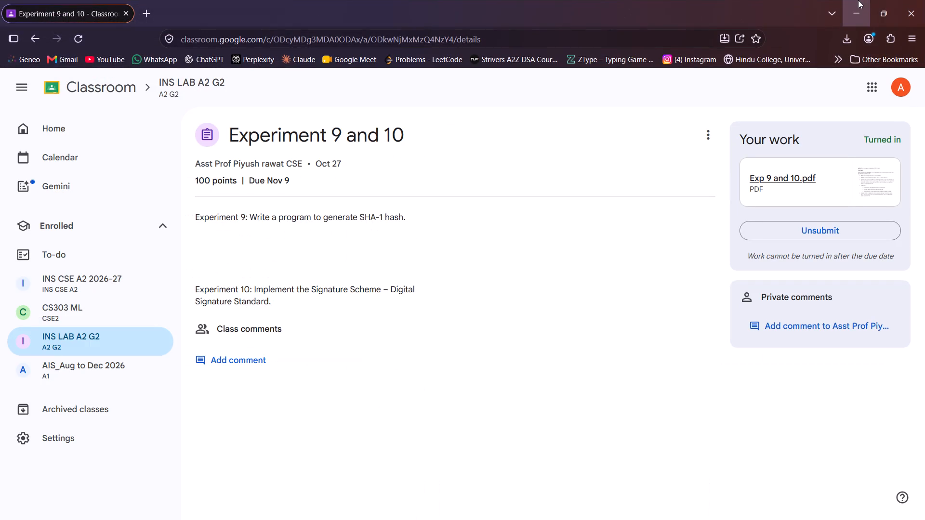
{"action": "left_click", "coordinate": [190, 75]}
{"action": "left_click", "coordinate": [188, 79]}
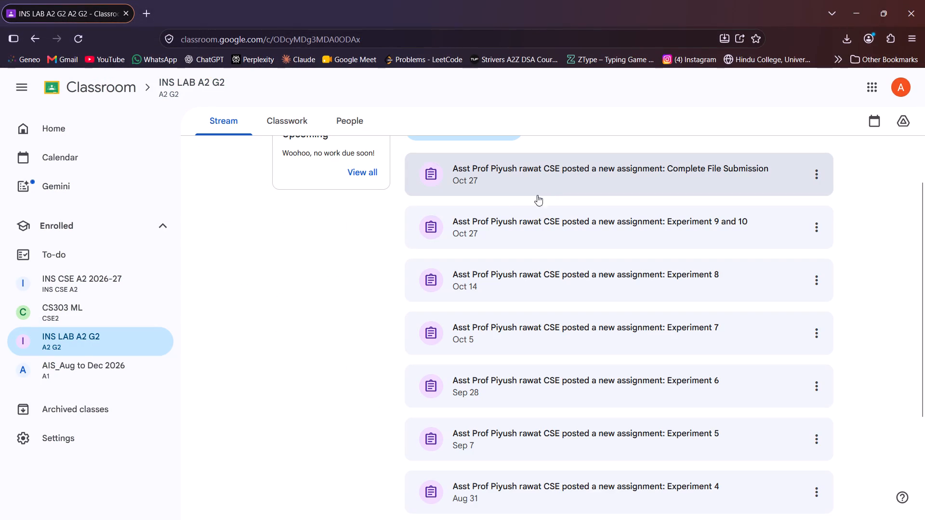
{"action": "left_click", "coordinate": [614, 185]}
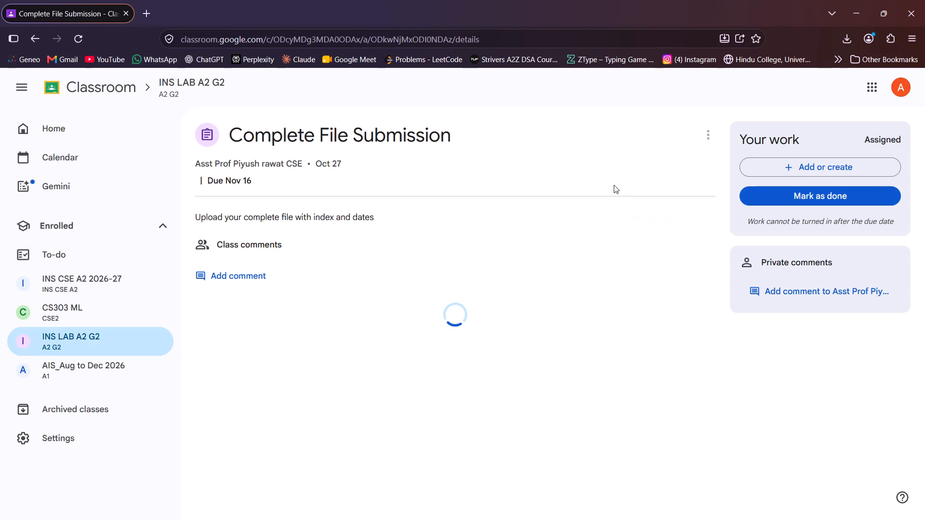
{"action": "left_click", "coordinate": [859, 0]}
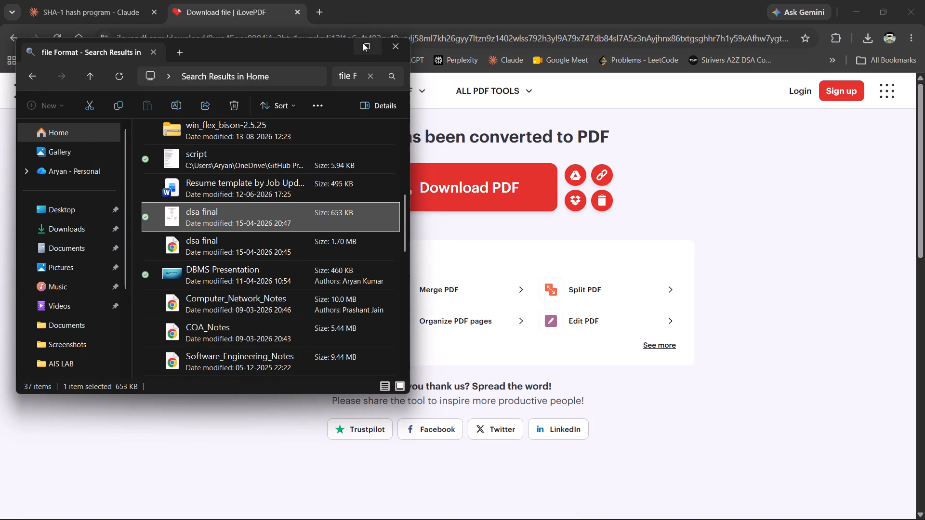
Close the leftover file search window, return to iLovePDF's WORD to PDF converter in Chrome and browse Documents for INS LAB FILE.
{"action": "left_click", "coordinate": [395, 46]}
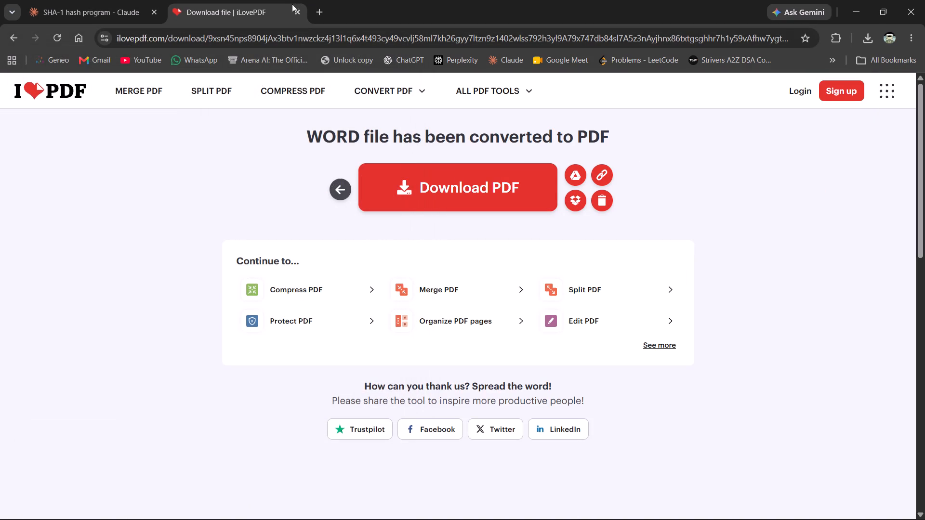
{"action": "scroll", "coordinate": [293, 143], "scroll_direction": "right", "scroll_amount": 17}
{"action": "left_click", "coordinate": [453, 217]}
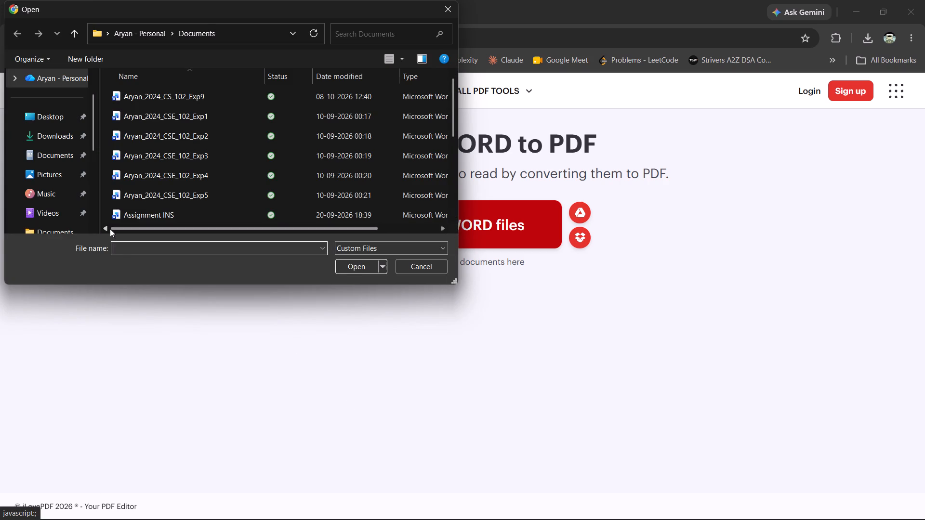
{"action": "scroll", "coordinate": [174, 194], "scroll_direction": "down", "scroll_amount": 2}
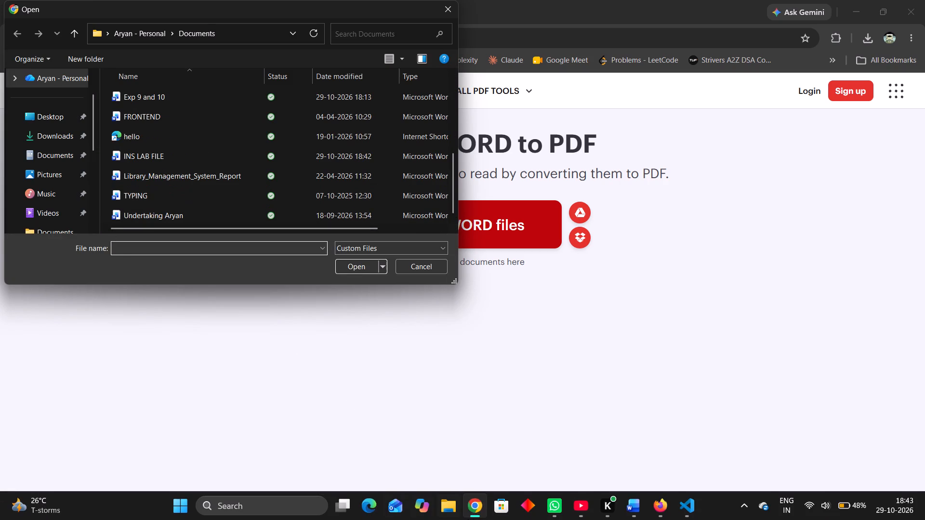
Open File Explorer, search the Downloads folder for "ins lab", then clear the search.
{"action": "left_click", "coordinate": [453, 508]}
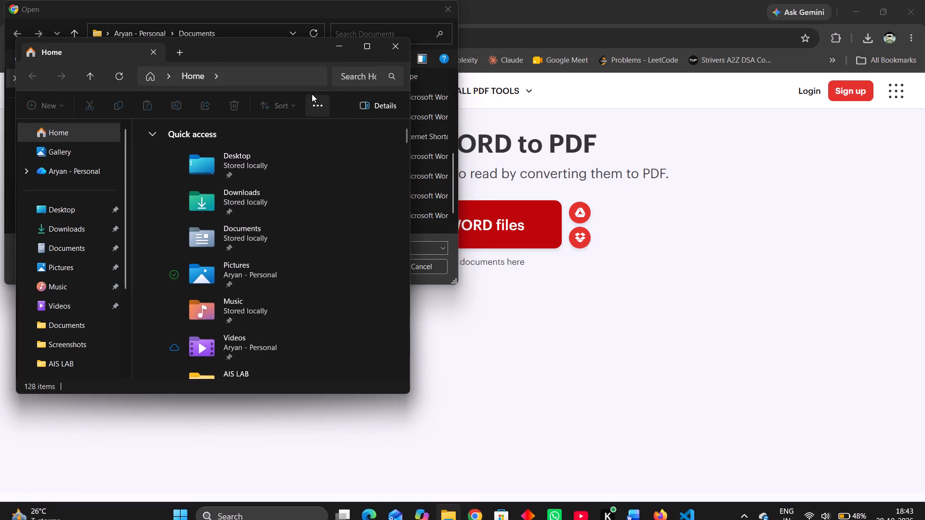
{"action": "left_click", "coordinate": [370, 74]}
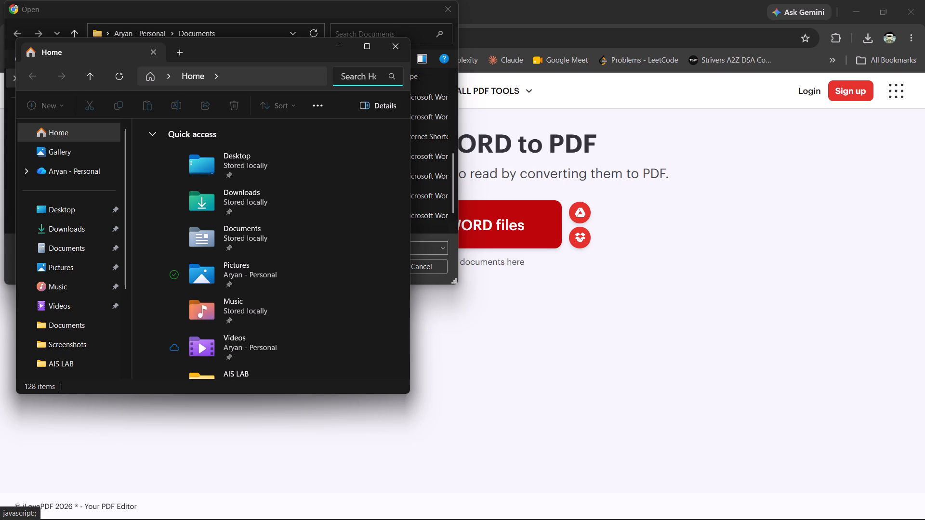
{"action": "left_click", "coordinate": [86, 227]}
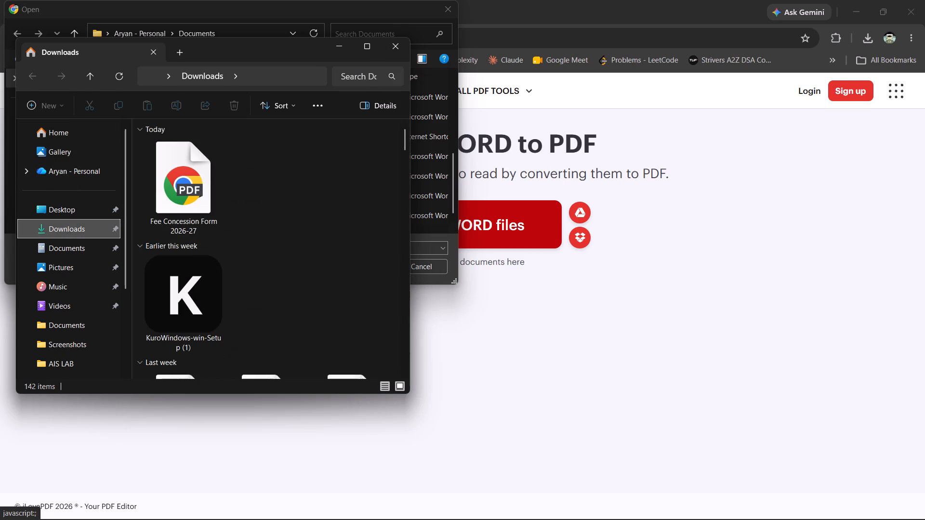
{"action": "left_click", "coordinate": [368, 74]}
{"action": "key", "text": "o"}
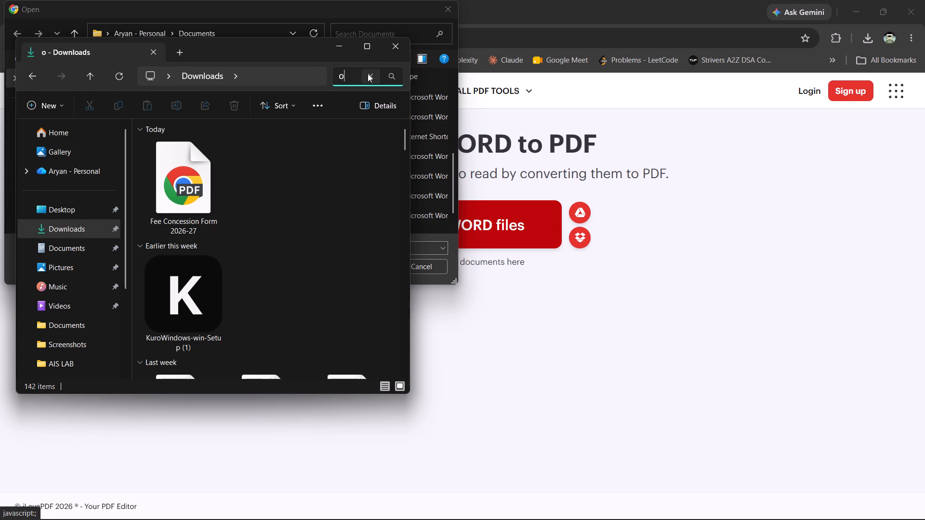
{"action": "key", "text": "BackSpace"}
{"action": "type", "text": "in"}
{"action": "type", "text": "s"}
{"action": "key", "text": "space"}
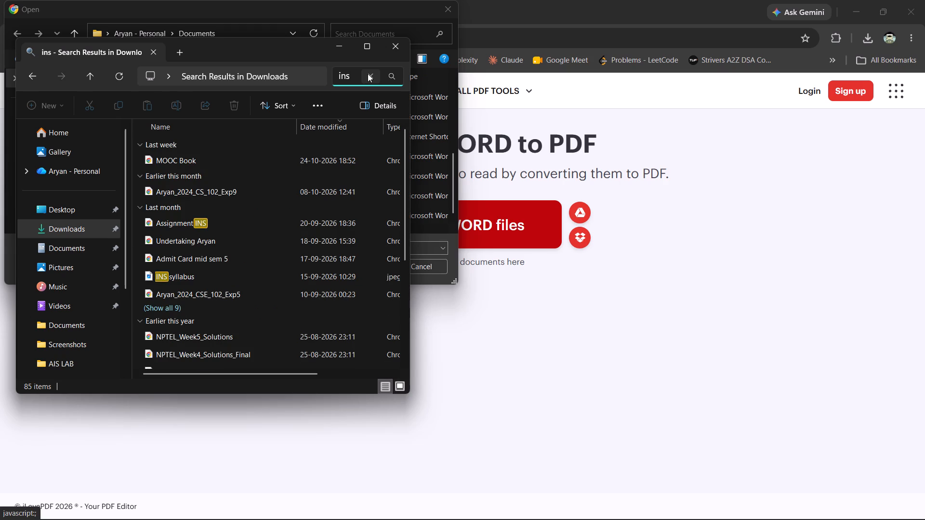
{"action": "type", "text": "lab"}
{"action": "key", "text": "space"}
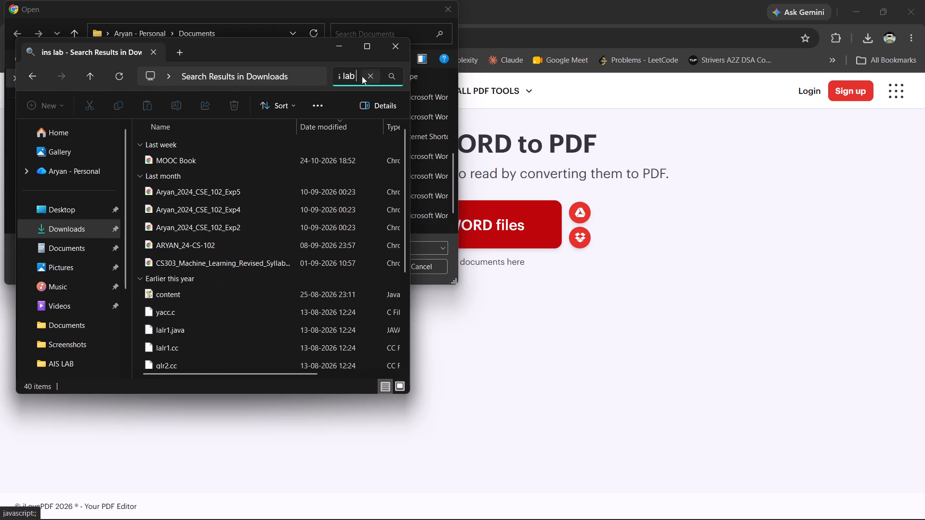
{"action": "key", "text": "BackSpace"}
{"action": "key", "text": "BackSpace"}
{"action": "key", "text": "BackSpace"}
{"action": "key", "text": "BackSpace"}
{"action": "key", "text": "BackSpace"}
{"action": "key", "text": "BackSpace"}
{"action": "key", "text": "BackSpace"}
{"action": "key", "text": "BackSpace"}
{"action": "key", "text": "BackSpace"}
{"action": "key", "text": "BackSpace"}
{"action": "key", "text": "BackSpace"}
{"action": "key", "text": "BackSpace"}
Look inside the INS LAB folder in the personal OneDrive, then close the File Explorer window.
{"action": "left_click", "coordinate": [93, 175]}
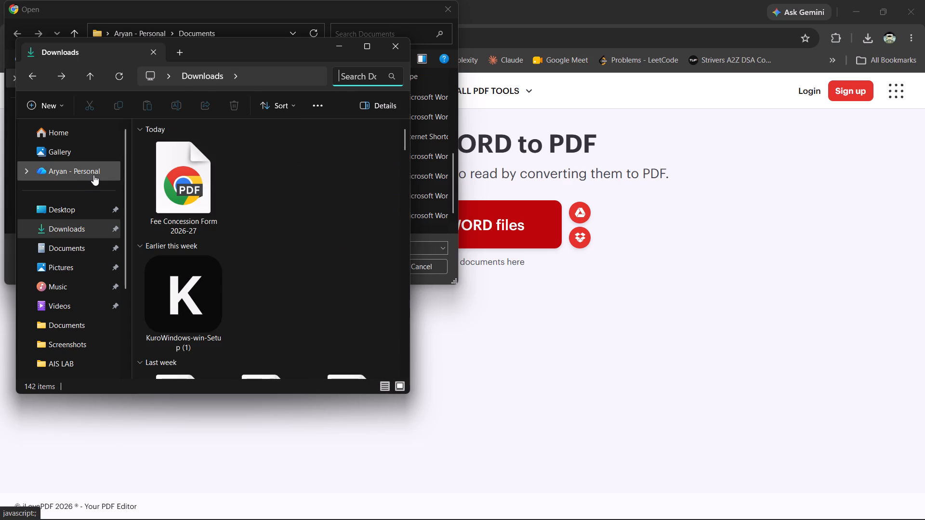
{"action": "scroll", "coordinate": [264, 247], "scroll_direction": "down", "scroll_amount": 1}
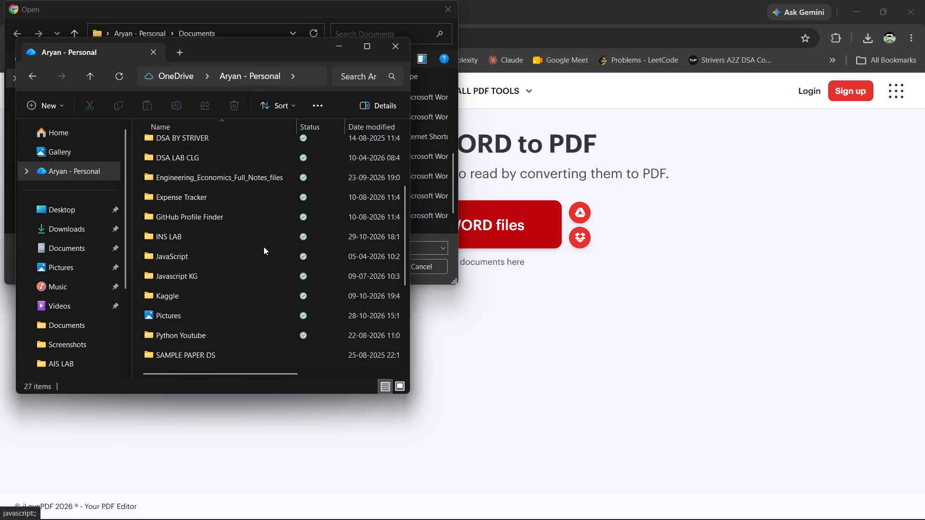
{"action": "scroll", "coordinate": [264, 247], "scroll_direction": "down", "scroll_amount": 2}
{"action": "double_click", "coordinate": [255, 236]}
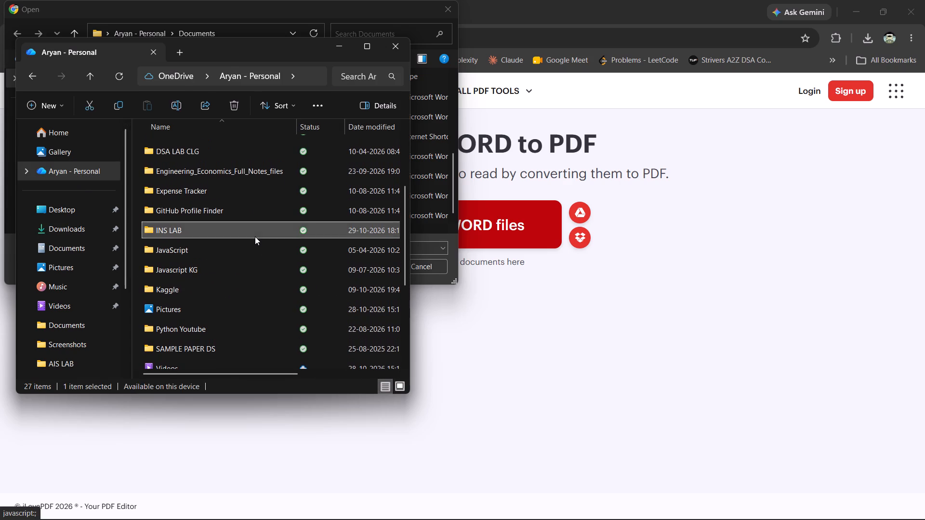
{"action": "left_click", "coordinate": [395, 44]}
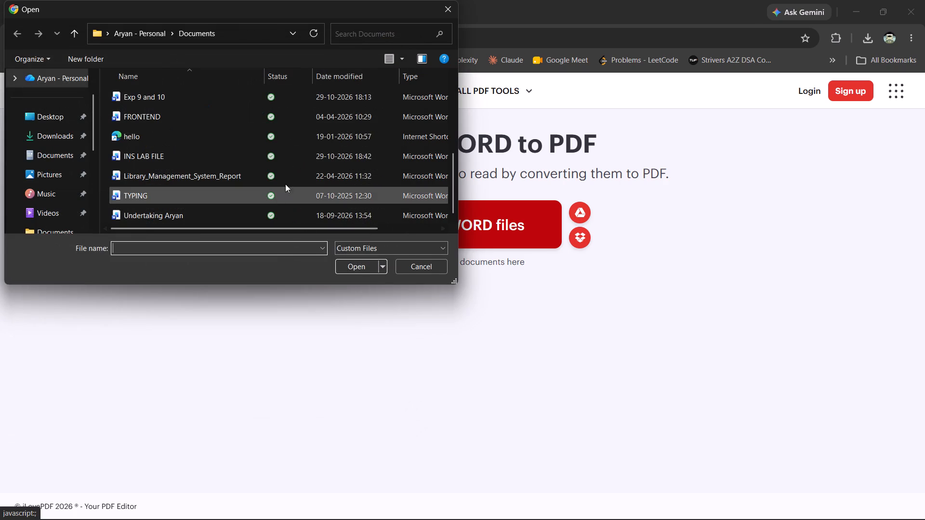
Upload INS LAB FILE from Documents to the iLovePDF converter and convert it to PDF.
{"action": "left_click", "coordinate": [277, 163]}
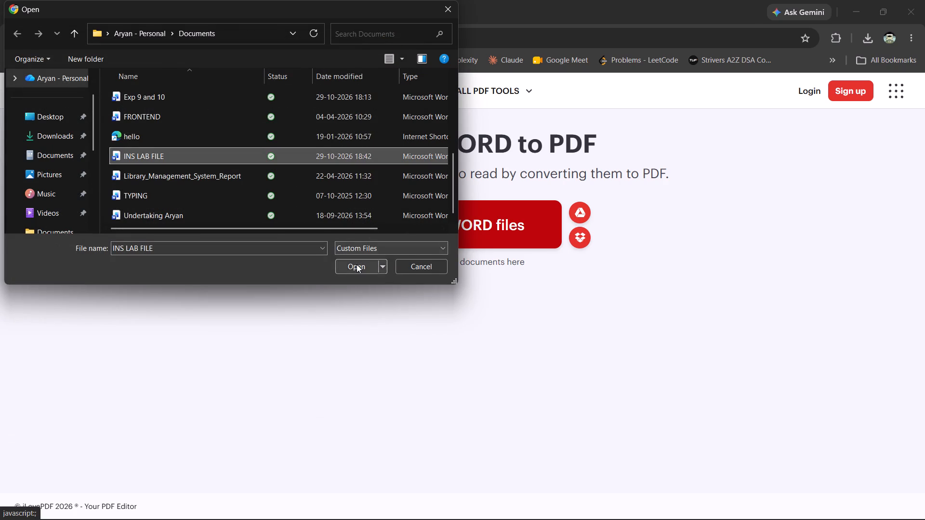
{"action": "left_click", "coordinate": [357, 264]}
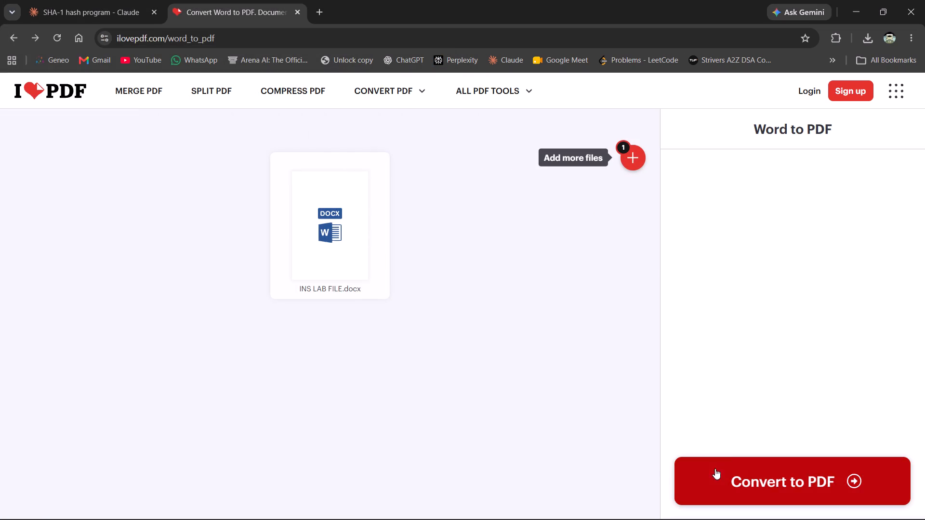
{"action": "left_click", "coordinate": [776, 479]}
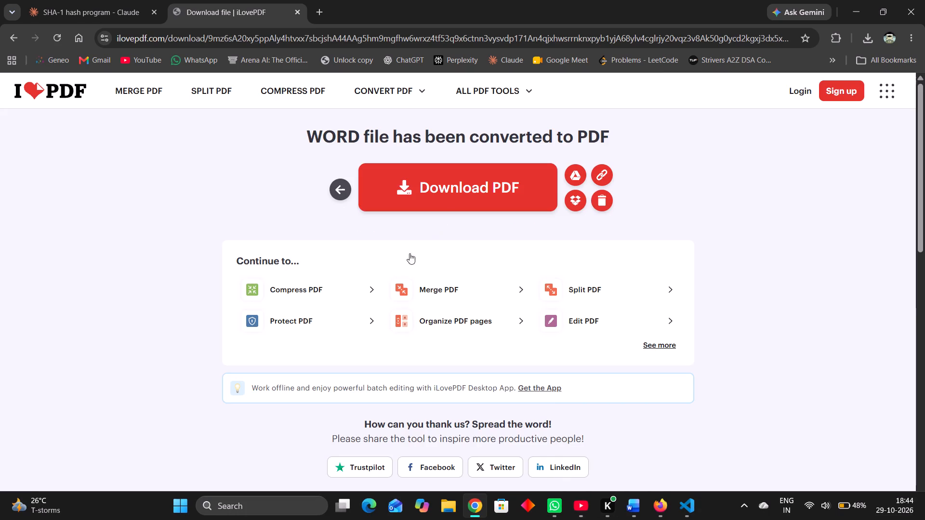
Download the converted PDF and save it in Downloads as INS LAB FILE.
{"action": "left_click", "coordinate": [448, 188]}
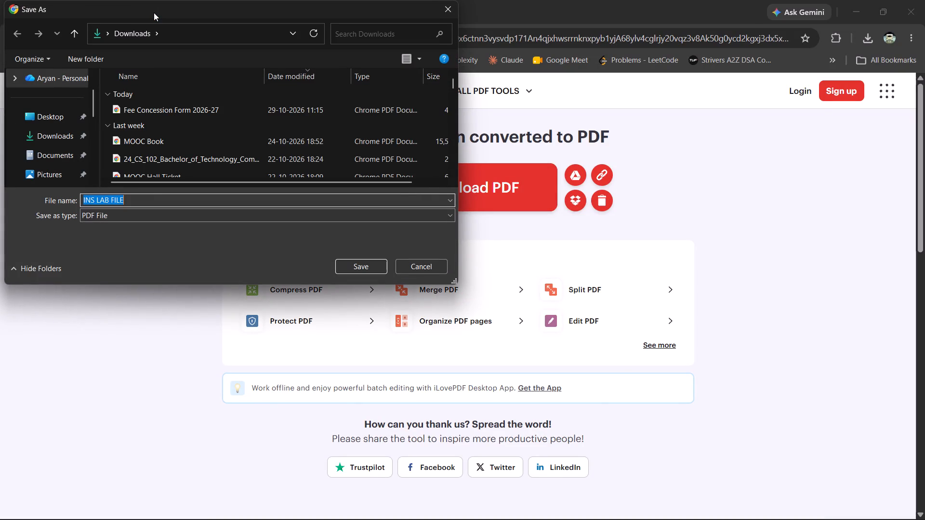
{"action": "left_click", "coordinate": [362, 268]}
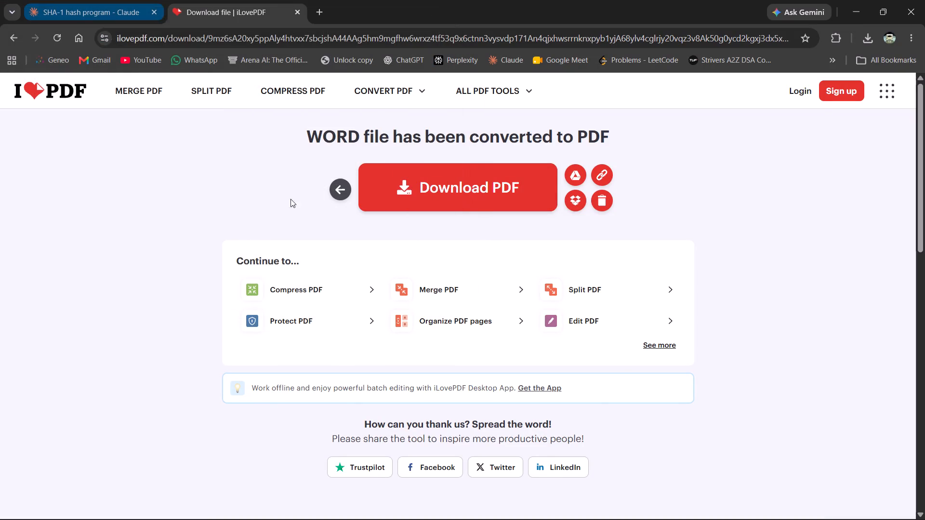
Close the SHA-1 hash program Claude tab.
{"action": "left_click", "coordinate": [154, 12]}
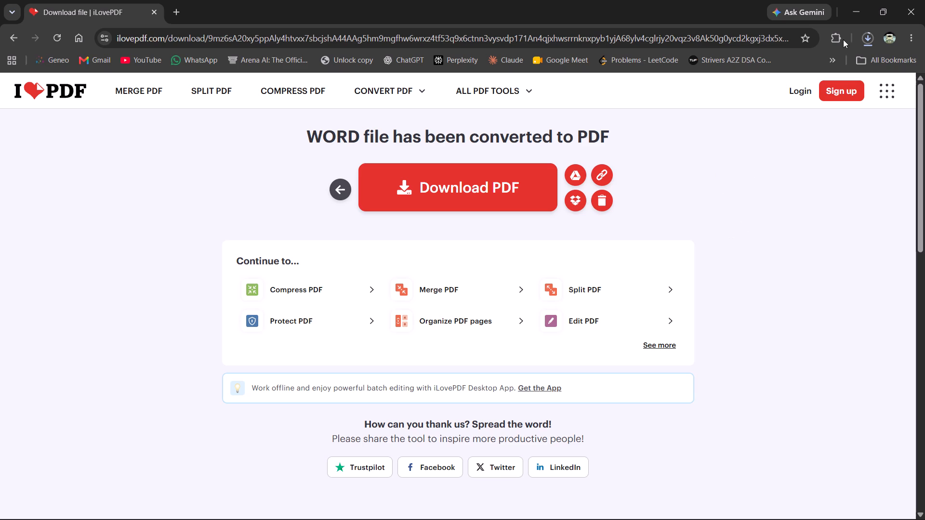
Open the recent download history to check the progress of INS LAB FILE.pdf.
{"action": "left_click", "coordinate": [869, 35]}
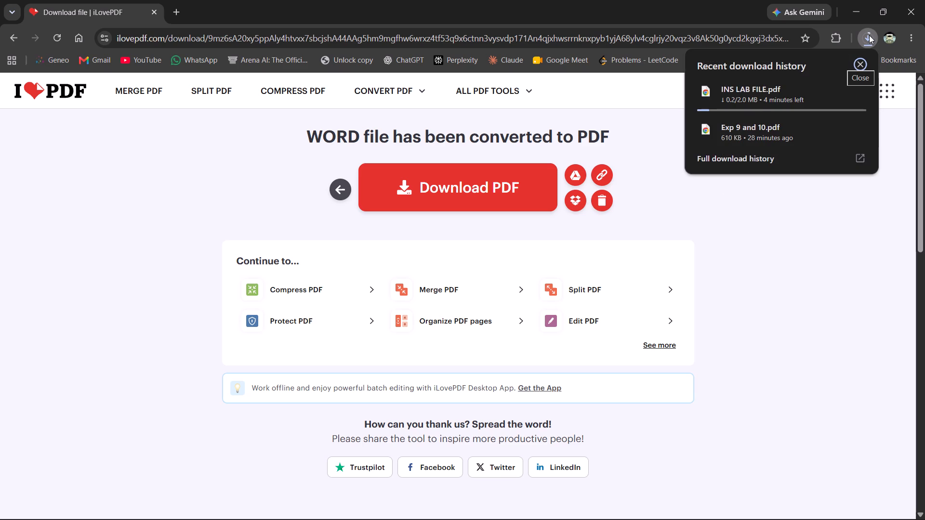
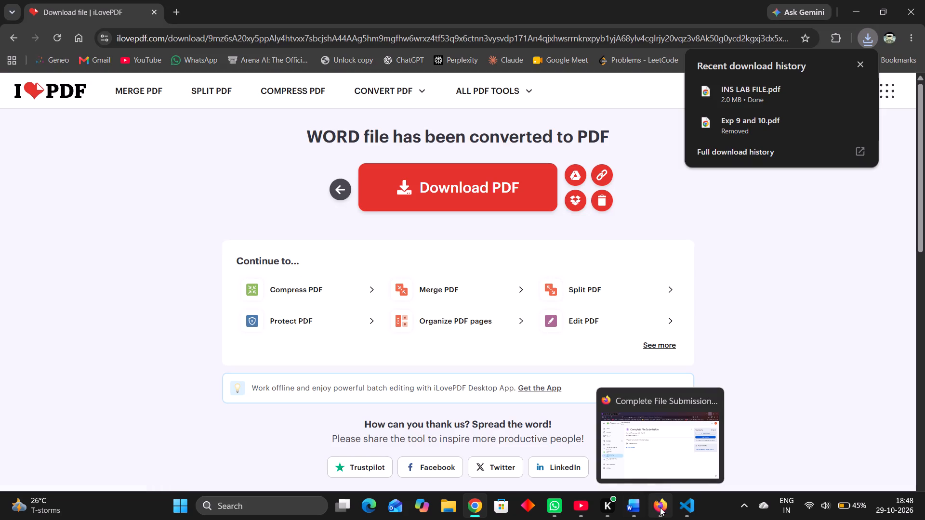
Switch to the Complete File Submission assignment in Classroom and start adding a file from the computer.
{"action": "left_click", "coordinate": [660, 507]}
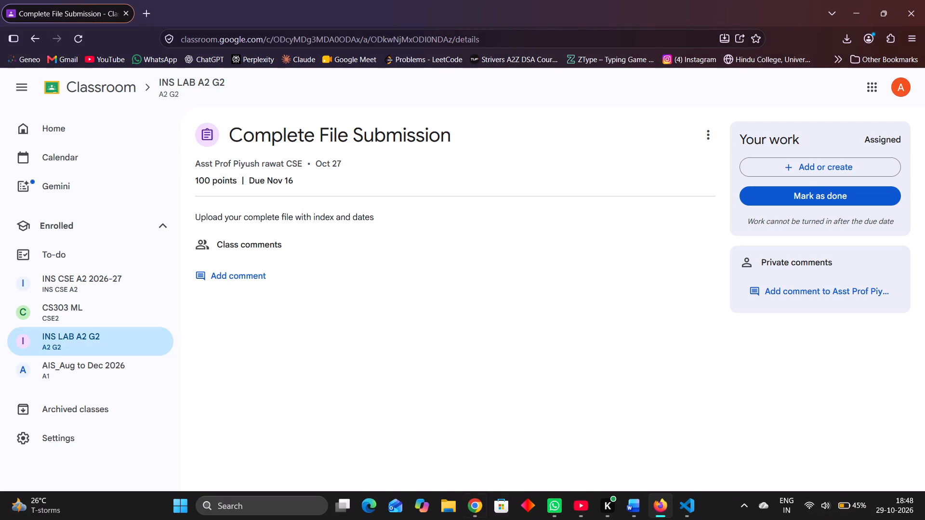
{"action": "left_click", "coordinate": [446, 508]}
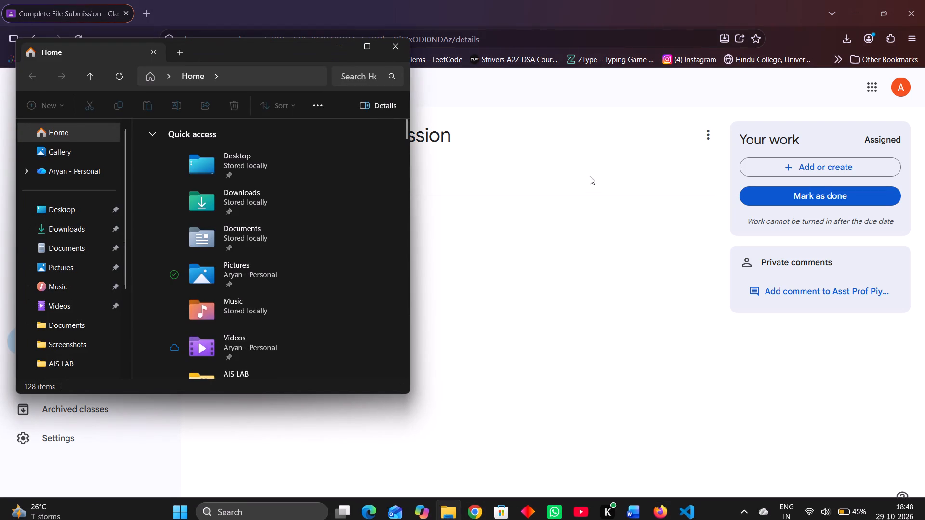
{"action": "scroll", "coordinate": [312, 260], "scroll_direction": "down", "scroll_amount": 4}
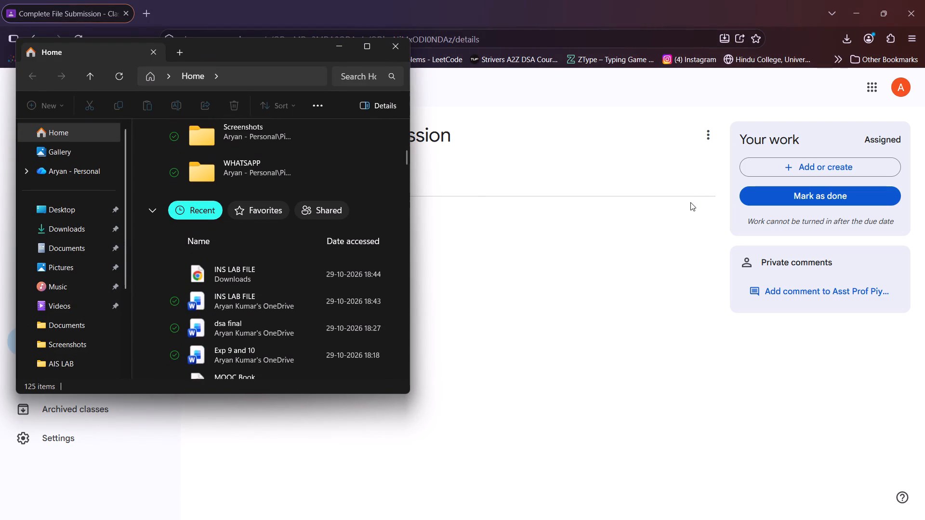
{"action": "left_click", "coordinate": [781, 171]}
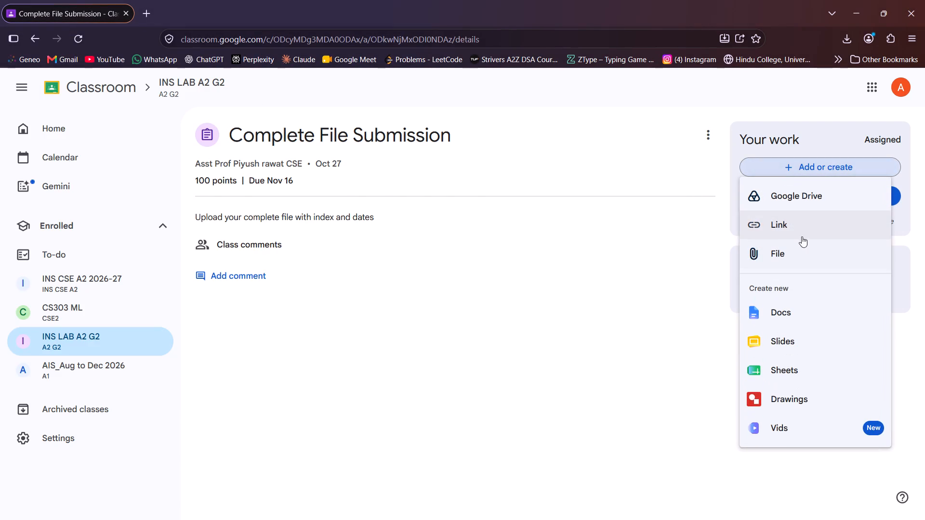
{"action": "left_click", "coordinate": [802, 267]}
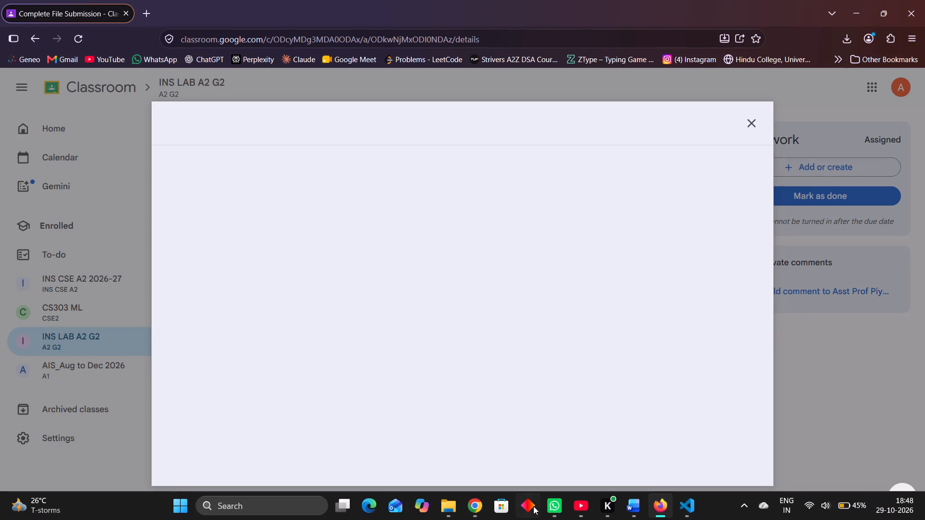
Open the downloaded INS LAB FILE PDF from the recent files and close the duplicate copy of it.
{"action": "left_click", "coordinate": [446, 502]}
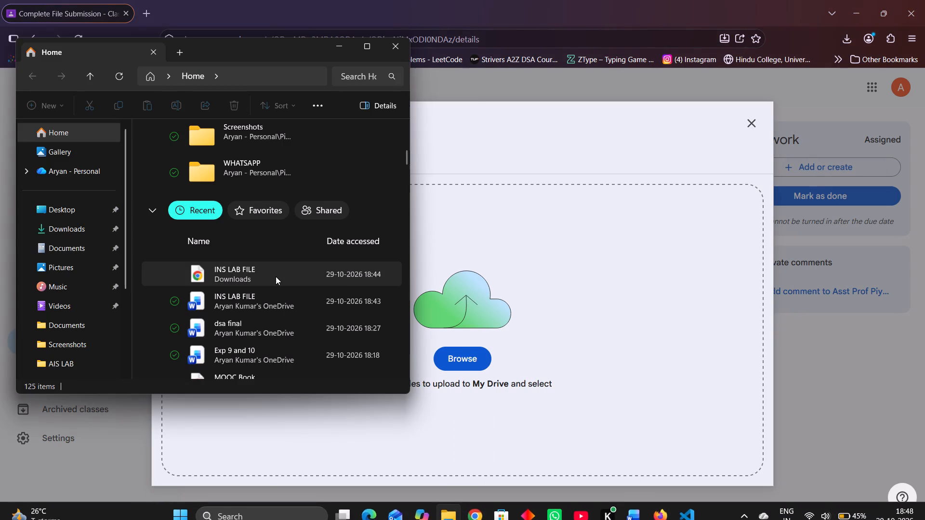
{"action": "left_click", "coordinate": [277, 279]}
{"action": "left_click_drag", "start_coordinate": [277, 279], "coordinate": [297, 1]}
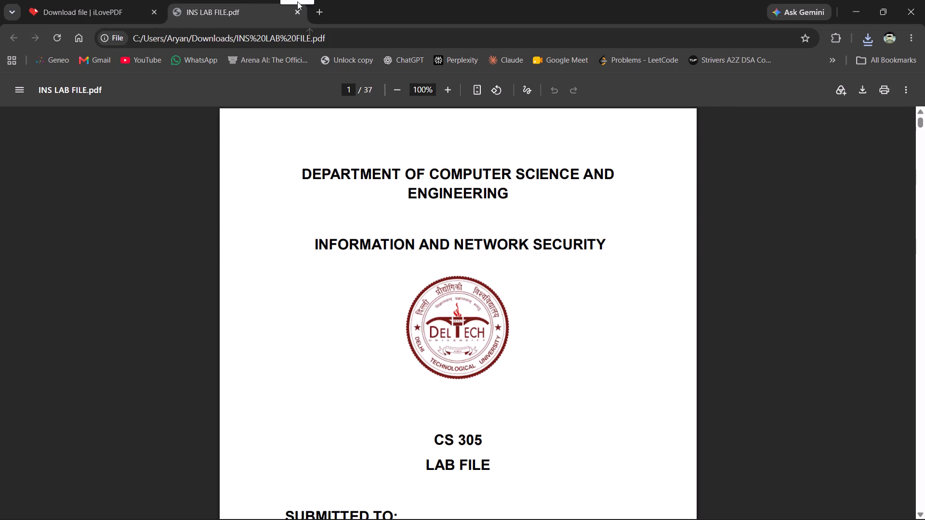
{"action": "left_click_drag", "start_coordinate": [297, 1], "coordinate": [298, 14]}
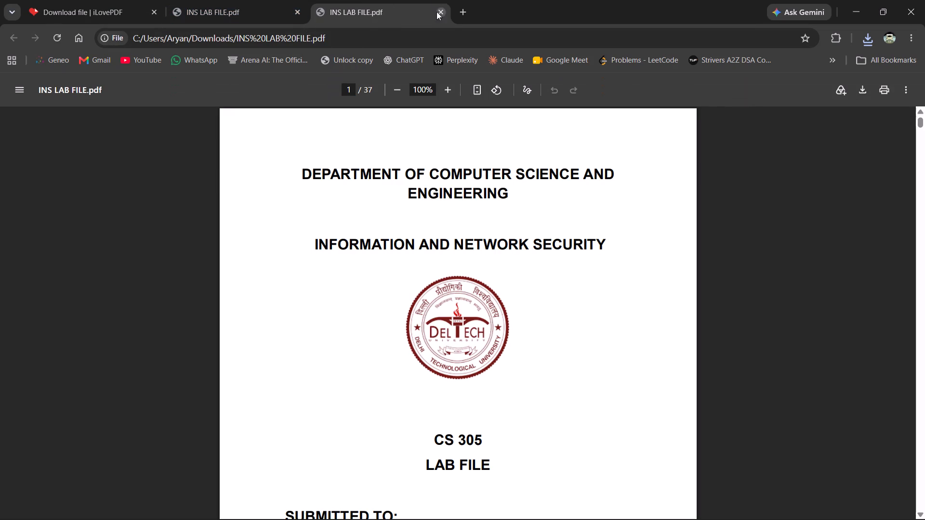
{"action": "left_click", "coordinate": [440, 16]}
Examine the PDF's cover page, experiment index and Experiment 1 pages, and close the PDF.
{"action": "scroll", "coordinate": [370, 355], "scroll_direction": "down", "scroll_amount": 4}
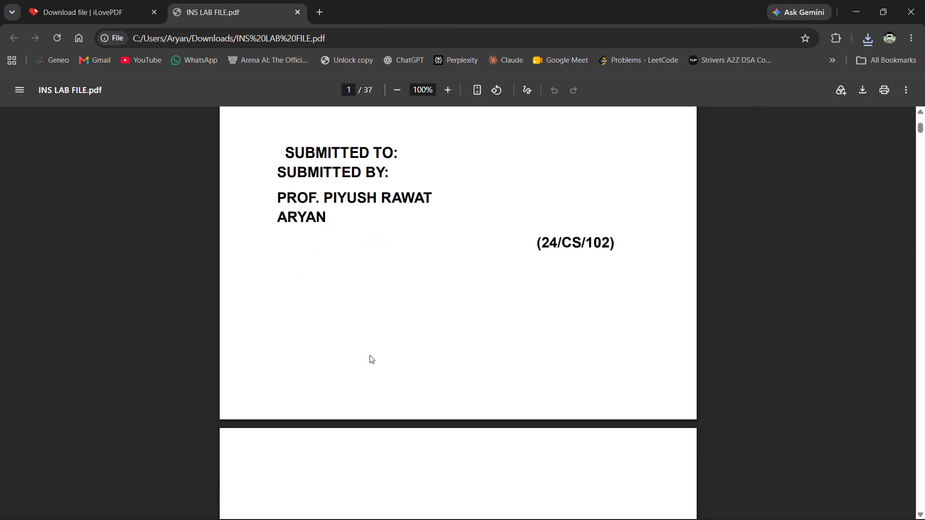
{"action": "scroll", "coordinate": [370, 355], "scroll_direction": "down", "scroll_amount": 5}
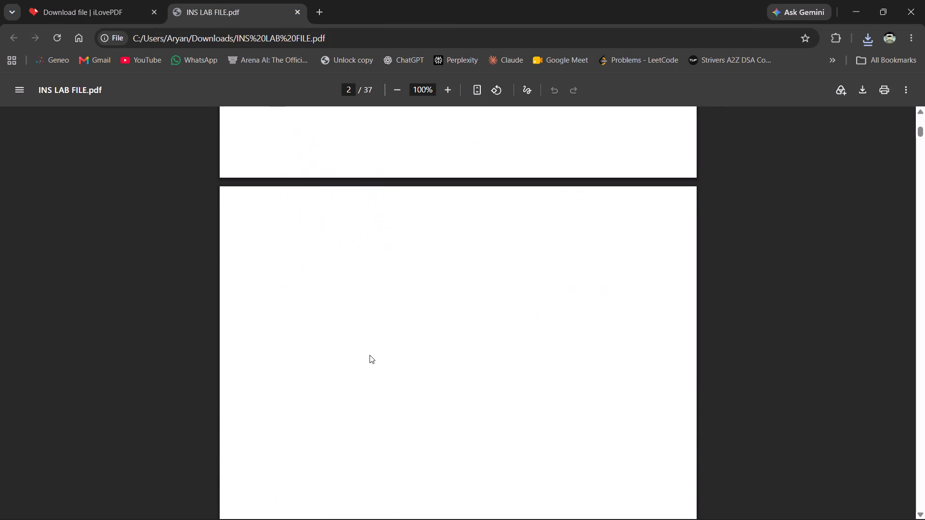
{"action": "scroll", "coordinate": [370, 355], "scroll_direction": "down", "scroll_amount": 12}
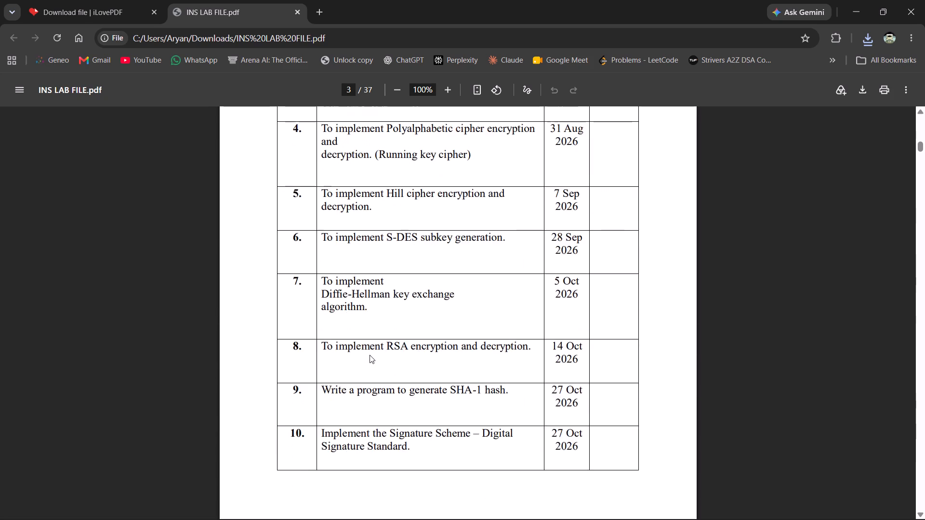
{"action": "scroll", "coordinate": [370, 355], "scroll_direction": "down", "scroll_amount": 6}
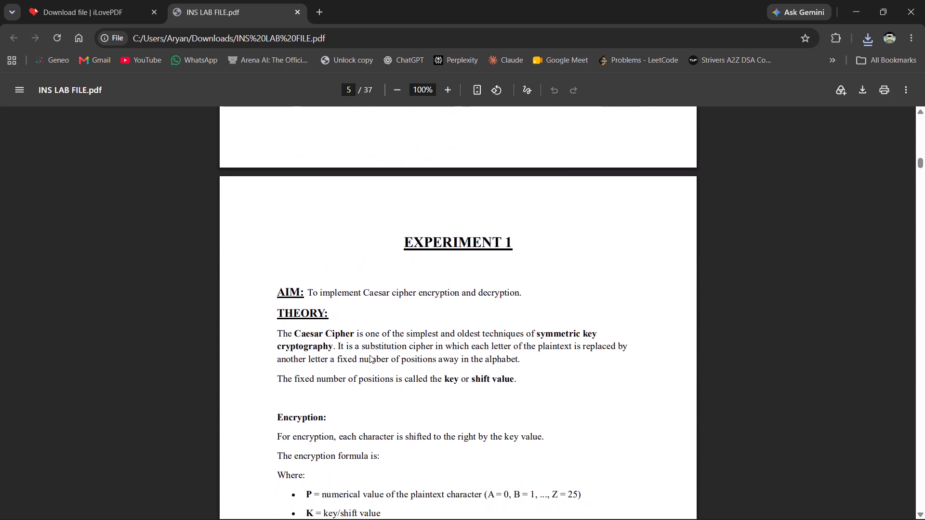
{"action": "scroll", "coordinate": [370, 355], "scroll_direction": "down", "scroll_amount": 2}
{"action": "left_click", "coordinate": [299, 14]}
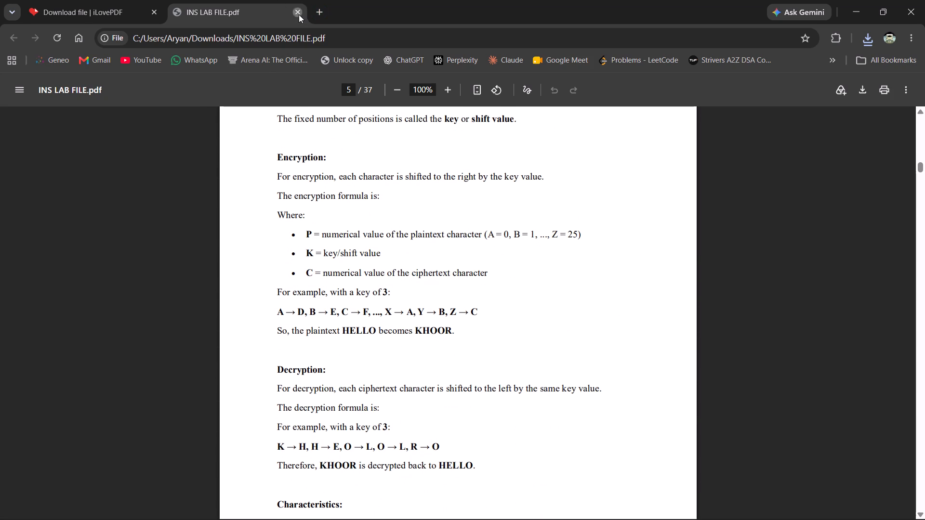
{"action": "left_click", "coordinate": [851, 0]}
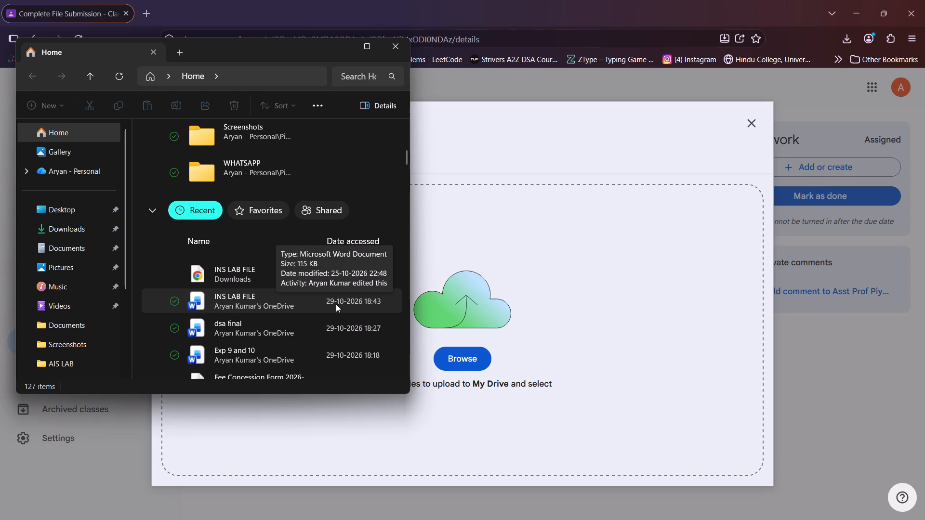
Delete the INS LAB FILE PDF from the Downloads folder.
{"action": "left_click", "coordinate": [75, 225]}
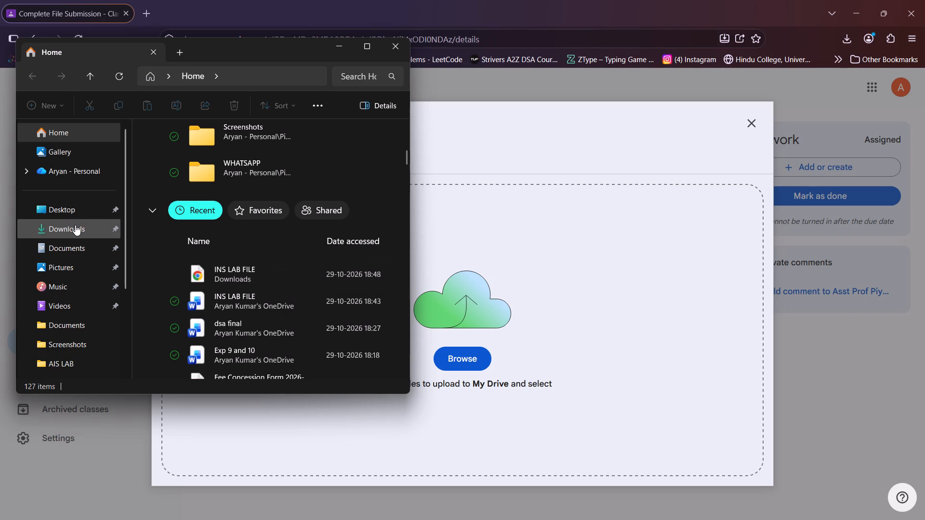
{"action": "left_click", "coordinate": [195, 171]}
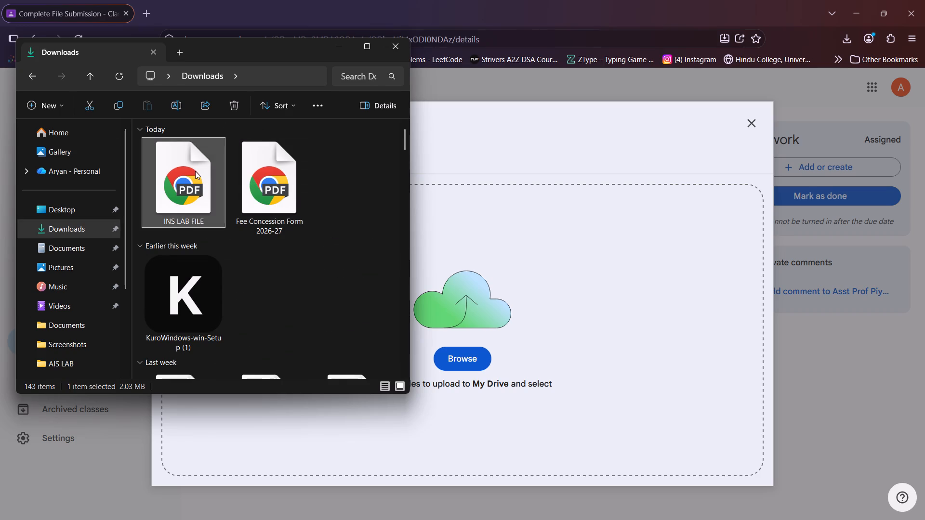
{"action": "left_click", "coordinate": [224, 104]}
{"action": "left_click", "coordinate": [332, 47]}
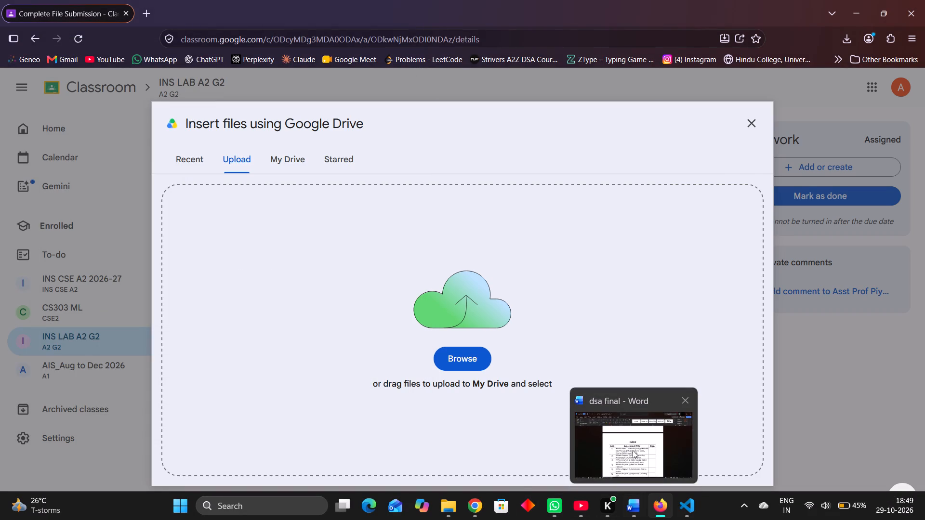
Delete the Submitted To and Submitted By block from the cover page of the dsa final document and close the document.
{"action": "left_click", "coordinate": [633, 450]}
{"action": "scroll", "coordinate": [486, 210], "scroll_direction": "up", "scroll_amount": 12}
{"action": "scroll", "coordinate": [486, 210], "scroll_direction": "down", "scroll_amount": 1}
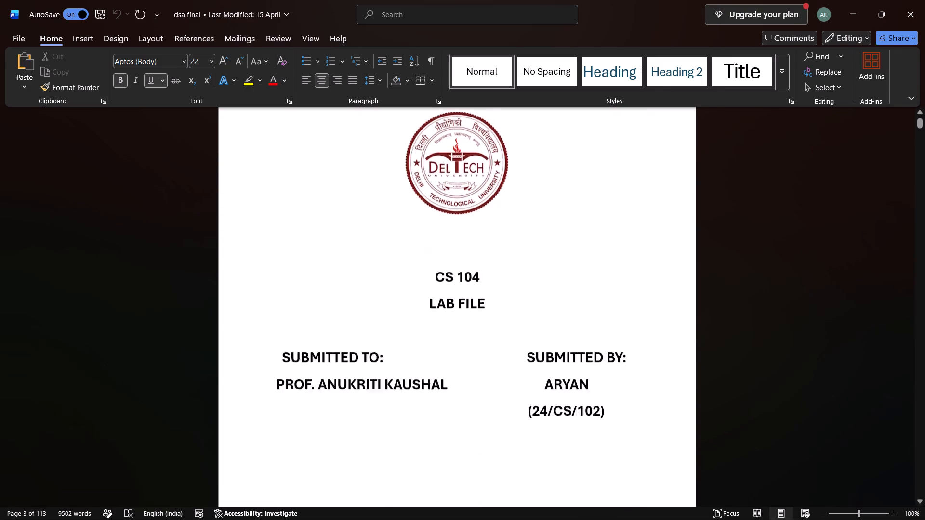
{"action": "scroll", "coordinate": [486, 210], "scroll_direction": "down", "scroll_amount": 2}
{"action": "scroll", "coordinate": [486, 210], "scroll_direction": "up", "scroll_amount": 1}
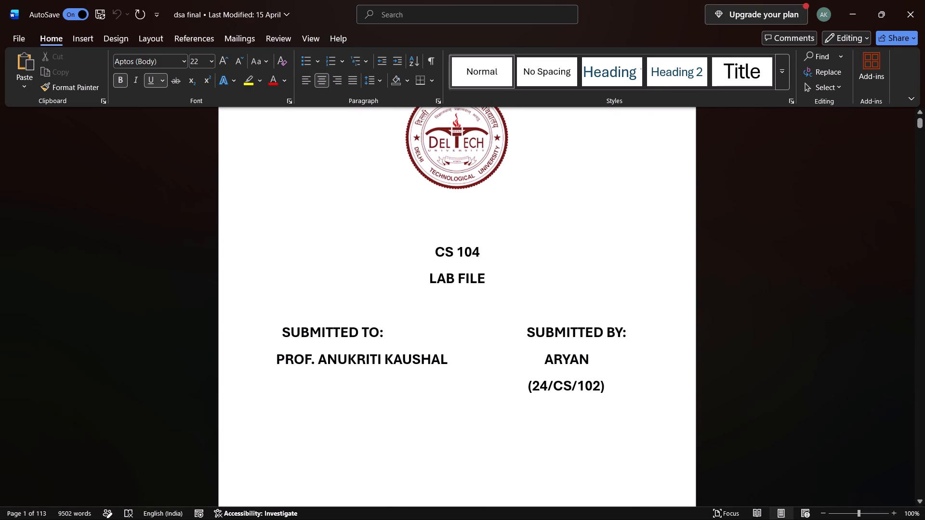
{"action": "left_click", "coordinate": [628, 387]}
{"action": "left_click_drag", "start_coordinate": [628, 387], "coordinate": [365, 343]}
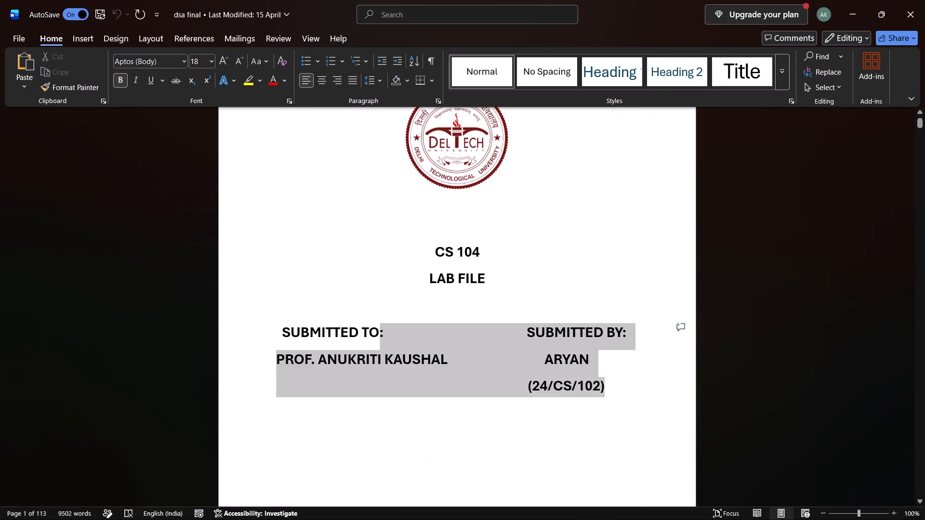
{"action": "left_click_drag", "start_coordinate": [365, 343], "coordinate": [317, 344]}
{"action": "key", "text": "BackSpace"}
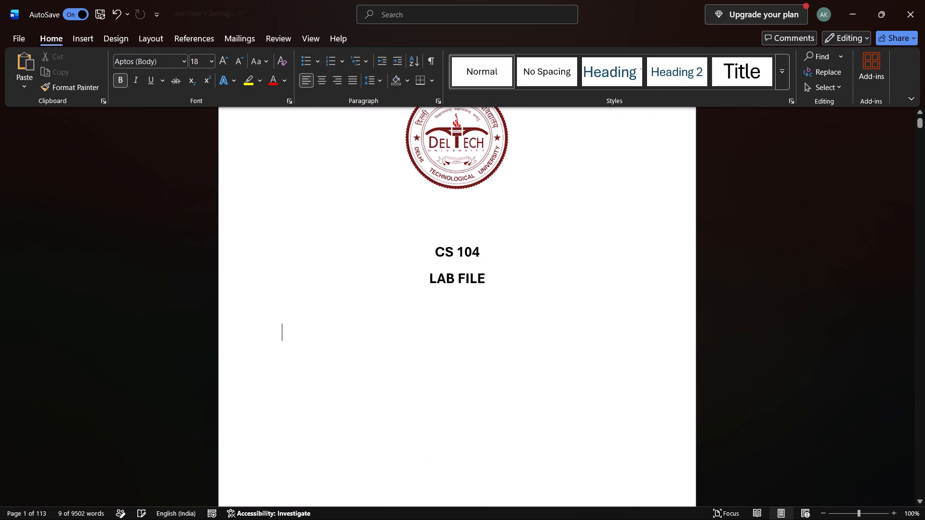
{"action": "key", "text": "BackSpace"}
{"action": "key", "text": "BackSpace"}
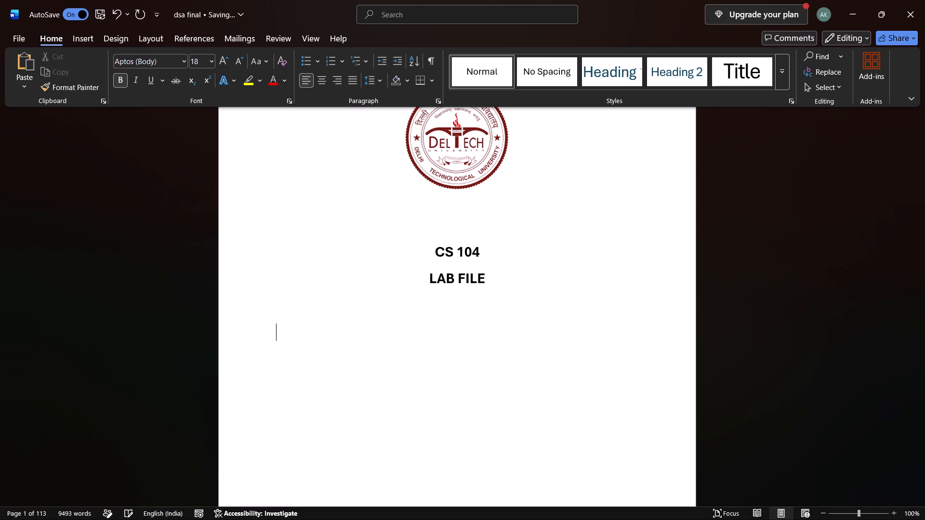
{"action": "key", "text": "BackSpace"}
{"action": "key", "text": "Return"}
{"action": "key", "text": "Return"}
{"action": "key", "text": "BackSpace"}
{"action": "left_click", "coordinate": [924, 0]}
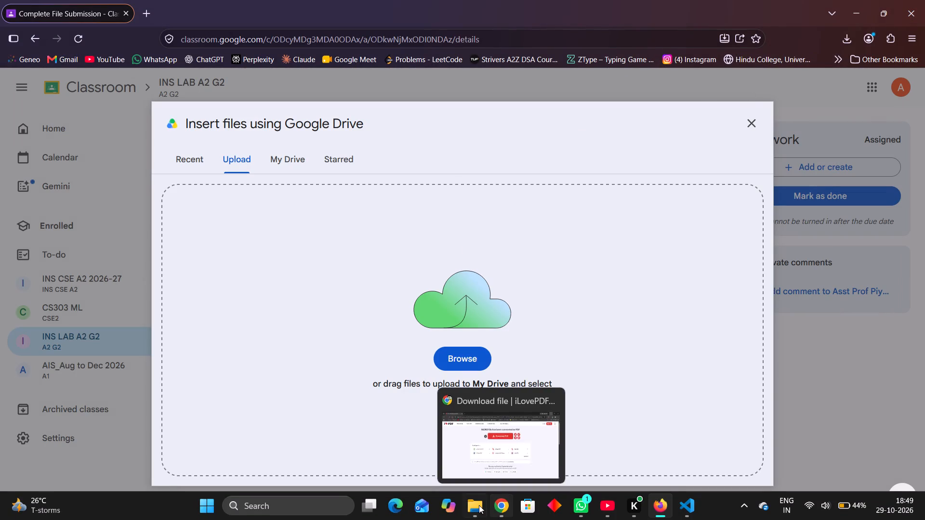
Open the INS LAB FILE Word document from the recent files.
{"action": "left_click", "coordinate": [476, 505]}
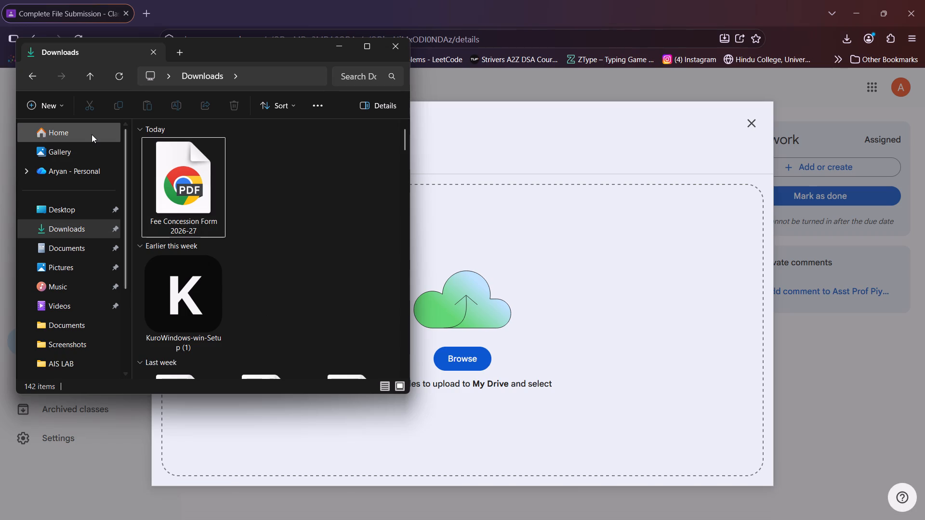
{"action": "left_click", "coordinate": [92, 134]}
{"action": "scroll", "coordinate": [267, 254], "scroll_direction": "down", "scroll_amount": 6}
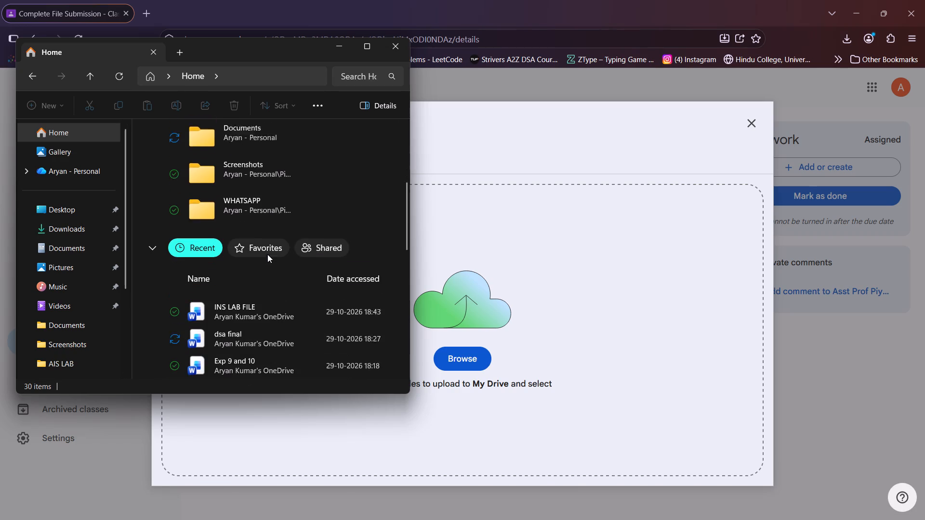
{"action": "scroll", "coordinate": [267, 254], "scroll_direction": "down", "scroll_amount": 1}
{"action": "double_click", "coordinate": [276, 286]}
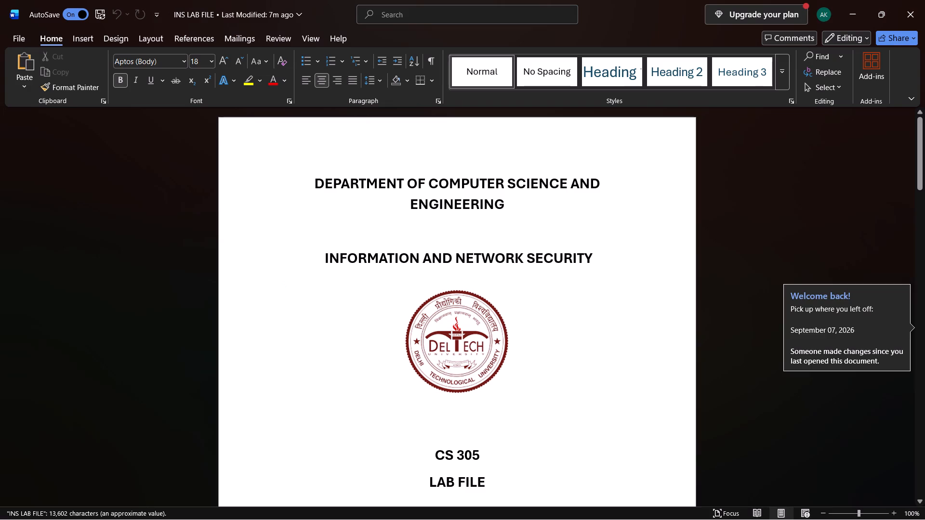
Delete the Submitted To and Submitted By block below LAB FILE on the cover page.
{"action": "scroll", "coordinate": [732, 311], "scroll_direction": "down", "scroll_amount": 2}
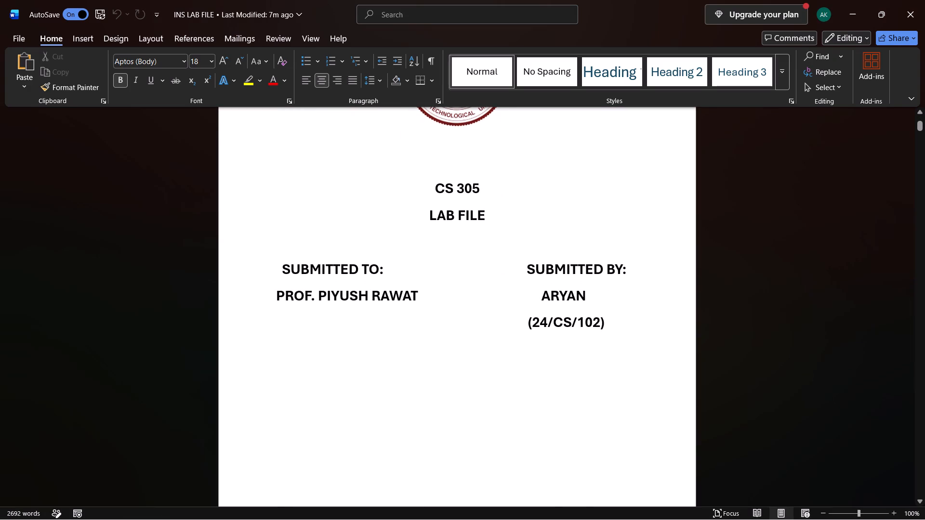
{"action": "left_click_drag", "start_coordinate": [620, 324], "coordinate": [278, 273]}
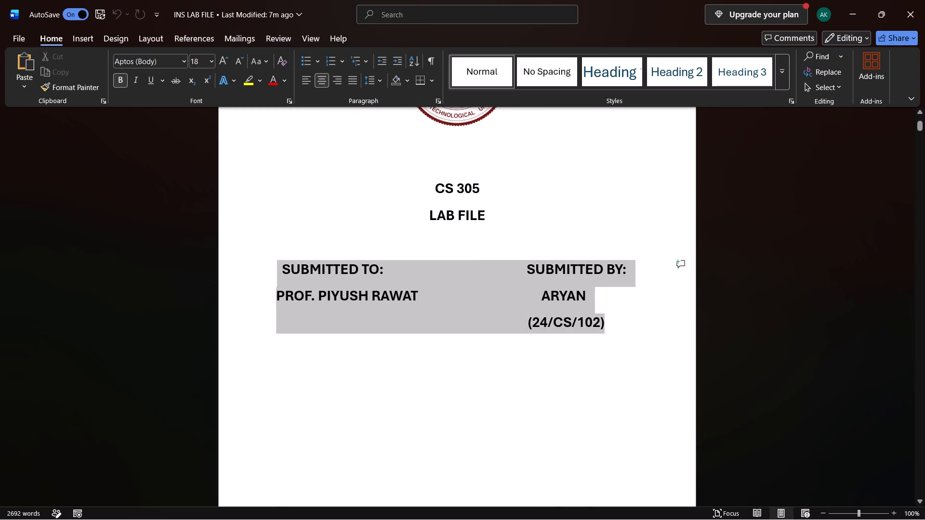
{"action": "left_click_drag", "start_coordinate": [278, 273], "coordinate": [274, 272]}
{"action": "key", "text": "BackSpace"}
{"action": "key", "text": "BackSpace"}
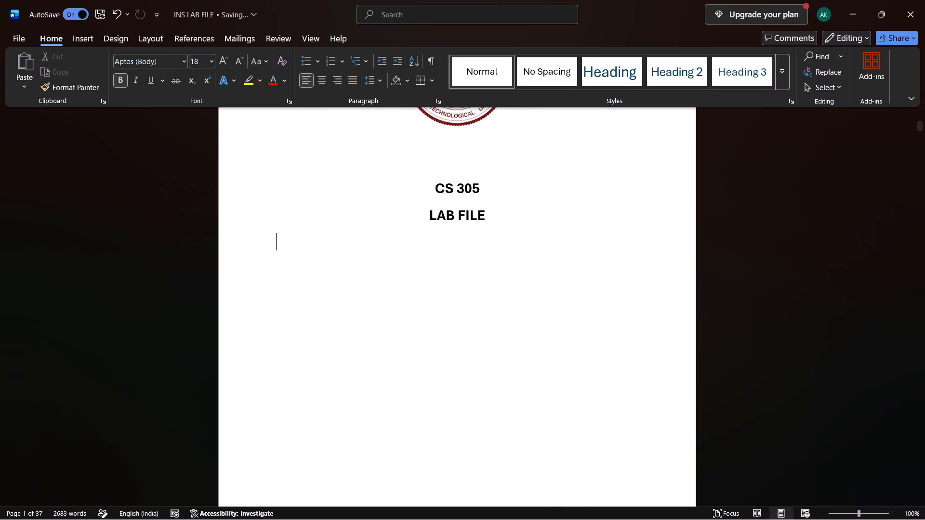
{"action": "key", "text": "BackSpace"}
Add a left-aligned, underlined heading SUBMITTED TO: below LAB FILE on the cover page, leaving a blank line between them.
{"action": "key", "text": "Return"}
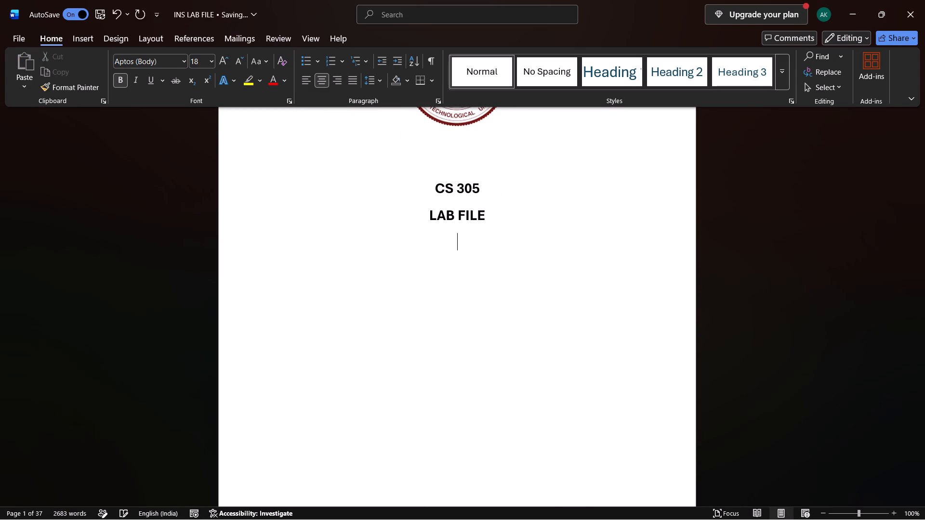
{"action": "key", "text": "Return"}
{"action": "left_click", "coordinate": [304, 79]}
{"action": "type", "text": "SU"}
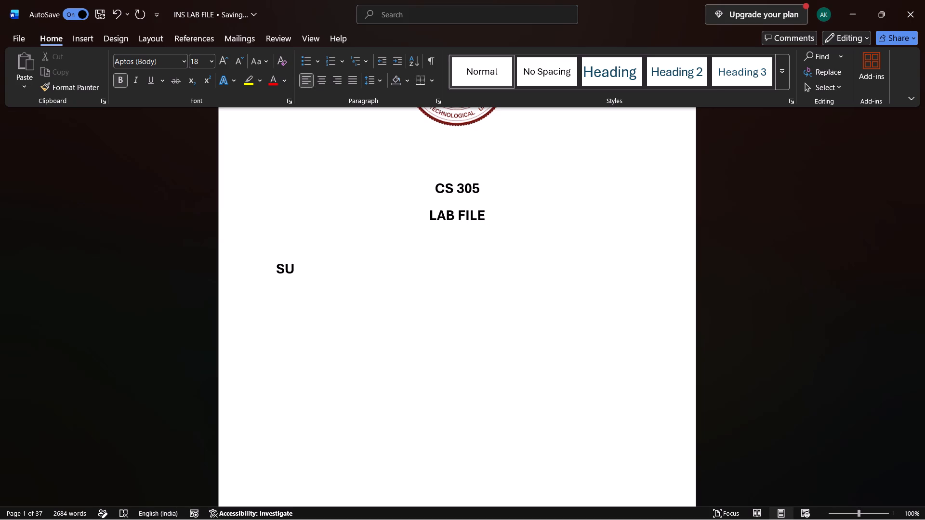
{"action": "type", "text": "BMI"}
{"action": "key", "text": "BackSpace"}
{"action": "key", "text": "BackSpace"}
{"action": "key", "text": "BackSpace"}
{"action": "key", "text": "BackSpace"}
{"action": "key", "text": "BackSpace"}
{"action": "key", "text": "ctrl+u"}
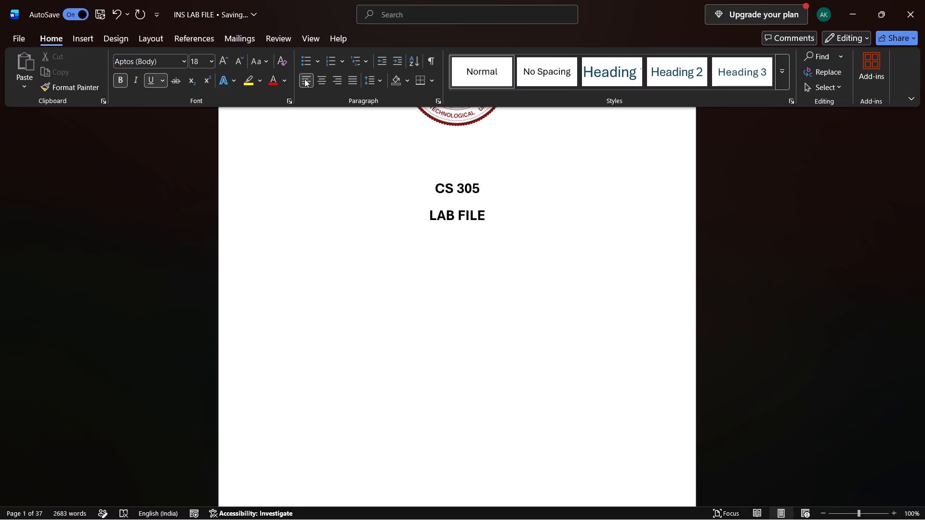
{"action": "type", "text": "SUBMITTED"}
{"action": "key", "text": "space"}
{"action": "type", "text": "TO"}
{"action": "key", "text": "shift+colon"}
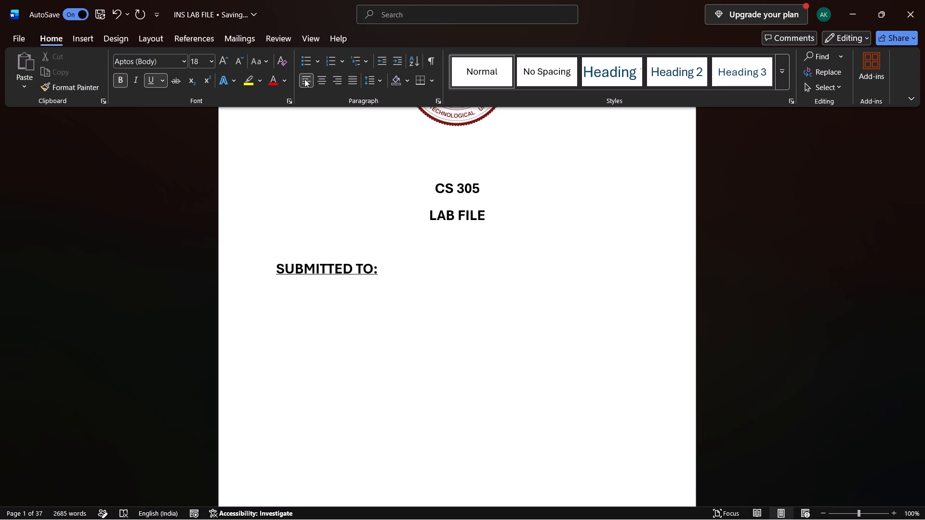
Add a SUBMITTED BY: heading on the same line as SUBMITTED TO:, separated by a wide gap.
{"action": "key", "text": "space"}
{"action": "key", "text": "space"}
{"action": "key", "text": "space"}
{"action": "key", "text": "space"}
{"action": "type", "text": "SUBMITTED"}
{"action": "key", "text": "space"}
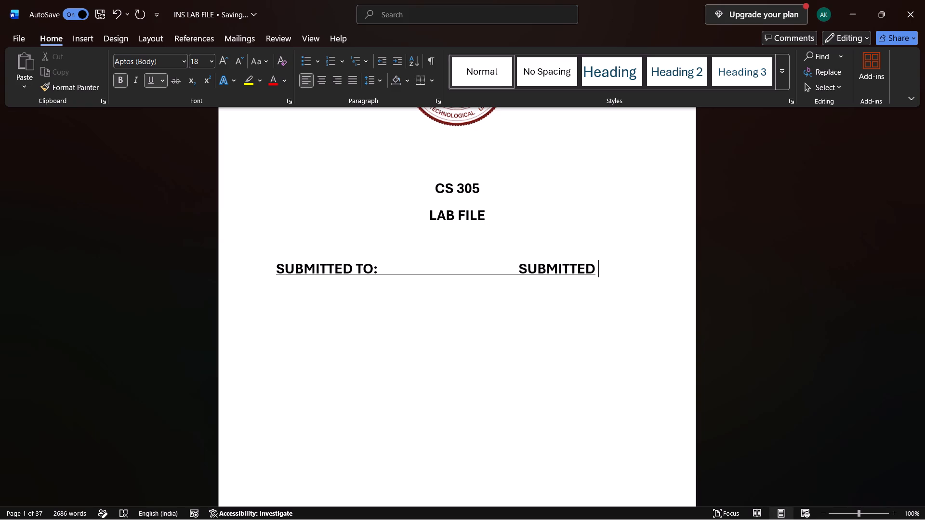
Delete the unfinished second heading and the underlined gap, leaving only SUBMITTED TO: on the line below LAB FILE.
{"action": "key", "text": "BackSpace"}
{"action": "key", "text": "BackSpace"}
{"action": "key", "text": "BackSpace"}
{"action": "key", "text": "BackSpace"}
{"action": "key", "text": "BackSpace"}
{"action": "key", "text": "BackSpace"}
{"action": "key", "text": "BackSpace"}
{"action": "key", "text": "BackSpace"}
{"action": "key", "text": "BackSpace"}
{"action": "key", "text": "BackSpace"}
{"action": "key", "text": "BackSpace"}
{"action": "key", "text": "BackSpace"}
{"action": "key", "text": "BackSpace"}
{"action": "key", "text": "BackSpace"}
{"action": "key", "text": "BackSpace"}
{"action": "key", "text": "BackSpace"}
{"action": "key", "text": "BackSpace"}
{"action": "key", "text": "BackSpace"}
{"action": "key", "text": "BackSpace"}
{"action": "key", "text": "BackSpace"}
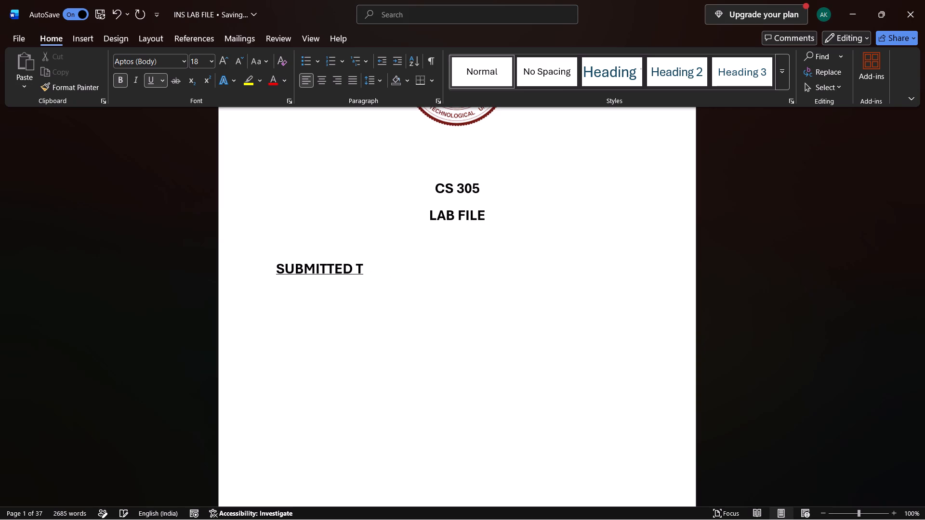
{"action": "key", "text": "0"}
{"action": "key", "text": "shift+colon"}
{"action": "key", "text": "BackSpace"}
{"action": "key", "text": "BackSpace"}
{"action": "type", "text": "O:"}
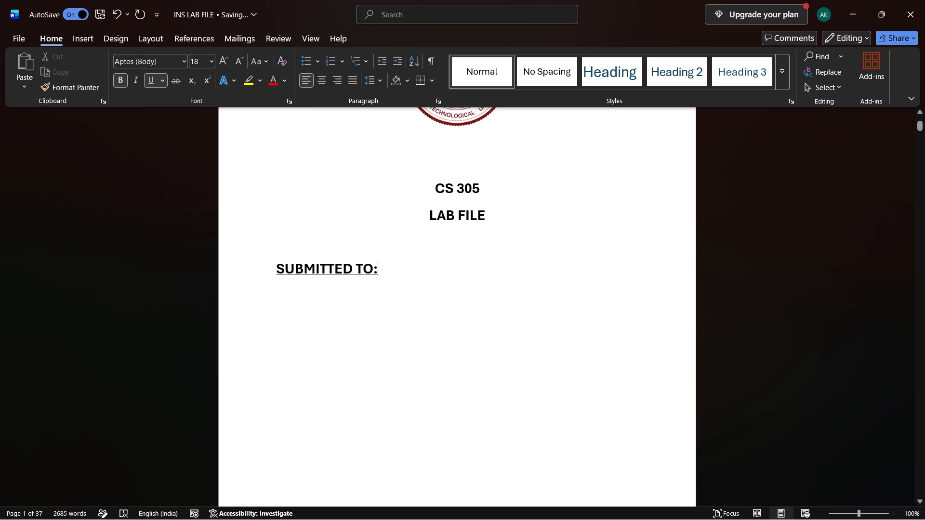
Remove the underline from the SUBMITTED TO: heading.
{"action": "left_click_drag", "start_coordinate": [384, 263], "coordinate": [273, 269]}
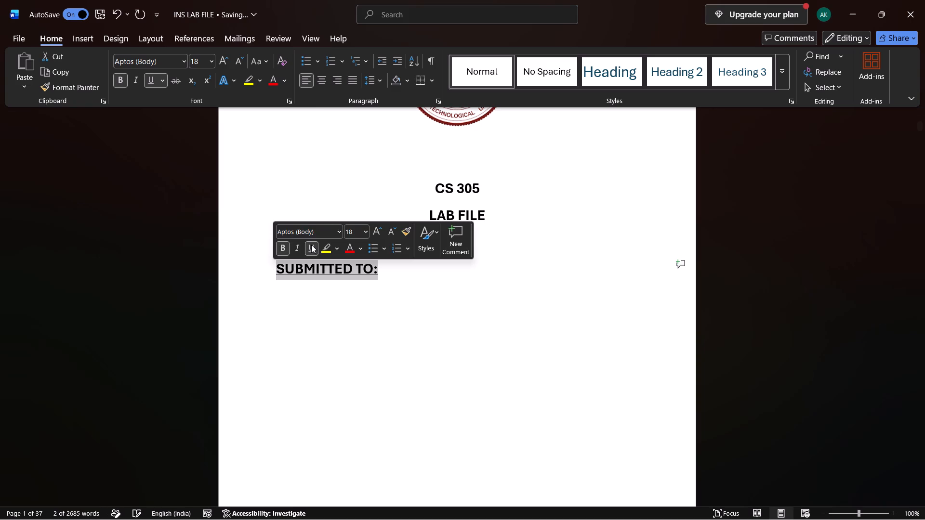
{"action": "left_click", "coordinate": [312, 246]}
Add SUBMITTED BY: on the same line as SUBMITTED TO:, separated by a wide gap without underline.
{"action": "left_click", "coordinate": [413, 274]}
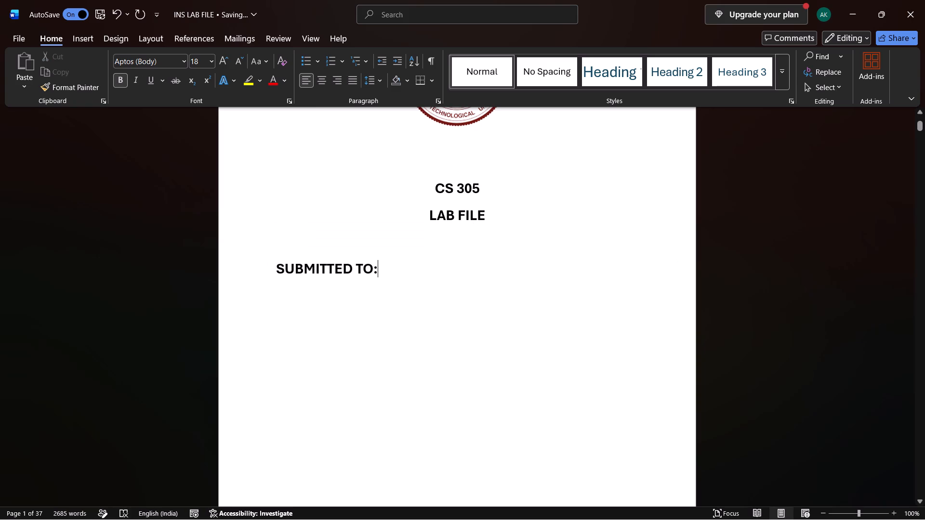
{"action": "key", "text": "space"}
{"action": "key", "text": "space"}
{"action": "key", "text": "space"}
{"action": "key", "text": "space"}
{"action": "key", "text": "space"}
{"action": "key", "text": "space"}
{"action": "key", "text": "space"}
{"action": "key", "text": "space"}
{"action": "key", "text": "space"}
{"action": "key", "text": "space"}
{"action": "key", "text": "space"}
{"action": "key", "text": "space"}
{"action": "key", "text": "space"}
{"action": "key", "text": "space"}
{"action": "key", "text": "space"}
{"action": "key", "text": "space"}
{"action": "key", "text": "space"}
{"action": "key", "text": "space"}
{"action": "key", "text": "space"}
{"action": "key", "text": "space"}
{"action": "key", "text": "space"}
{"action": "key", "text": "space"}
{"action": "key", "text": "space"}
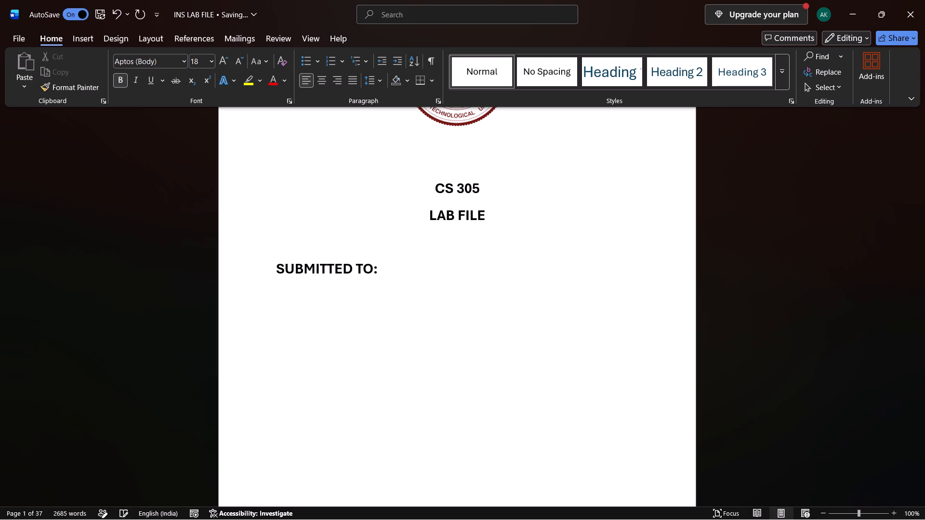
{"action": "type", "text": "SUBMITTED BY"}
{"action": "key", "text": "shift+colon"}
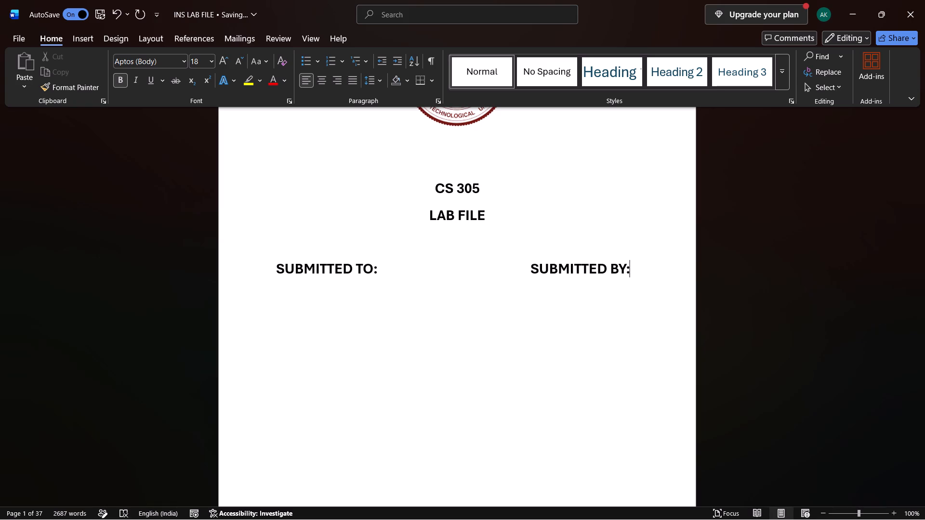
Widen the gap between SUBMITTED TO: and SUBMITTED BY: by two spaces.
{"action": "left_click", "coordinate": [421, 272]}
{"action": "key", "text": "Right"}
{"action": "key", "text": "Right"}
{"action": "key", "text": "Right"}
{"action": "key", "text": "Right"}
{"action": "key", "text": "Right"}
{"action": "key", "text": "Right"}
{"action": "key", "text": "Right"}
{"action": "key", "text": "Right"}
{"action": "key", "text": "Right"}
{"action": "key", "text": "Right"}
{"action": "key", "text": "Right"}
{"action": "key", "text": "Right"}
{"action": "key", "text": "Right"}
{"action": "key", "text": "Right"}
{"action": "key", "text": "Right"}
{"action": "key", "text": "Right"}
{"action": "key", "text": "Right"}
{"action": "key", "text": "Right"}
{"action": "key", "text": "Right"}
{"action": "key", "text": "Right"}
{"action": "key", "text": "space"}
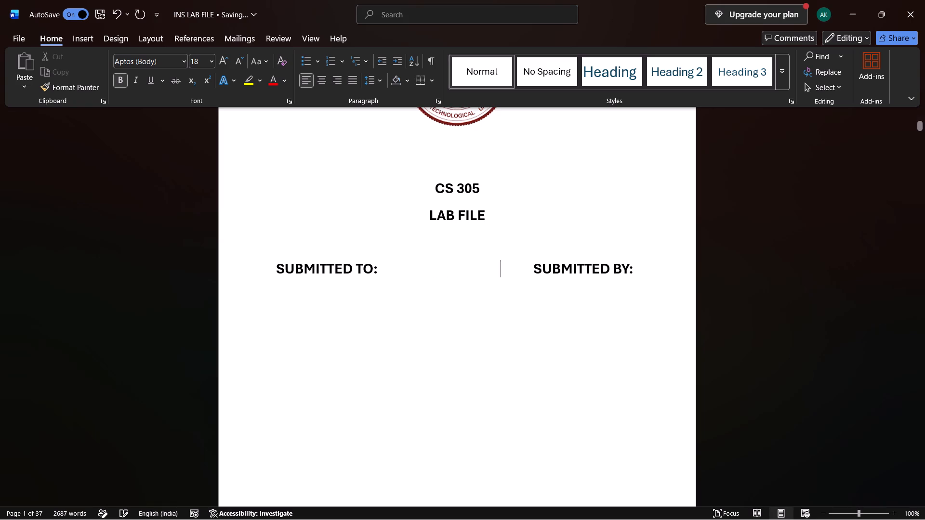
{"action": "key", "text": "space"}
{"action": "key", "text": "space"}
{"action": "key", "text": "BackSpace"}
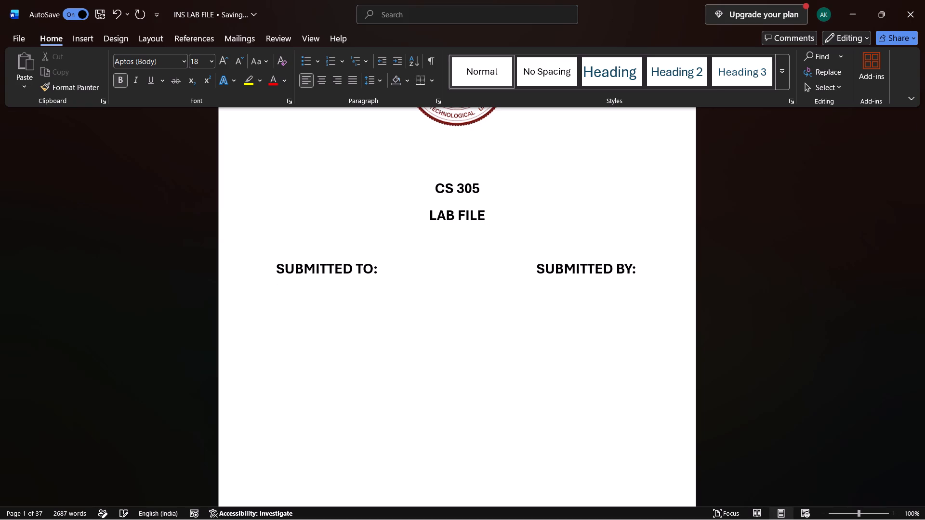
Start a new line below the SUBMITTED TO: and SUBMITTED BY: headings with the title PROF.
{"action": "left_click", "coordinate": [656, 272]}
{"action": "key", "text": "Return"}
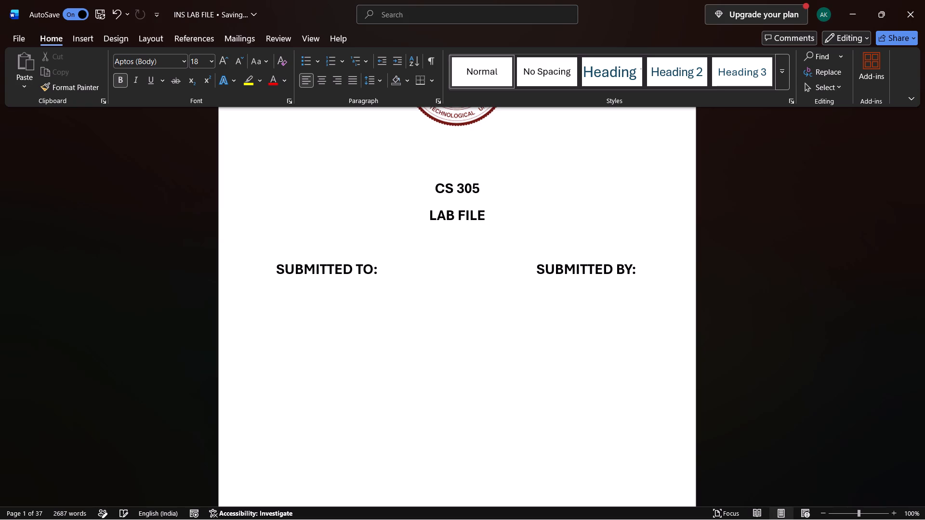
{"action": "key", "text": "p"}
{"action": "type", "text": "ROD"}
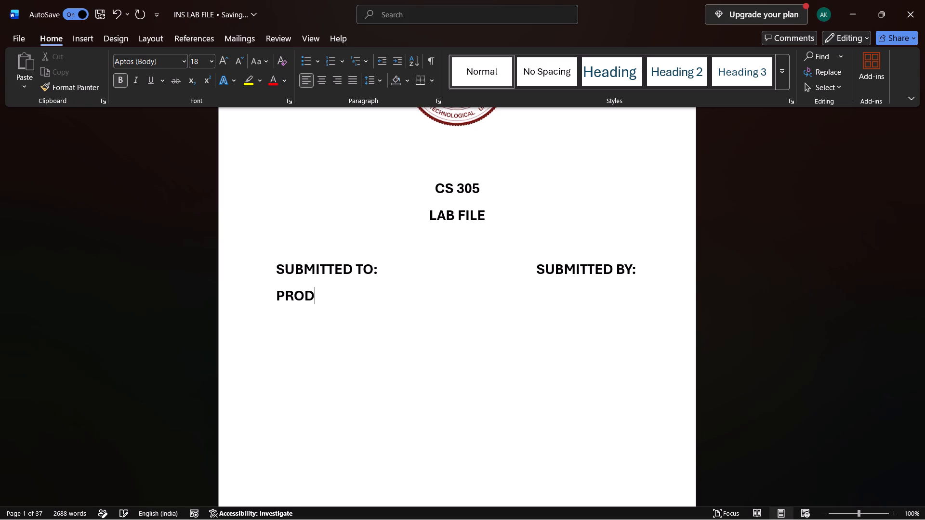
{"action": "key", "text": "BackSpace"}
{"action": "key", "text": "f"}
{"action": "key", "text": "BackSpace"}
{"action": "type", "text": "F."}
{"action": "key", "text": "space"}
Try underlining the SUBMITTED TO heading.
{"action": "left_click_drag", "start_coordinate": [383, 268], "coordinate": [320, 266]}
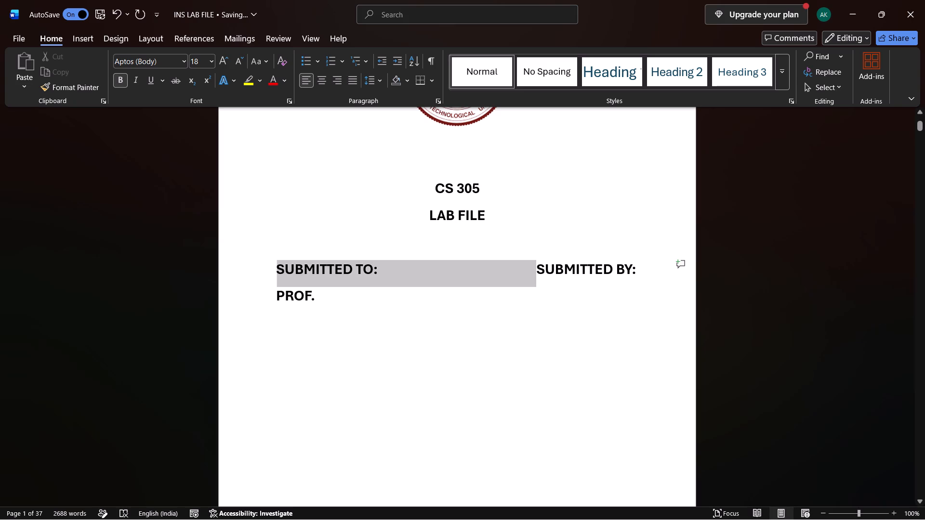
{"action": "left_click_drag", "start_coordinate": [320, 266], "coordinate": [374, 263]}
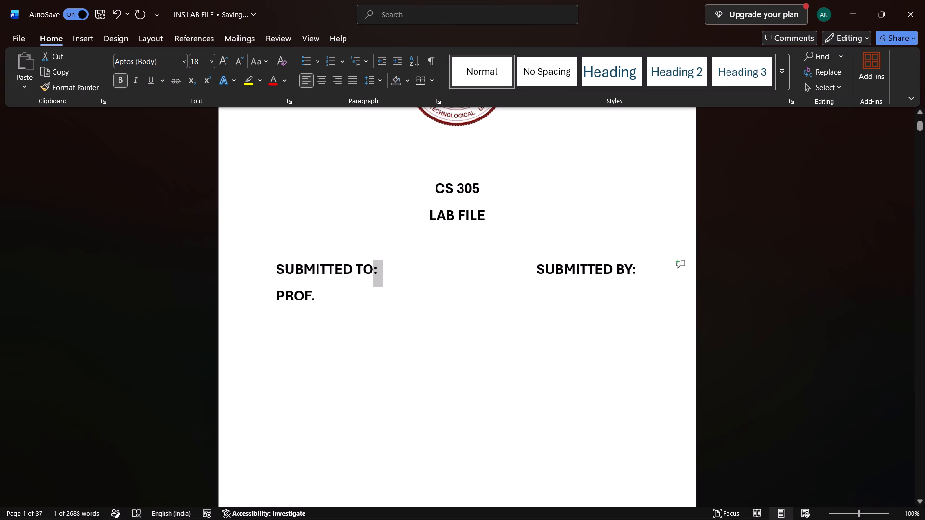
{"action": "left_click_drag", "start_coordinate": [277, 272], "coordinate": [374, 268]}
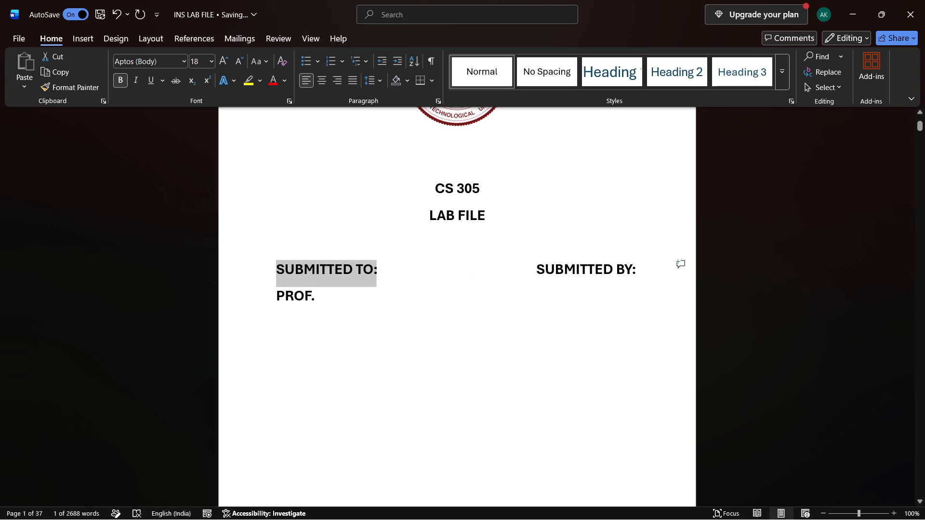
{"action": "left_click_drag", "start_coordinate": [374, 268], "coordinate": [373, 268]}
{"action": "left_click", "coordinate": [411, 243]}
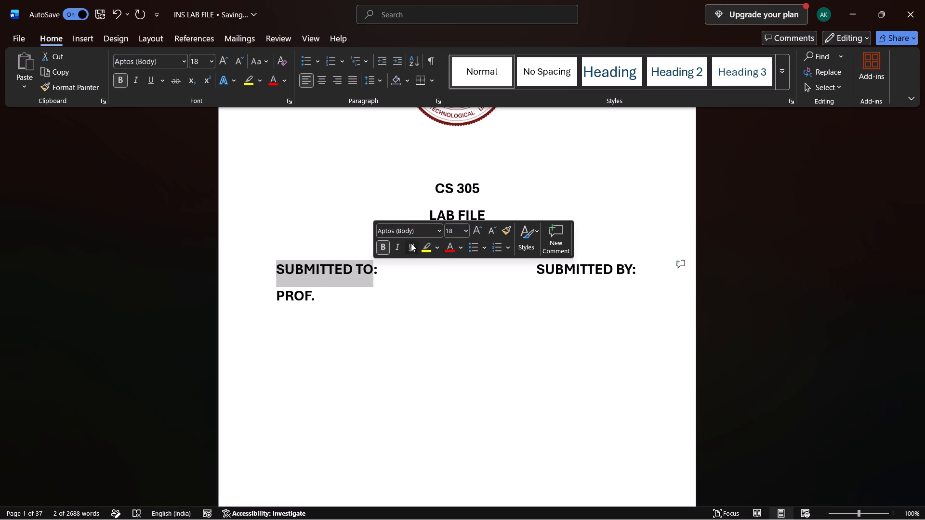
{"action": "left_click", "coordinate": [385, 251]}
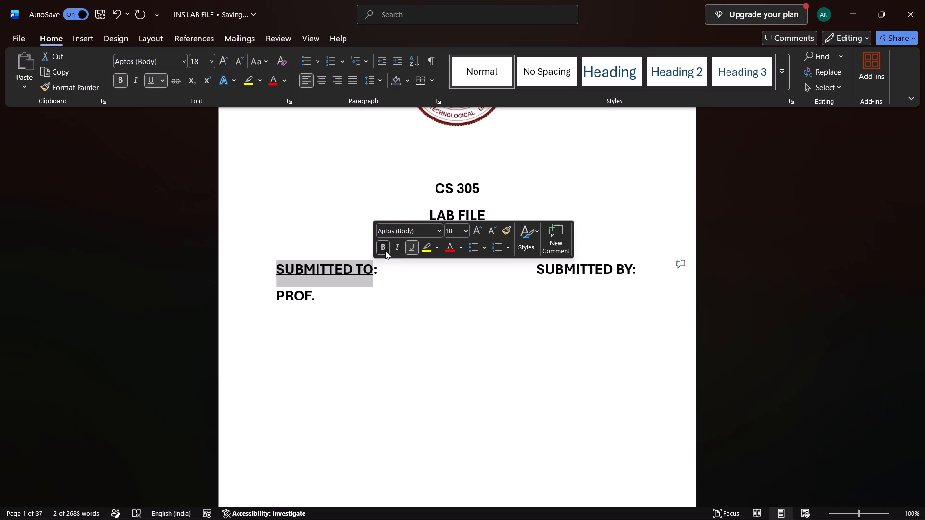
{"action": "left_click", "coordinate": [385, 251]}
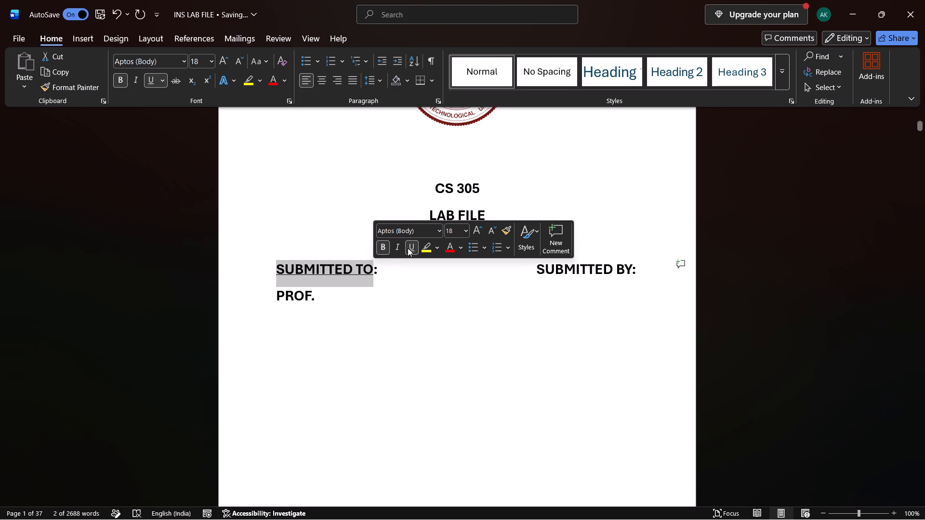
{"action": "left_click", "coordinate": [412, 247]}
Enter the professor's full name in capitals after PROF.
{"action": "left_click", "coordinate": [338, 306]}
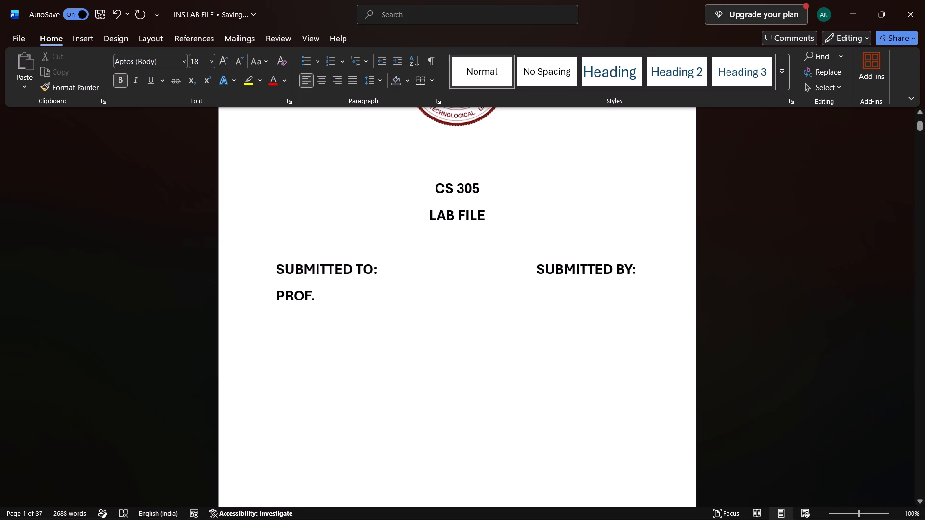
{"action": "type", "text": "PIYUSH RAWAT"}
Insert a blank line between the SUBMITTED TO/SUBMITTED BY headings and the professor's name.
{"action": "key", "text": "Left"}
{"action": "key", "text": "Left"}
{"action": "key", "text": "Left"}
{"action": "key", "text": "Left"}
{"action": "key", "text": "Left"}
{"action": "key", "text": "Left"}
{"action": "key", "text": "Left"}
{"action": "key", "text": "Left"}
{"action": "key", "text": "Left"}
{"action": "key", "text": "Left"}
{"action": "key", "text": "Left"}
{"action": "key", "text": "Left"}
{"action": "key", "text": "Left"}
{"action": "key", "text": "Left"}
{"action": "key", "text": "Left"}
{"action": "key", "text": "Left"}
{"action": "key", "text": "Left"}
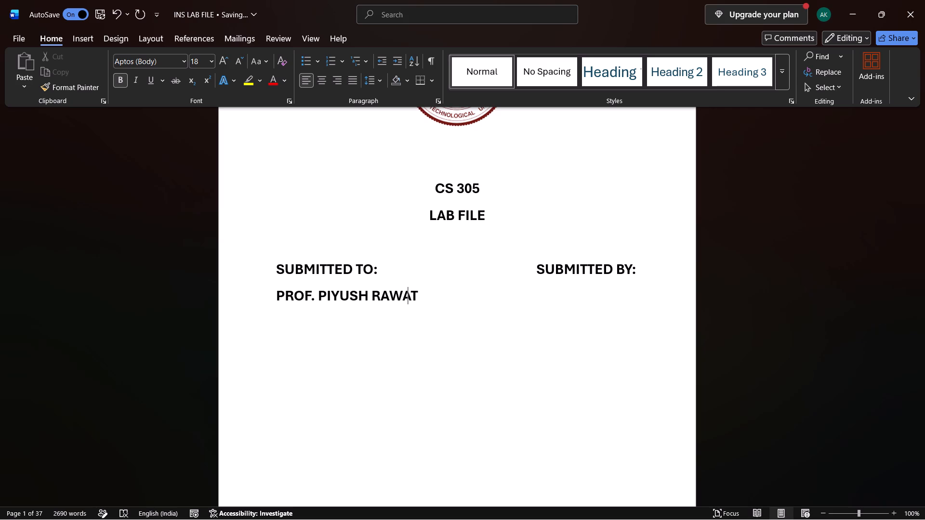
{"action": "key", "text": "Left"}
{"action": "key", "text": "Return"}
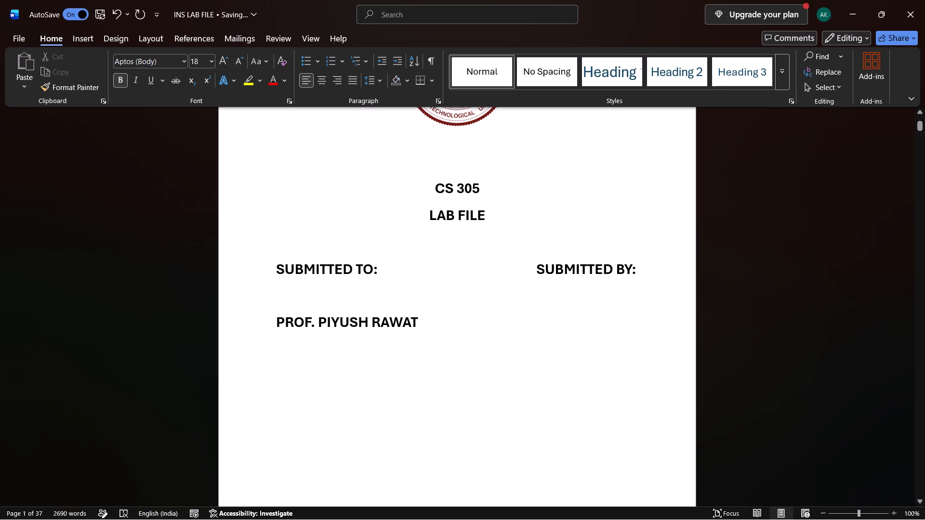
Add the student's first name in capitals on the professor's line, spaced across to sit under SUBMITTED BY:.
{"action": "left_click", "coordinate": [433, 326]}
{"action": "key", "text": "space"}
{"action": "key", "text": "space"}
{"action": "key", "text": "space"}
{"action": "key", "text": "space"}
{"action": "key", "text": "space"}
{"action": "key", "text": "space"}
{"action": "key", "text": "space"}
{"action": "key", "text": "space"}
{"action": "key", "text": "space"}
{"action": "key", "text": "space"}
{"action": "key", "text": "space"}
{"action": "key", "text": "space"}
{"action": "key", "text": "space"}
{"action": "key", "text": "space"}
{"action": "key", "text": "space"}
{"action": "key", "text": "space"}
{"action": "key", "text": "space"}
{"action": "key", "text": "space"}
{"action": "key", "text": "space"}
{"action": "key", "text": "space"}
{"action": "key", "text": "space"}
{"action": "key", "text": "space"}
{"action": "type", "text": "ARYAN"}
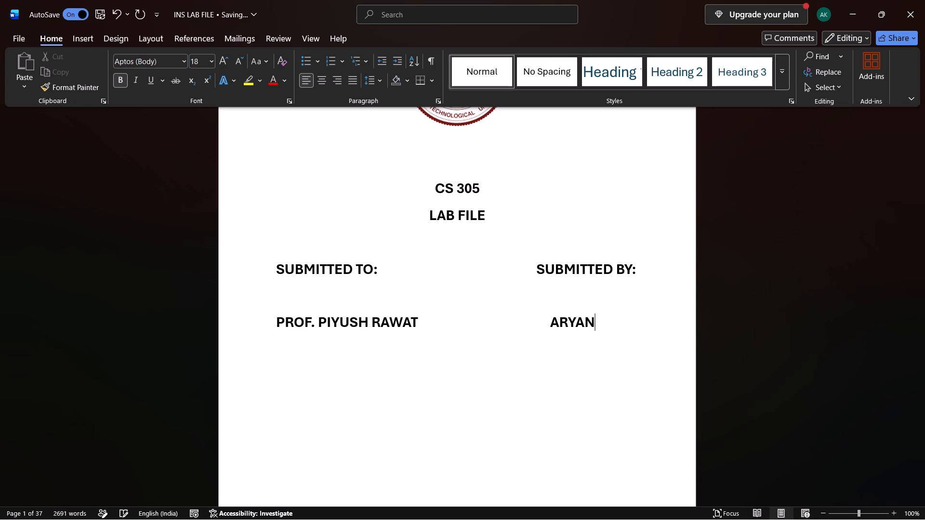
Shift the student's name further under SUBMITTED BY: by inserting five spaces before it, and return to the end of the line.
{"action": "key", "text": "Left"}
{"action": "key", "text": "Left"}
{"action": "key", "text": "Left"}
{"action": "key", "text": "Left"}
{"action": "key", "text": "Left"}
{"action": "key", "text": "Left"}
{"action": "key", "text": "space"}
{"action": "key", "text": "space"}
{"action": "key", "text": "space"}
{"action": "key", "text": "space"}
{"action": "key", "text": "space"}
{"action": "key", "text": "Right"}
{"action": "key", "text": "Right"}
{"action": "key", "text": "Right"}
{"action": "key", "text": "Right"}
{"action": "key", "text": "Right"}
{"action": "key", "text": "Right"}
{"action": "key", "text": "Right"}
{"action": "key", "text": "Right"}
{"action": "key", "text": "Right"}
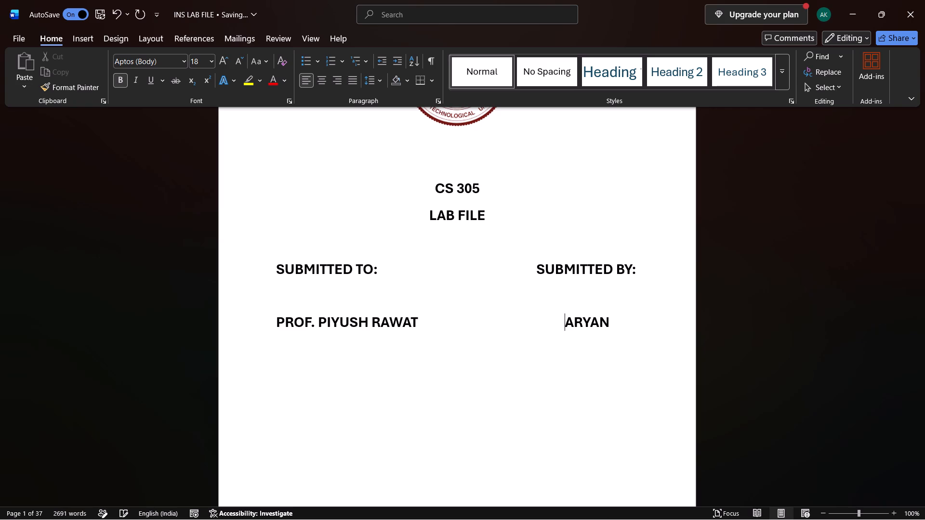
Move to the line beneath the student's name and add two spaces of padding so its text starts under SUBMITTED BY:.
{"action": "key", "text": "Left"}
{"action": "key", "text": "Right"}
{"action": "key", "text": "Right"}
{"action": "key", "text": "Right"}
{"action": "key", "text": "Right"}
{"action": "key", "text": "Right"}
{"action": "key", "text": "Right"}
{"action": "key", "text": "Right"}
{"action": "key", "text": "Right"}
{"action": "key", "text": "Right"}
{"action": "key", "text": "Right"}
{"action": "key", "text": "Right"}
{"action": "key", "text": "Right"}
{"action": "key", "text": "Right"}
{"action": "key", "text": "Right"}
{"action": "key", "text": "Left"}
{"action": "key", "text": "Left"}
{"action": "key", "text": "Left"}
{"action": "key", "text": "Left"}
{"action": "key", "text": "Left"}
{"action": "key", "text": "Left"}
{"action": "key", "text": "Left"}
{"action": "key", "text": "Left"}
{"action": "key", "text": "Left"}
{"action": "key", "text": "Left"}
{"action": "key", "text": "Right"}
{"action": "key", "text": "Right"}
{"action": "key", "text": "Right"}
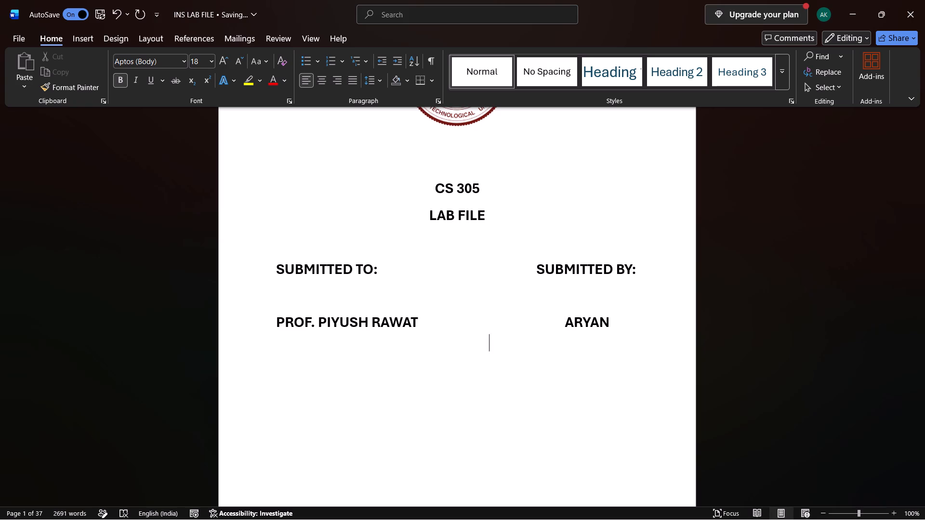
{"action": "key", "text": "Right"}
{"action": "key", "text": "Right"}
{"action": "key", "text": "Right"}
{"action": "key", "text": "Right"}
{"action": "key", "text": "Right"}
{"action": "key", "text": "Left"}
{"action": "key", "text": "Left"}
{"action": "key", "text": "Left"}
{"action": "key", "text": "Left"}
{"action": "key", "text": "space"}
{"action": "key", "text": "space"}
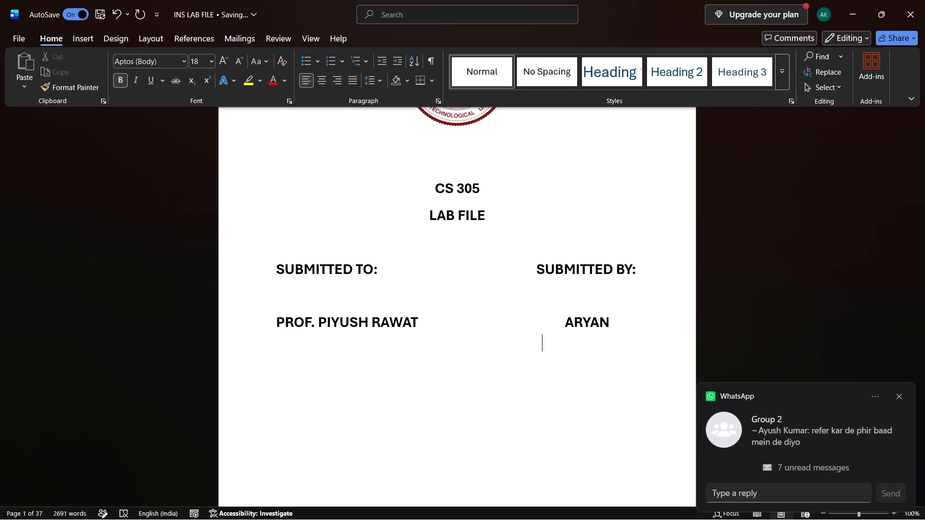
Enter the student's roll number in parentheses beneath the student's name, with the department code in capitals and slashes between its parts.
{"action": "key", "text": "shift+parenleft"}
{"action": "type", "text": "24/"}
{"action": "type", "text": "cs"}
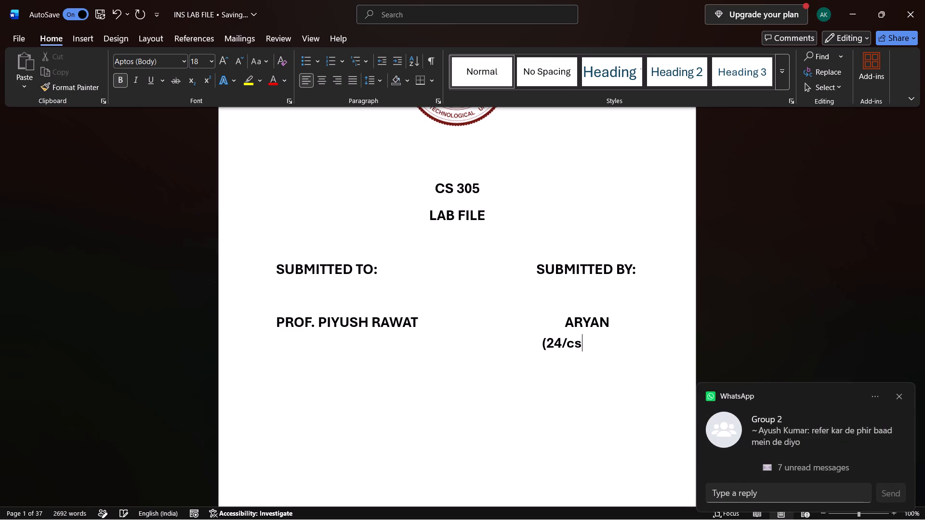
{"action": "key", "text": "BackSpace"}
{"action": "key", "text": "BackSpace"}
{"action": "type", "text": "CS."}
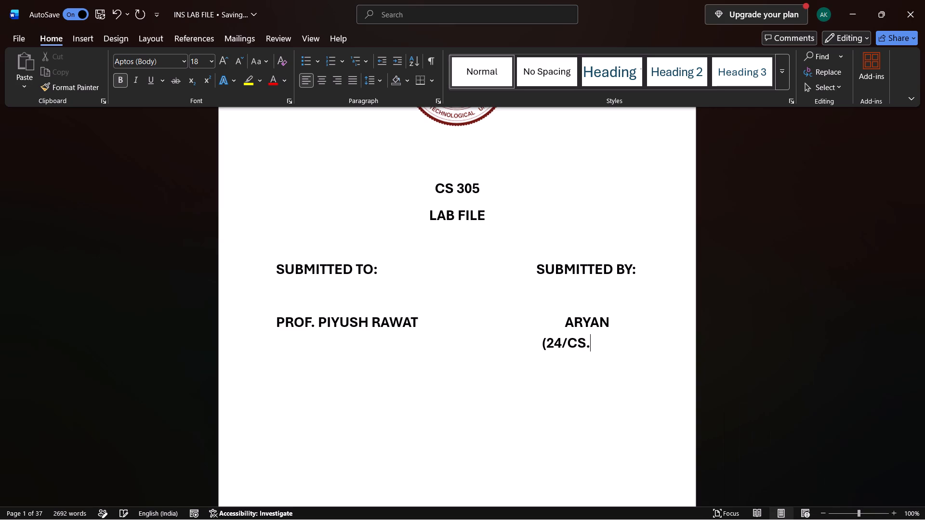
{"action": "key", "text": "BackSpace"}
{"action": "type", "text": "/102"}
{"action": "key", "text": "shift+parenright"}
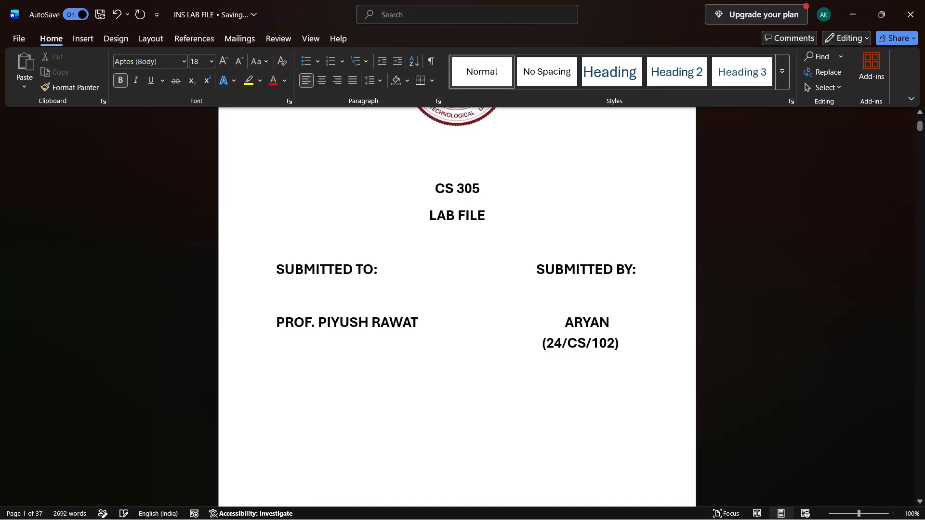
Adjust the spacing before the roll number and the student's name beneath SUBMITTED BY: on the cover page.
{"action": "left_click", "coordinate": [509, 338]}
{"action": "key", "text": "space"}
{"action": "key", "text": "space"}
{"action": "key", "text": "space"}
{"action": "key", "text": "space"}
{"action": "key", "text": "space"}
{"action": "key", "text": "space"}
{"action": "key", "text": "space"}
{"action": "key", "text": "space"}
{"action": "key", "text": "space"}
{"action": "key", "text": "space"}
{"action": "key", "text": "space"}
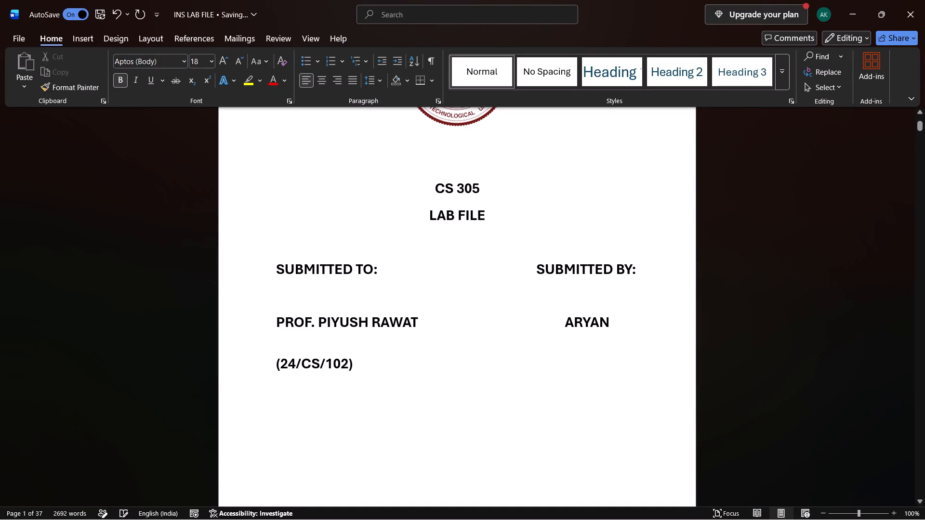
{"action": "key", "text": "BackSpace"}
{"action": "key", "text": "BackSpace"}
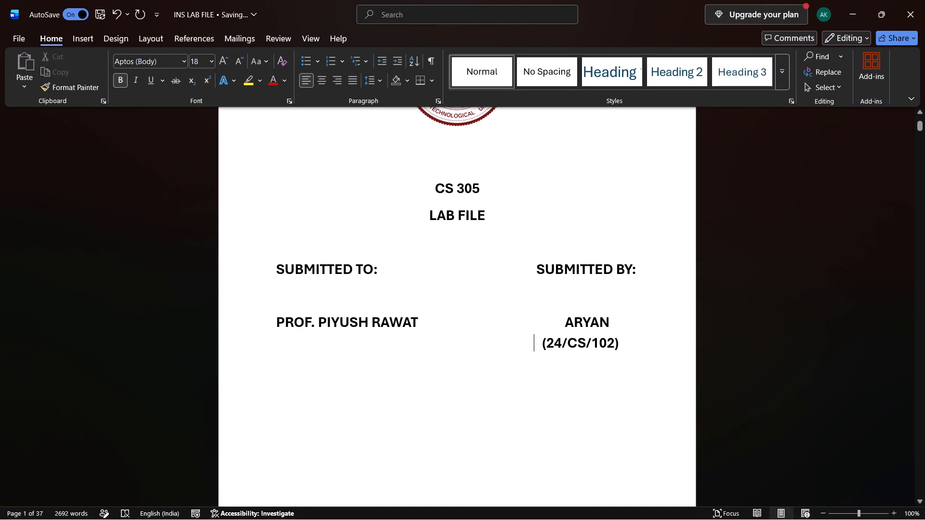
{"action": "left_click", "coordinate": [550, 323]}
{"action": "key", "text": "BackSpace"}
{"action": "key", "text": "BackSpace"}
{"action": "key", "text": "BackSpace"}
Check the pages following the cover as far as EXPERIMENT 1 and close the INS LAB FILE document.
{"action": "scroll", "coordinate": [550, 323], "scroll_direction": "down", "scroll_amount": 4}
{"action": "scroll", "coordinate": [506, 326], "scroll_direction": "down", "scroll_amount": 3}
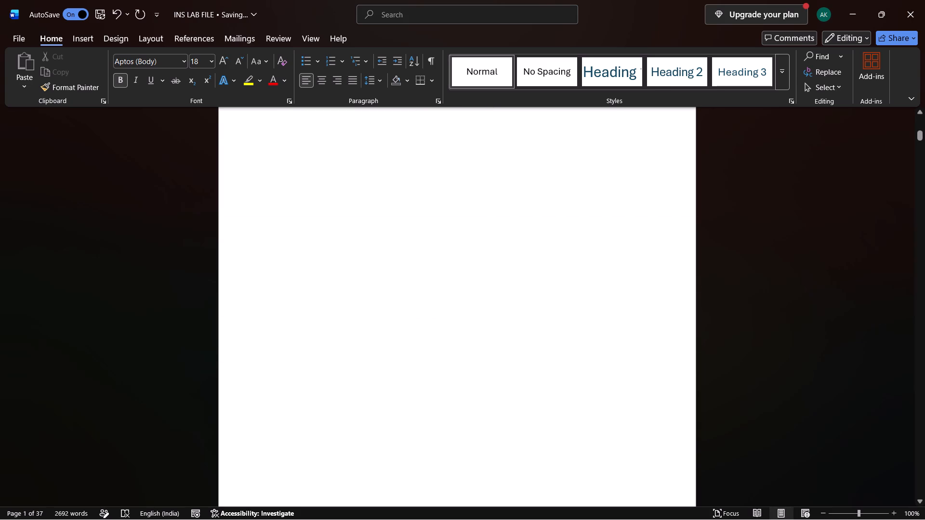
{"action": "scroll", "coordinate": [506, 326], "scroll_direction": "down", "scroll_amount": 10}
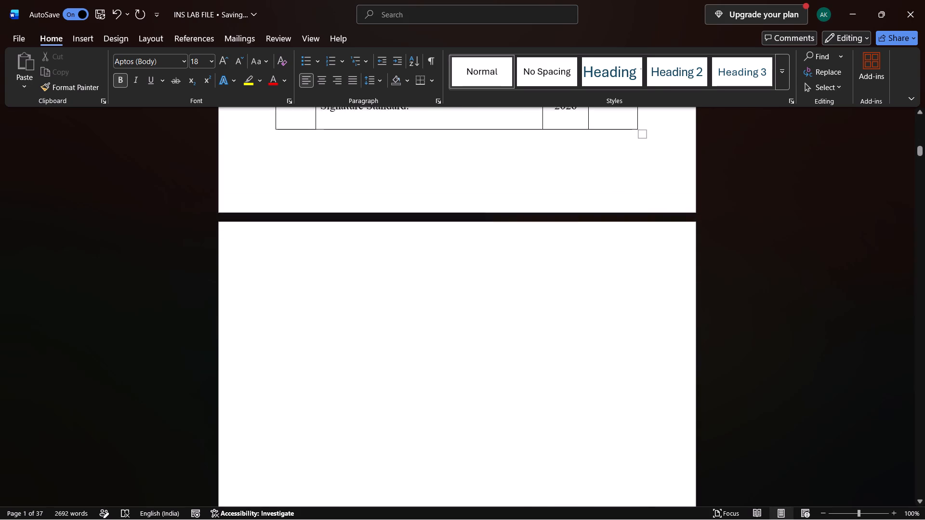
{"action": "scroll", "coordinate": [506, 326], "scroll_direction": "down", "scroll_amount": 9}
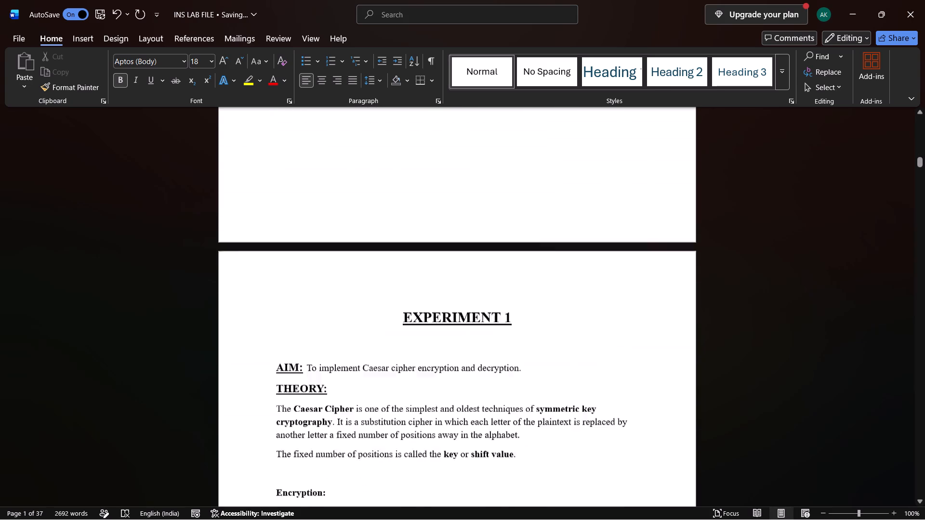
{"action": "scroll", "coordinate": [506, 326], "scroll_direction": "down", "scroll_amount": 1}
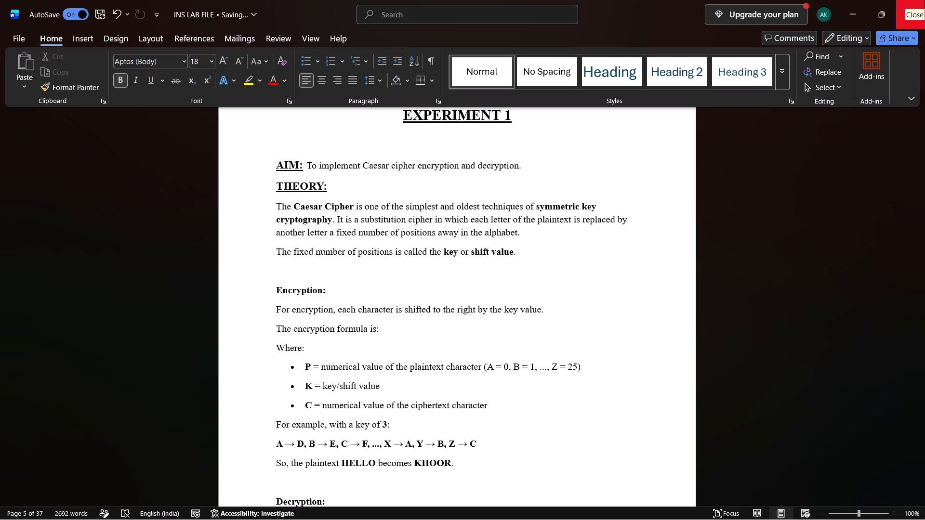
{"action": "left_click", "coordinate": [924, 0]}
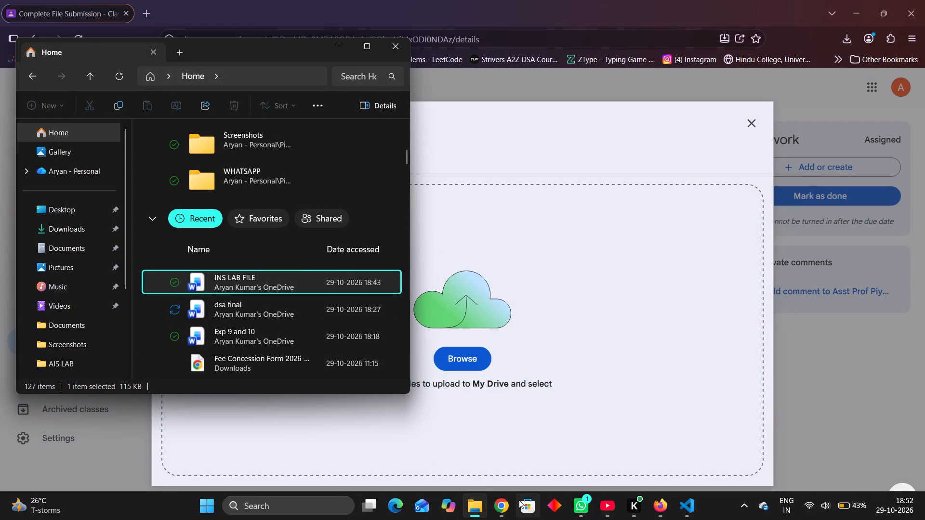
Switch to Chrome and convert the INS LAB FILE Word document from the Documents folder to PDF with iLovePDF.
{"action": "left_click", "coordinate": [493, 515]}
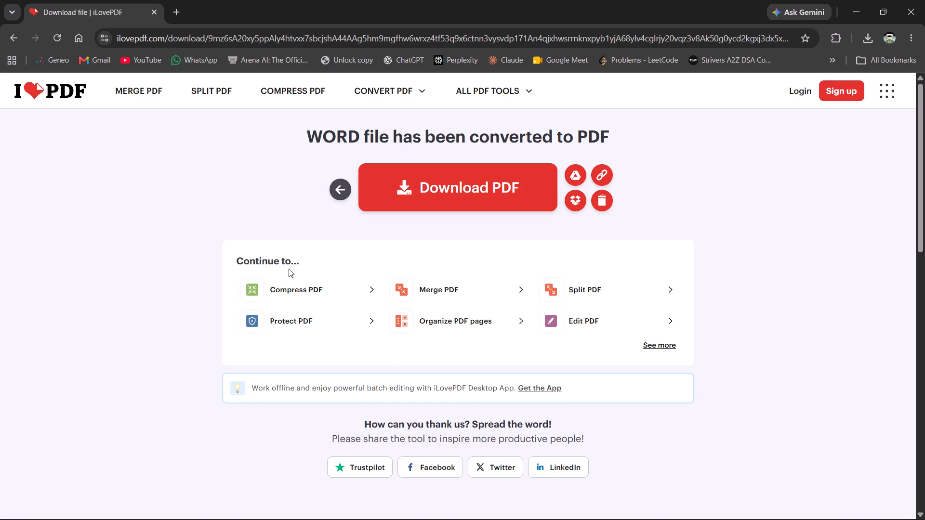
{"action": "scroll", "coordinate": [289, 269], "scroll_direction": "right", "scroll_amount": 9}
{"action": "left_click", "coordinate": [454, 226]}
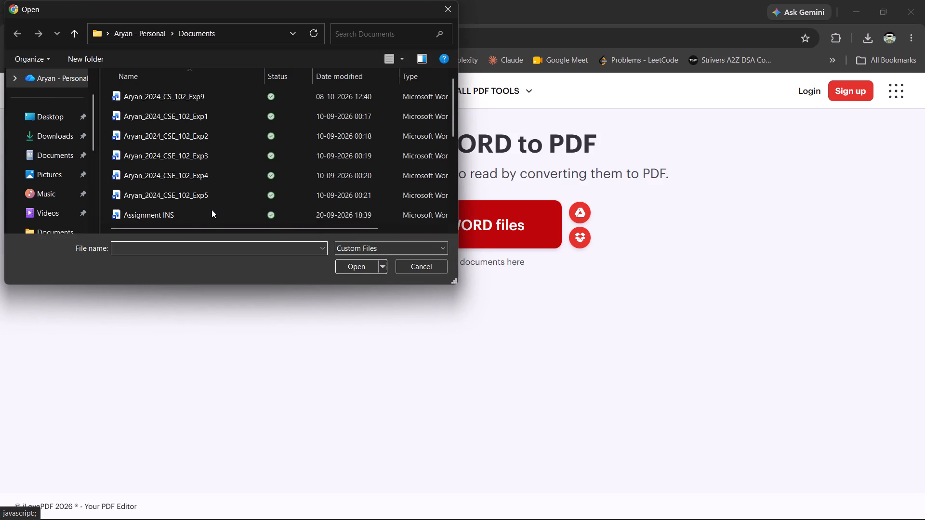
{"action": "scroll", "coordinate": [211, 209], "scroll_direction": "down", "scroll_amount": 2}
{"action": "left_click", "coordinate": [206, 153]}
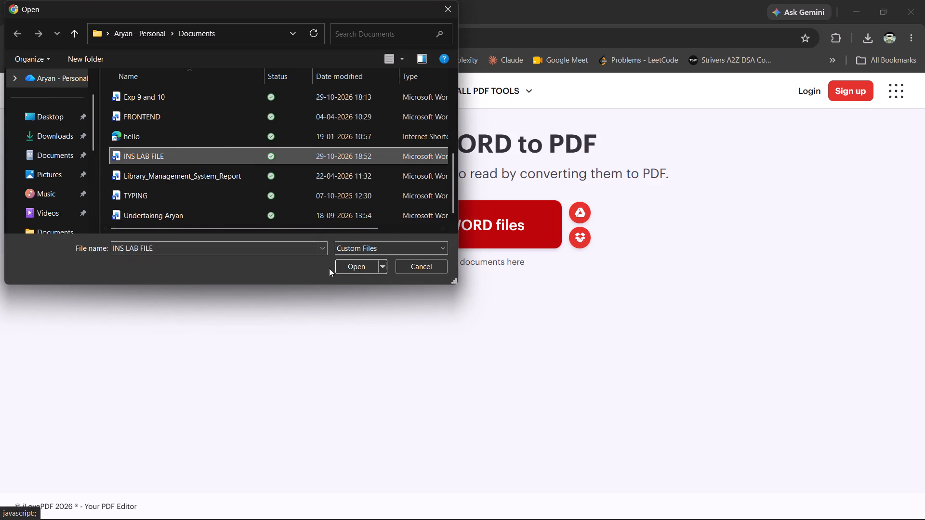
{"action": "left_click", "coordinate": [362, 263]}
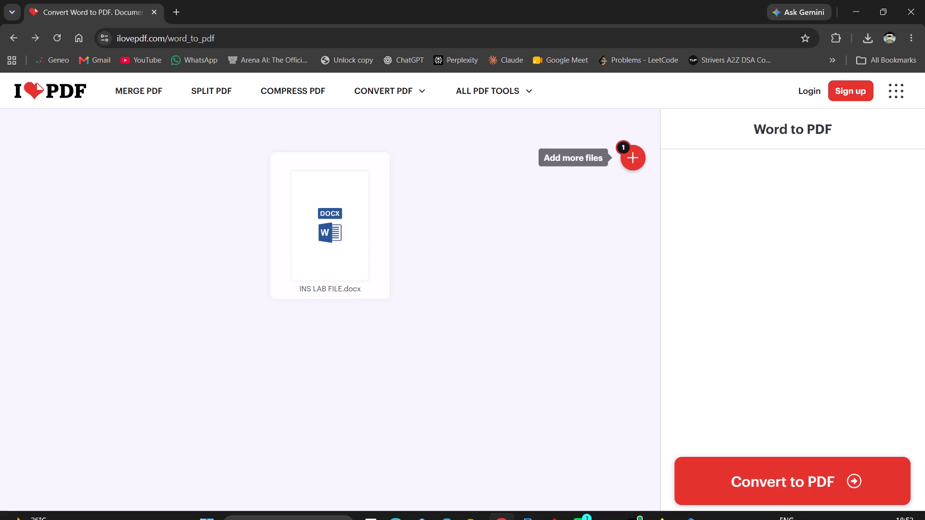
{"action": "left_click", "coordinate": [799, 474]}
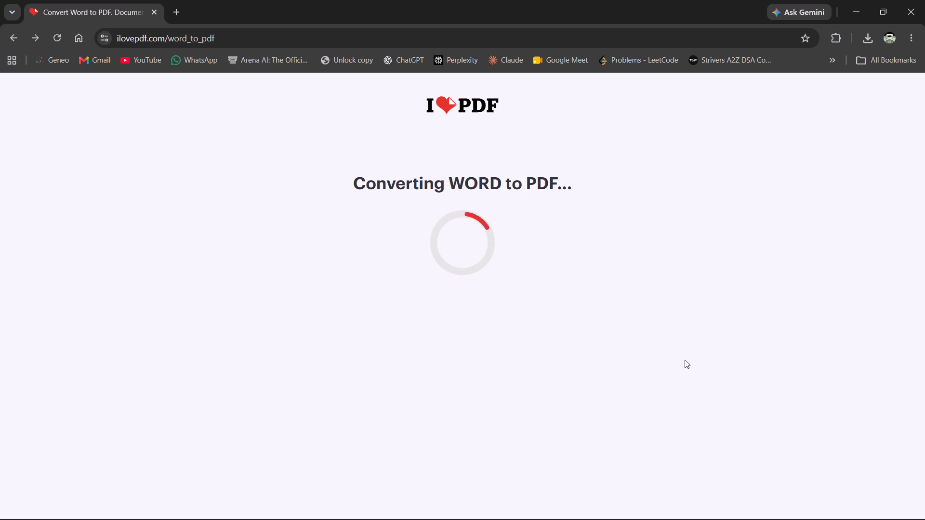
Save the converted PDF in the Downloads folder as INS LAB FILE and check its download progress.
{"action": "left_click", "coordinate": [504, 195]}
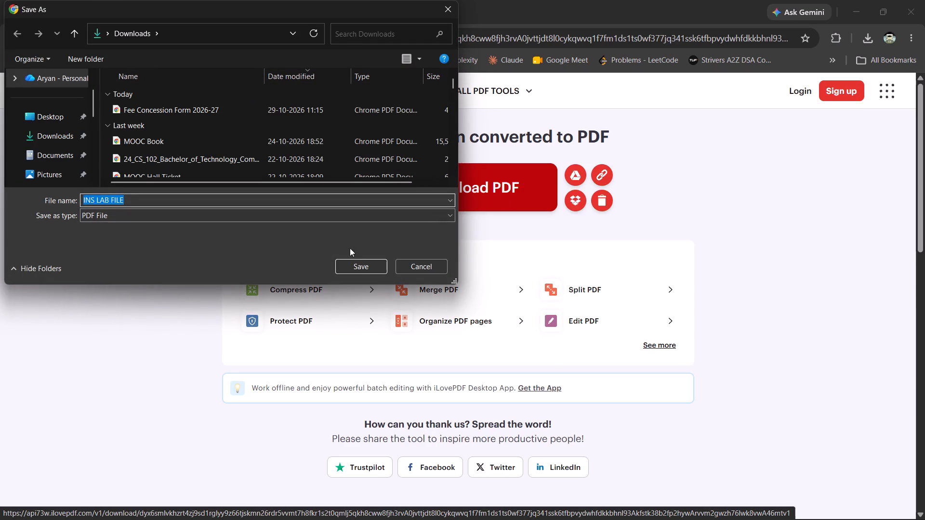
{"action": "left_click", "coordinate": [358, 265]}
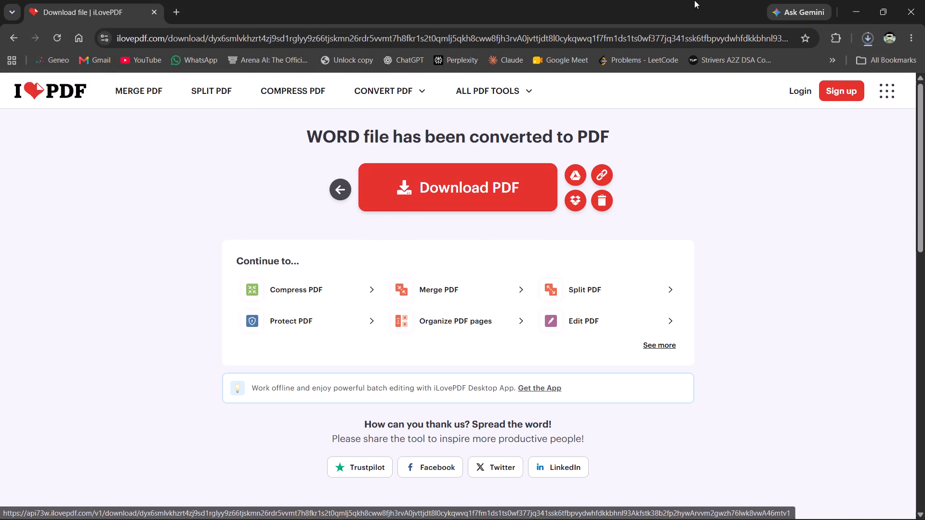
{"action": "left_click", "coordinate": [875, 36]}
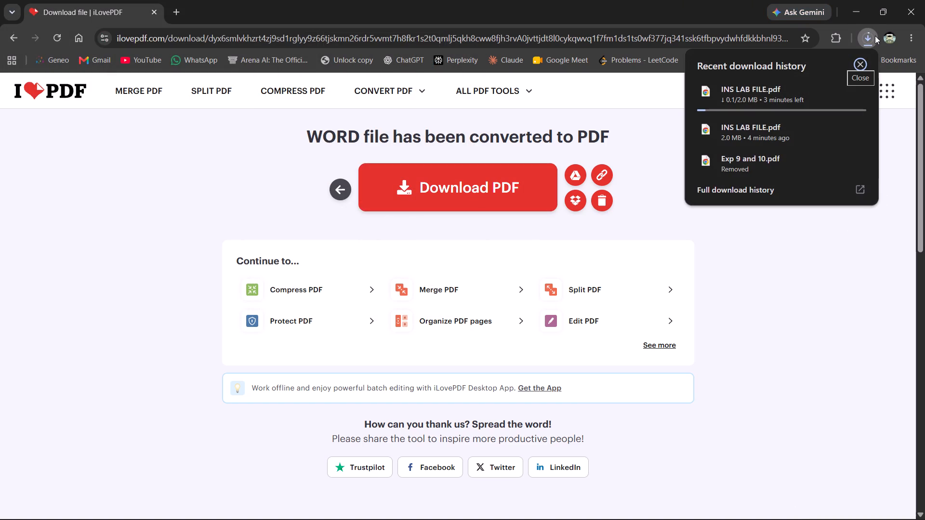
{"action": "left_click", "coordinate": [779, 323]}
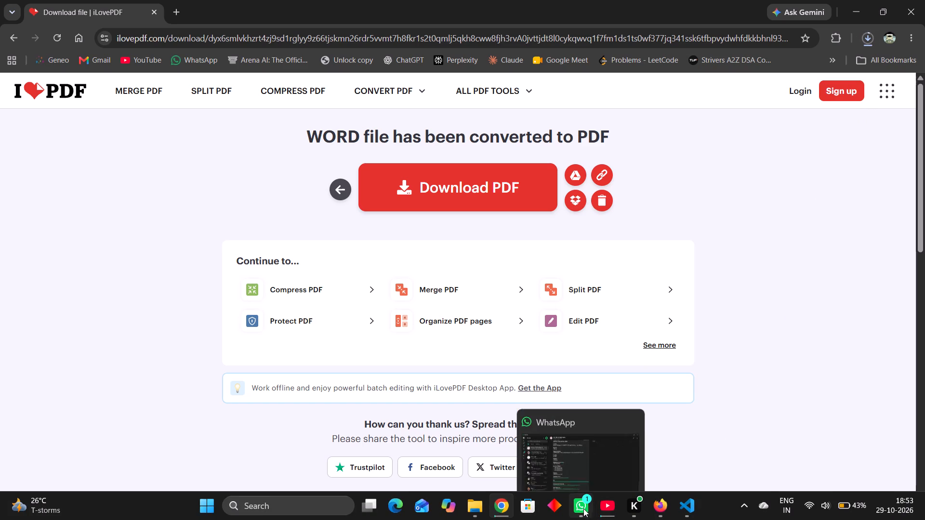
Switch to Visual Studio Code and close the terminal used for running Exp10.
{"action": "left_click", "coordinate": [683, 505]}
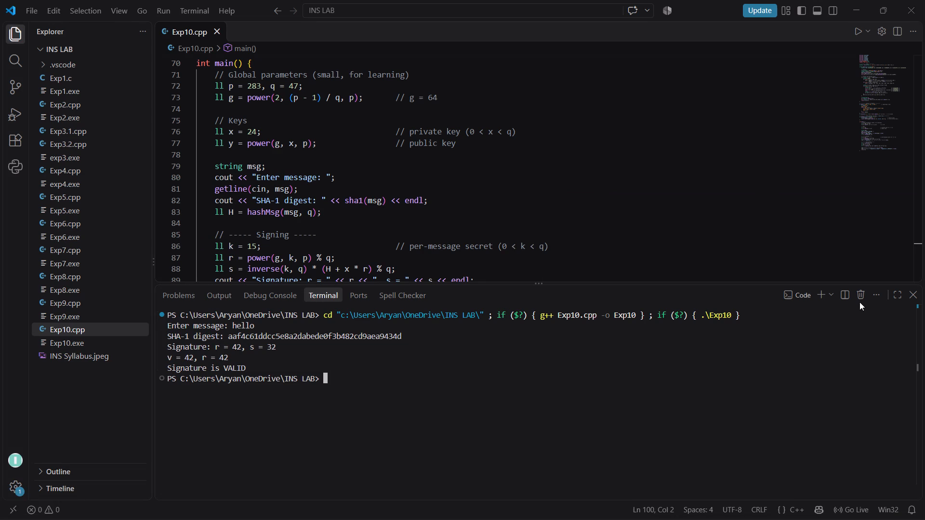
{"action": "left_click", "coordinate": [859, 302]}
{"action": "left_click", "coordinate": [866, 300]}
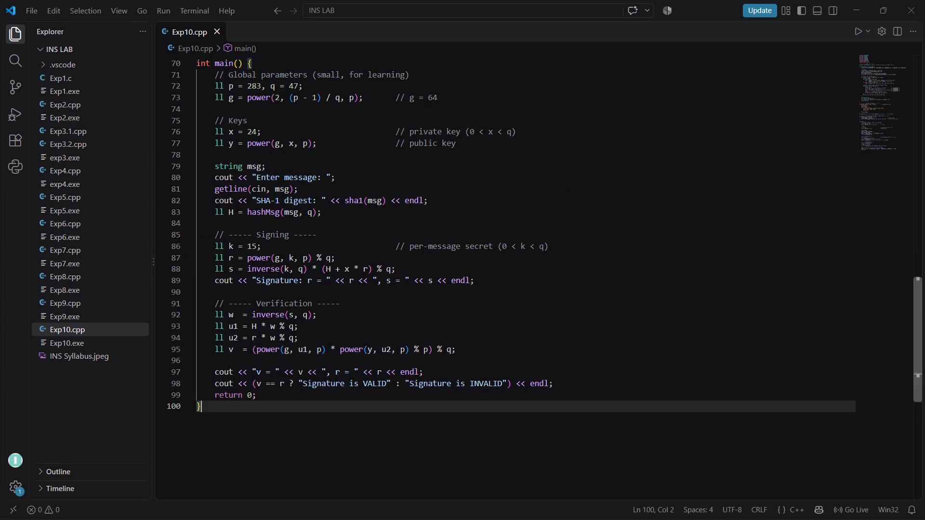
Examine the lab programs' source code in Exp10.cpp, Exp9.cpp, Exp1.c and Exp2.cpp.
{"action": "scroll", "coordinate": [616, 322], "scroll_direction": "up", "scroll_amount": 17}
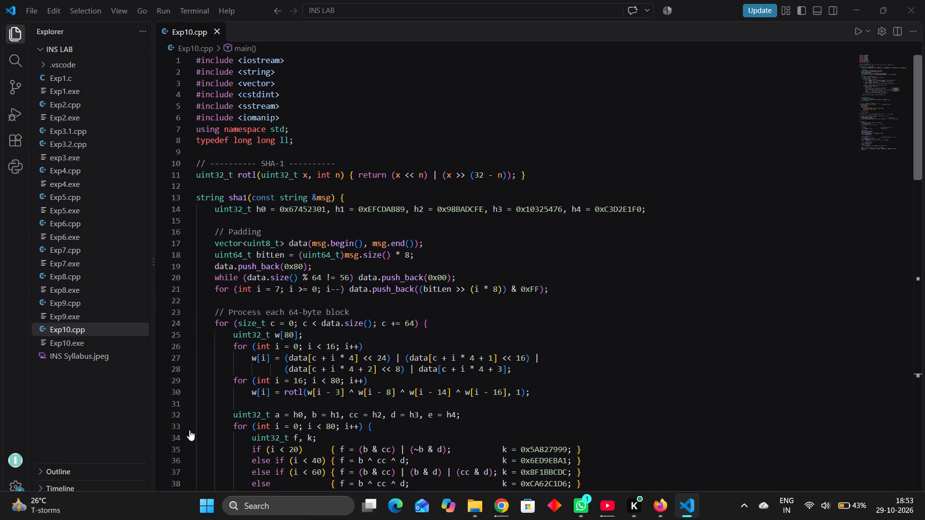
{"action": "left_click", "coordinate": [99, 305]}
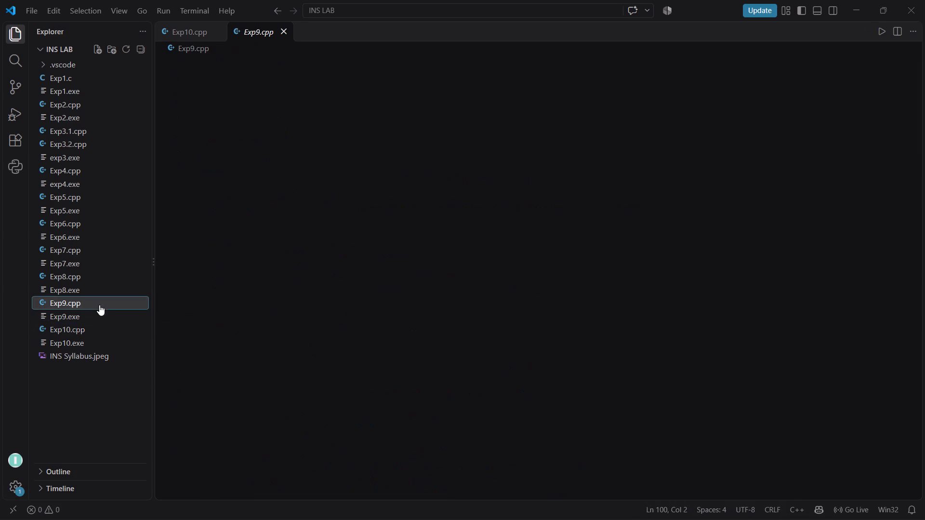
{"action": "scroll", "coordinate": [360, 310], "scroll_direction": "up", "scroll_amount": 12}
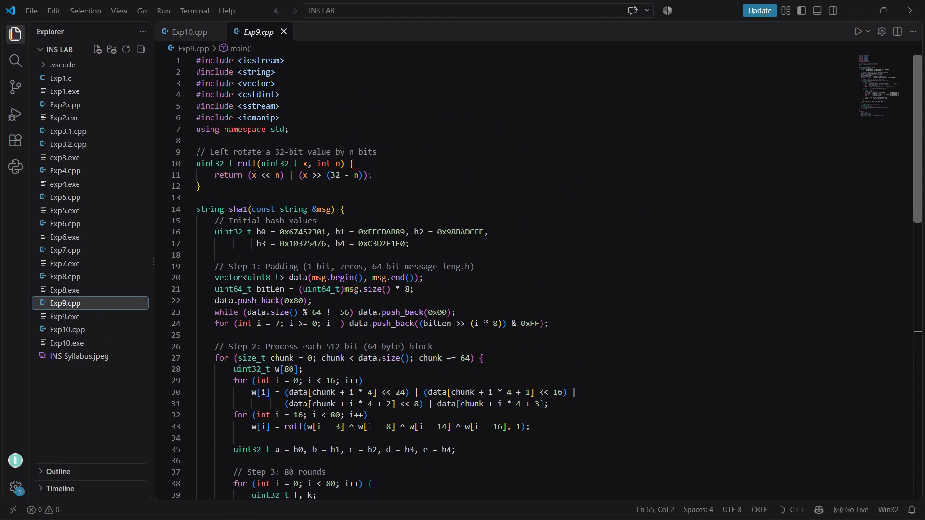
{"action": "scroll", "coordinate": [360, 310], "scroll_direction": "down", "scroll_amount": 8}
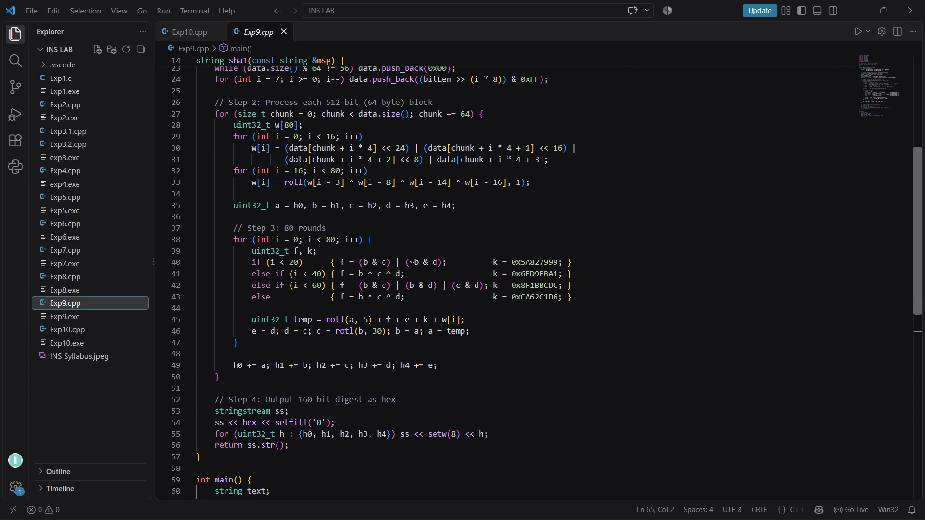
{"action": "scroll", "coordinate": [502, 448], "scroll_direction": "up", "scroll_amount": 3}
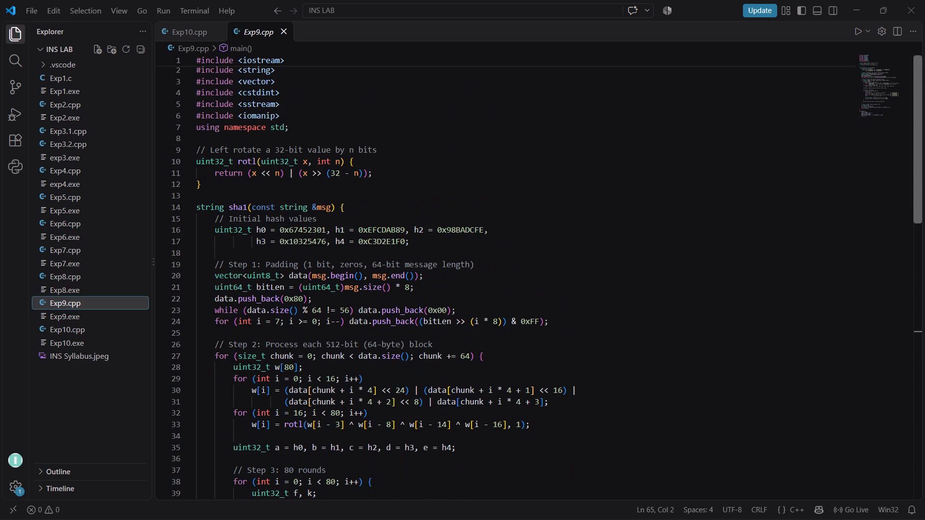
{"action": "left_click", "coordinate": [112, 84]}
{"action": "scroll", "coordinate": [314, 208], "scroll_direction": "up", "scroll_amount": 10}
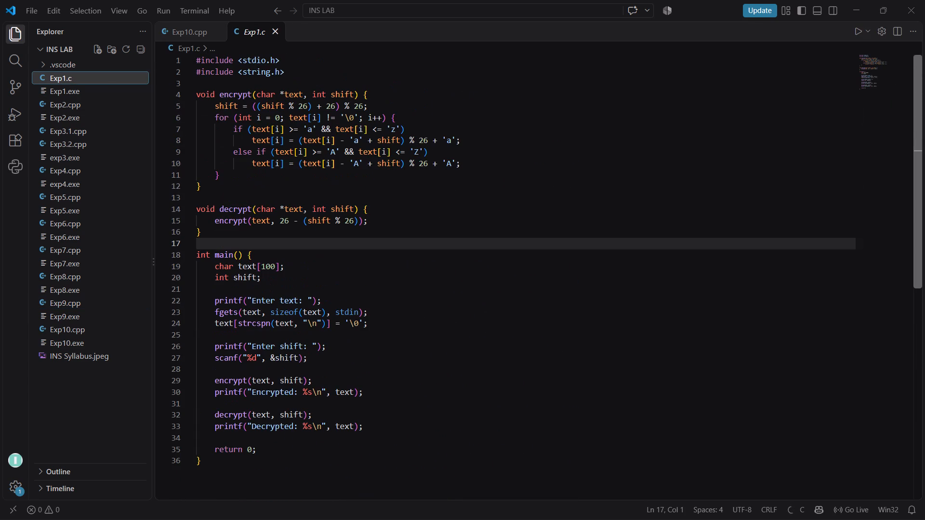
{"action": "scroll", "coordinate": [314, 208], "scroll_direction": "up", "scroll_amount": 4}
{"action": "left_click", "coordinate": [100, 121]}
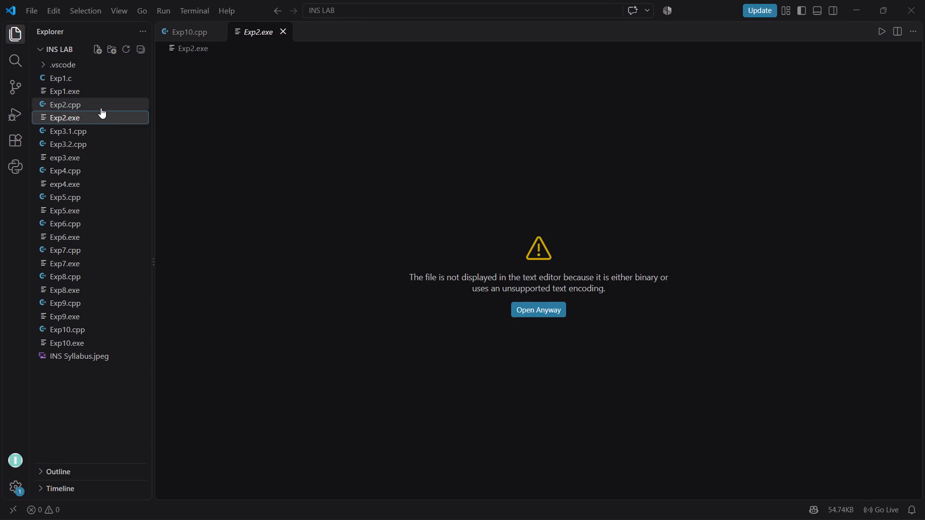
{"action": "left_click", "coordinate": [100, 107]}
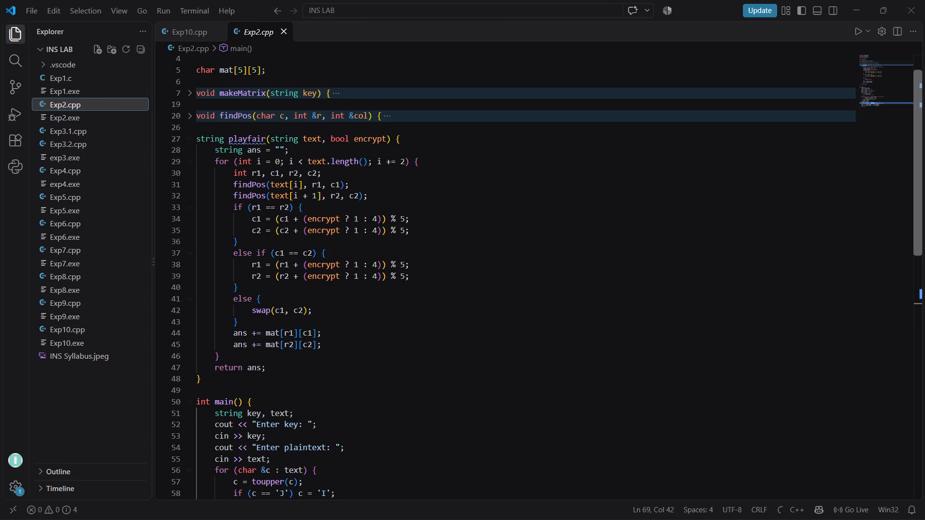
Open Exp6.cpp and examine its S-DES source code, from the fk function through key generation, encryption and decryption in main.
{"action": "scroll", "coordinate": [94, 197], "scroll_direction": "down", "scroll_amount": 5}
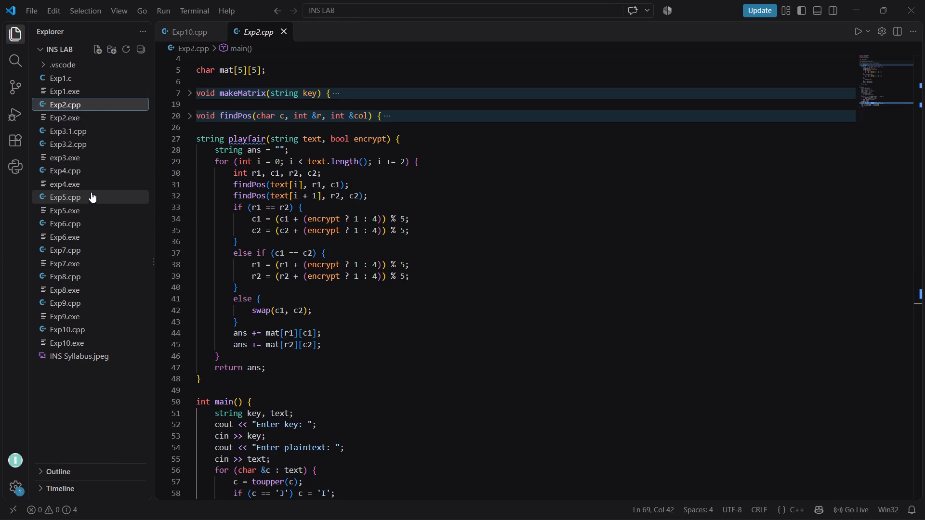
{"action": "left_click", "coordinate": [104, 227]}
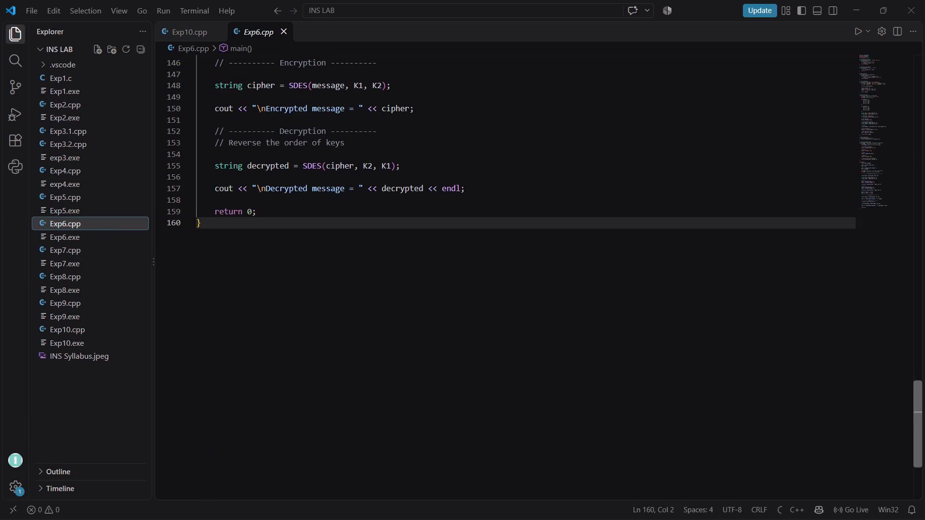
{"action": "scroll", "coordinate": [350, 208], "scroll_direction": "up", "scroll_amount": 11}
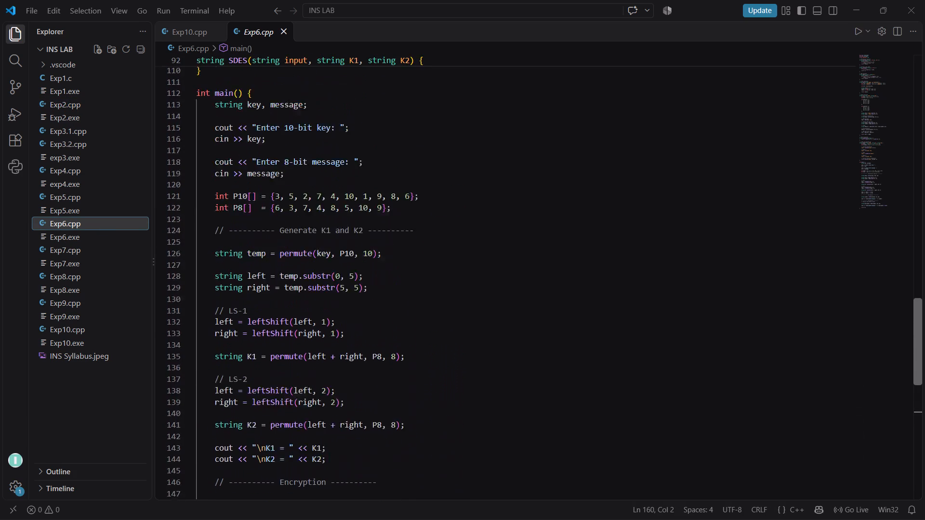
{"action": "scroll", "coordinate": [350, 208], "scroll_direction": "up", "scroll_amount": 5}
{"action": "scroll", "coordinate": [350, 208], "scroll_direction": "down", "scroll_amount": 2}
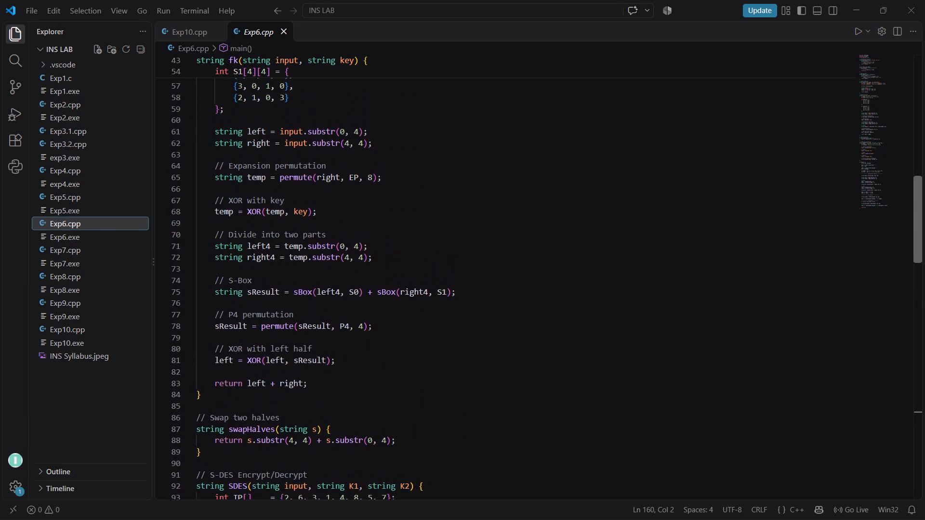
{"action": "scroll", "coordinate": [350, 208], "scroll_direction": "down", "scroll_amount": 16}
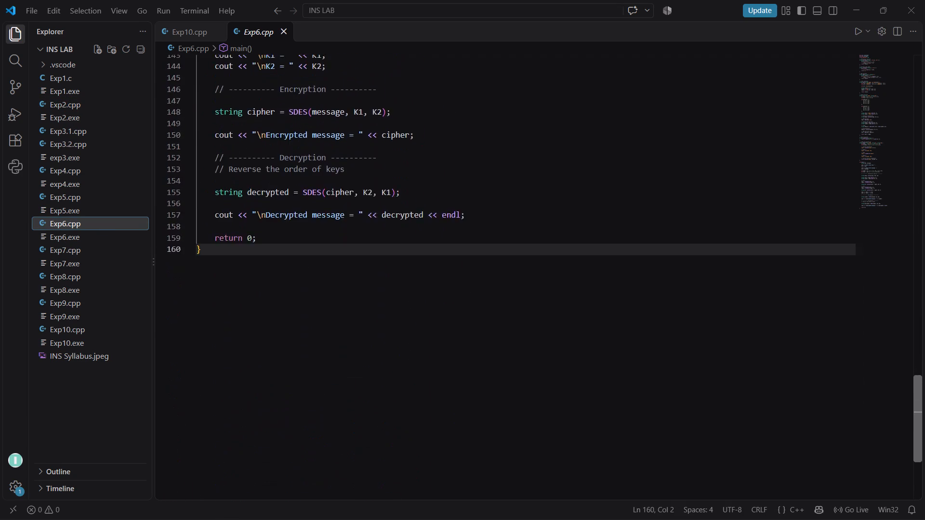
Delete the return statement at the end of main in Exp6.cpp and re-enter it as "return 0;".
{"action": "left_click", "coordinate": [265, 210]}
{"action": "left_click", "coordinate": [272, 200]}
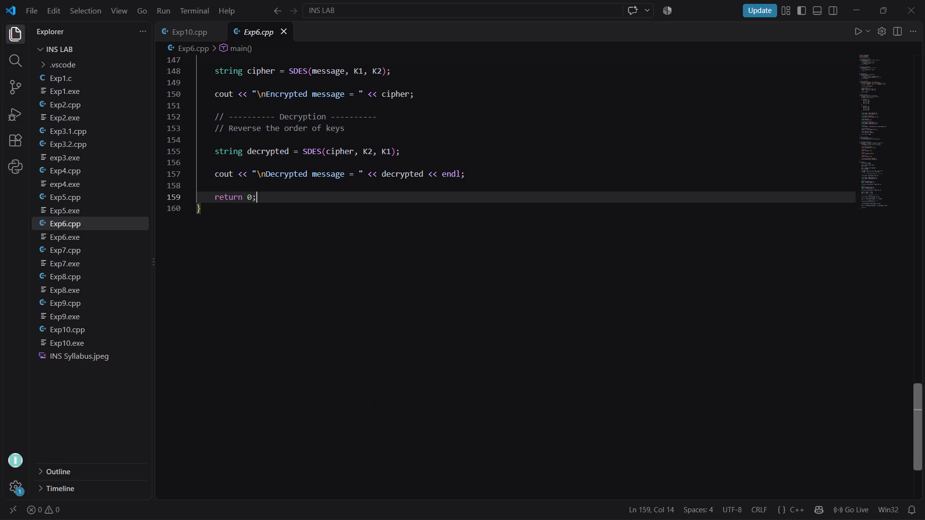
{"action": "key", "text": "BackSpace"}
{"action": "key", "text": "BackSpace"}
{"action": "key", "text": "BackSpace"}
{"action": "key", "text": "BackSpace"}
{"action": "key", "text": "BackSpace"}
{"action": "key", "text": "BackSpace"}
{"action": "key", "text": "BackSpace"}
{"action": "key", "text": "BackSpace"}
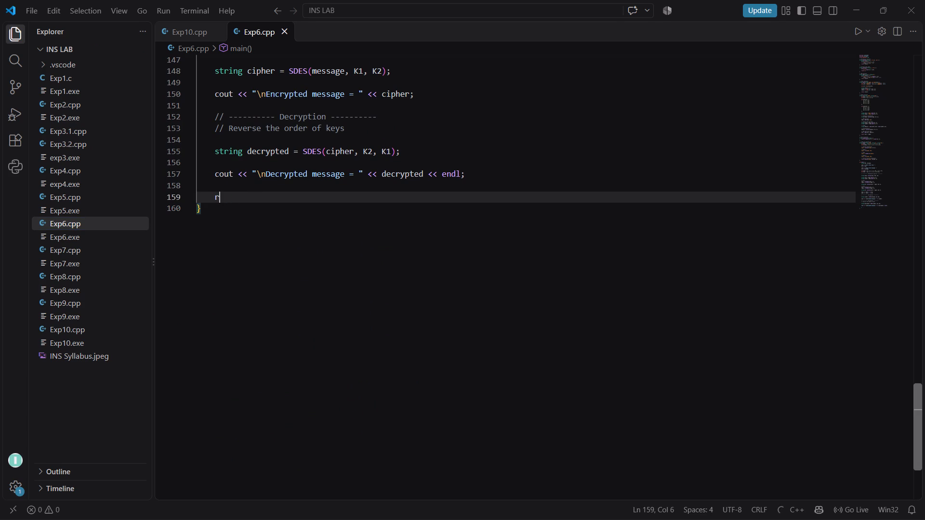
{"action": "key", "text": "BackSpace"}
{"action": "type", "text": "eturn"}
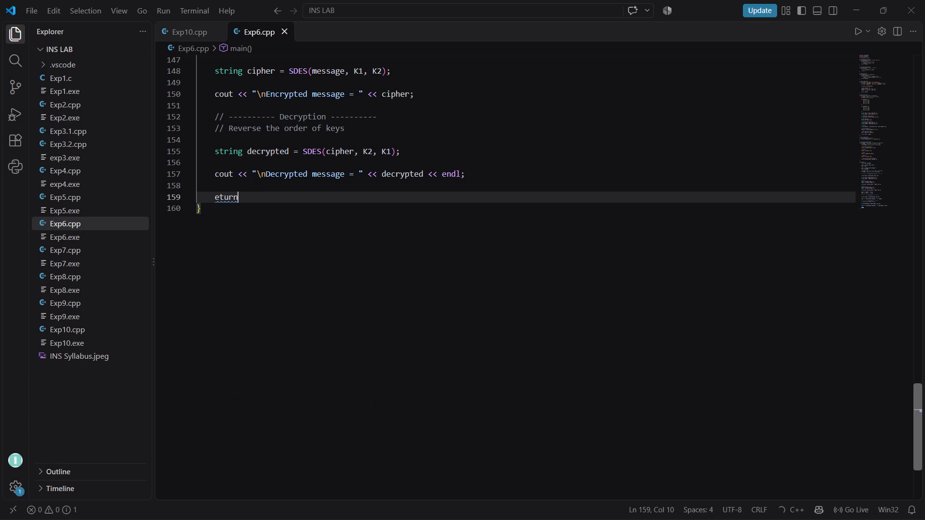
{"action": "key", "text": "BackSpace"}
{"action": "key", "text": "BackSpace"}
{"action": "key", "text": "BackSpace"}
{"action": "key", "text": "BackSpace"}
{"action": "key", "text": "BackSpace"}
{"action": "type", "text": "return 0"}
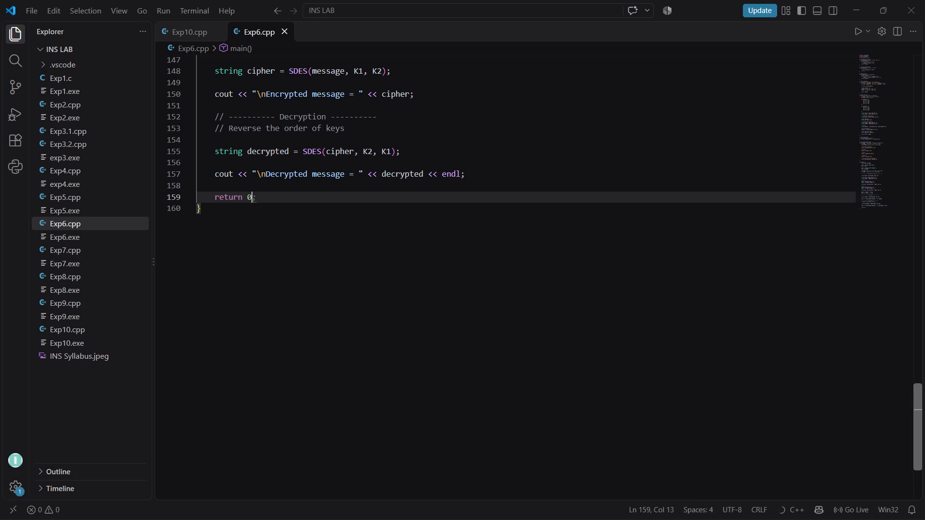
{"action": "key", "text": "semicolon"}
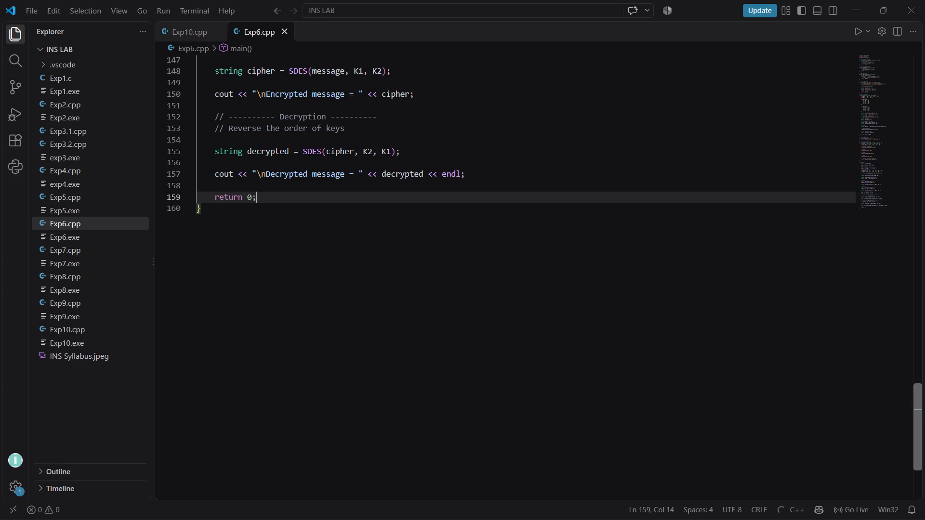